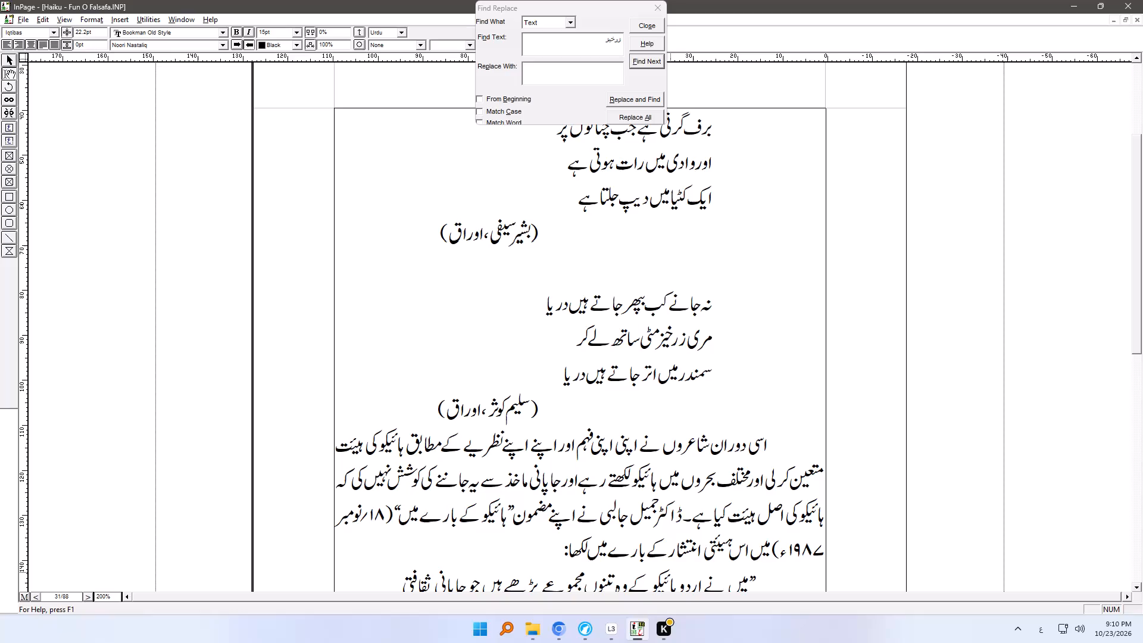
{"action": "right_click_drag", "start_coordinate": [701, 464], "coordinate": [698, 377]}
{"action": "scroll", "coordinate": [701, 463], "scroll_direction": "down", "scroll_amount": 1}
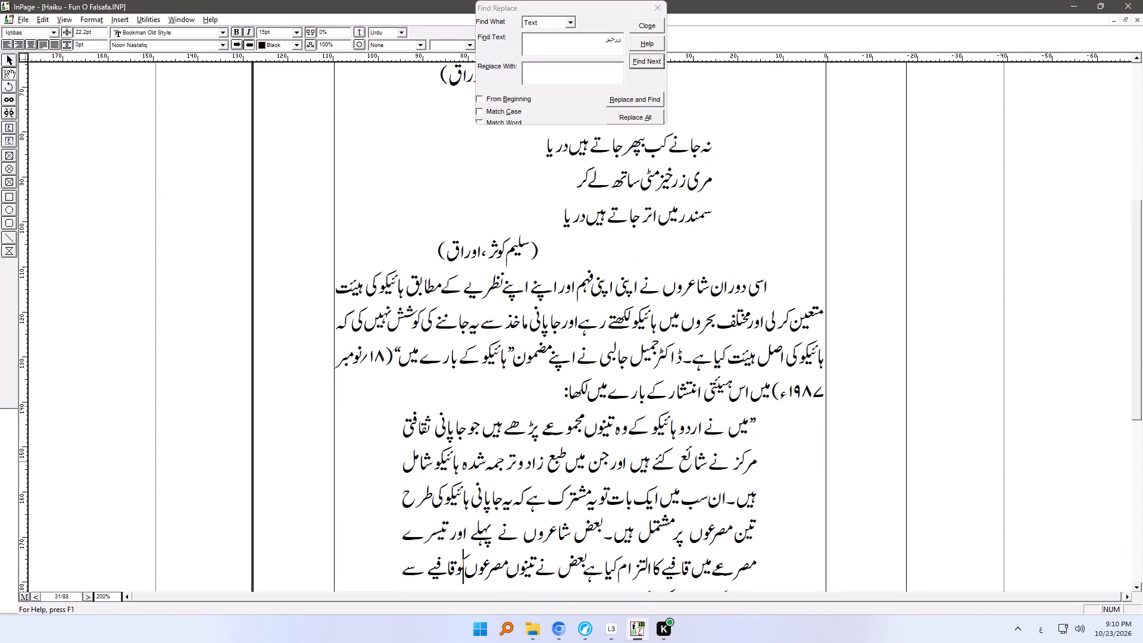
Switch to File Explorer, open Haiku - Fun O Falsafa.pdf from the Documents folder to view it, and close it.
{"action": "left_click", "coordinate": [539, 632]}
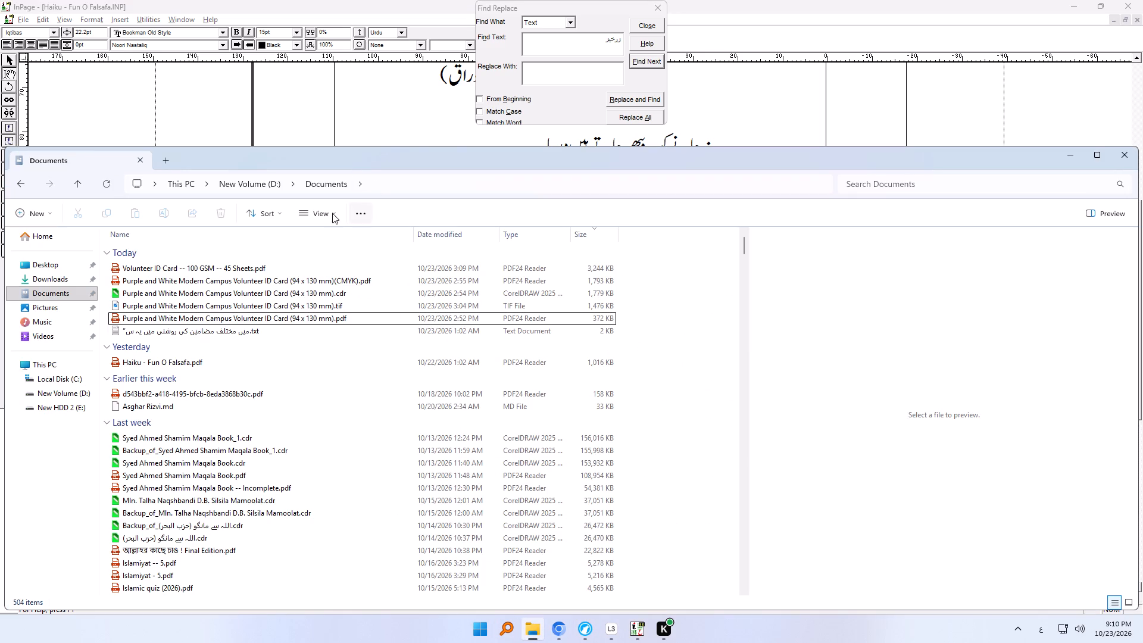
{"action": "double_click", "coordinate": [199, 367]}
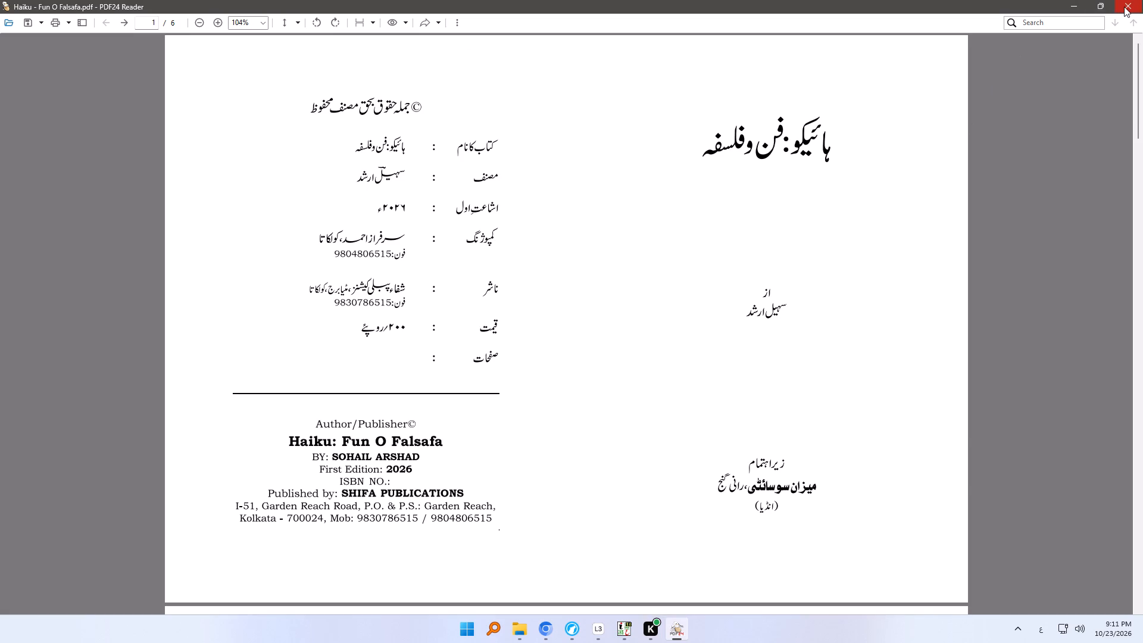
{"action": "left_click", "coordinate": [1124, 7]}
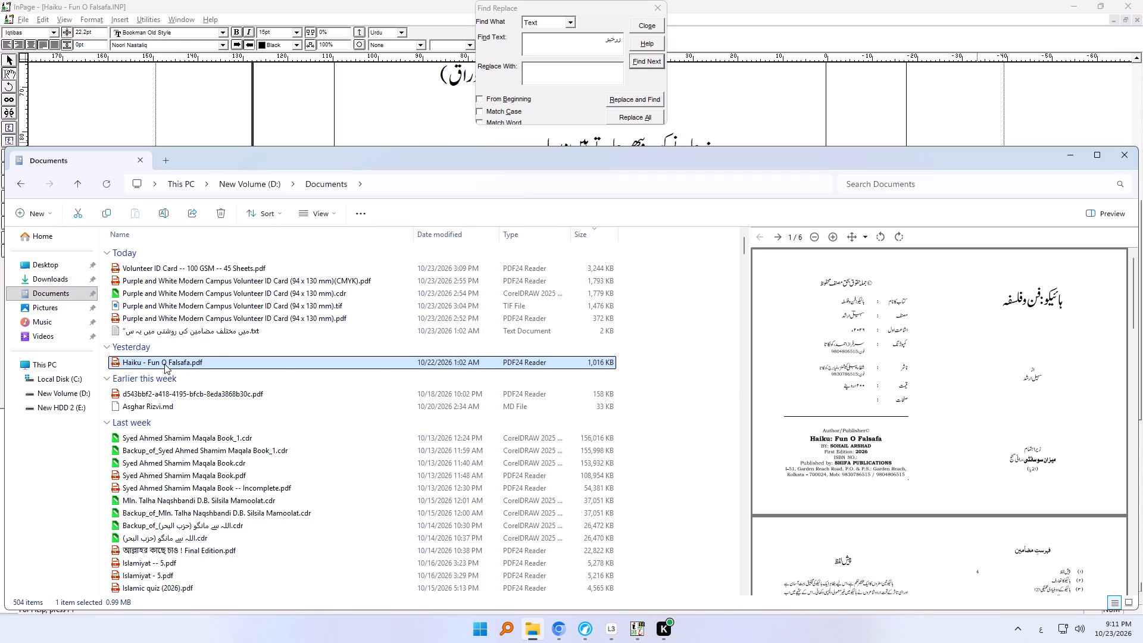
Copy the file name of Haiku - Fun O Falsafa.pdf and switch to the Everything file search.
{"action": "left_click", "coordinate": [164, 364]}
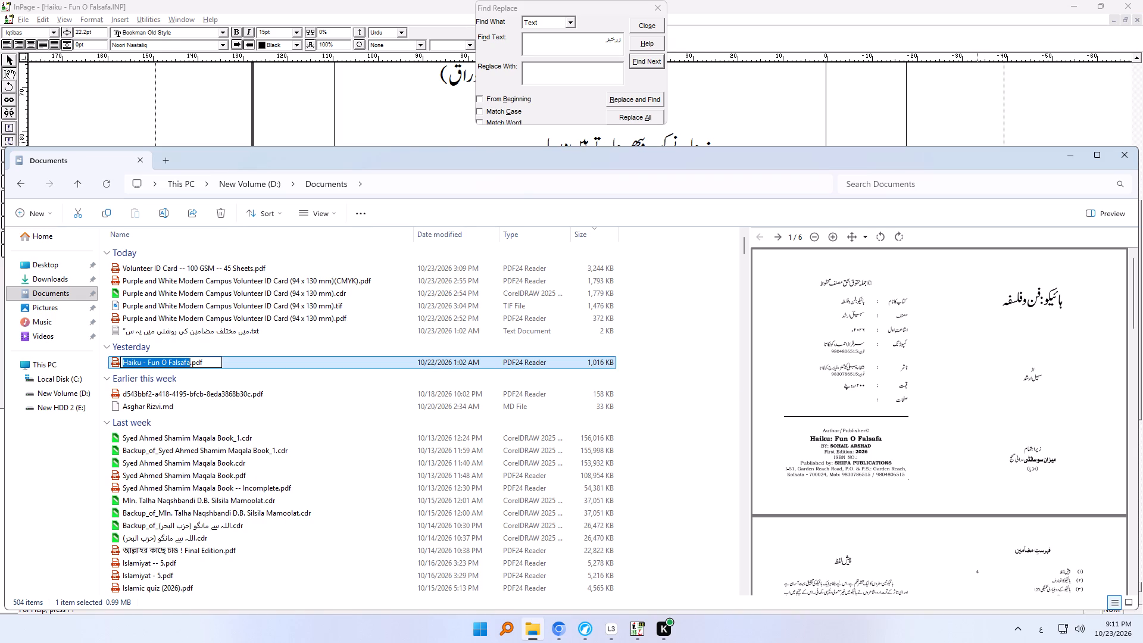
{"action": "key", "text": "ctrl+c"}
{"action": "left_click", "coordinate": [508, 627]}
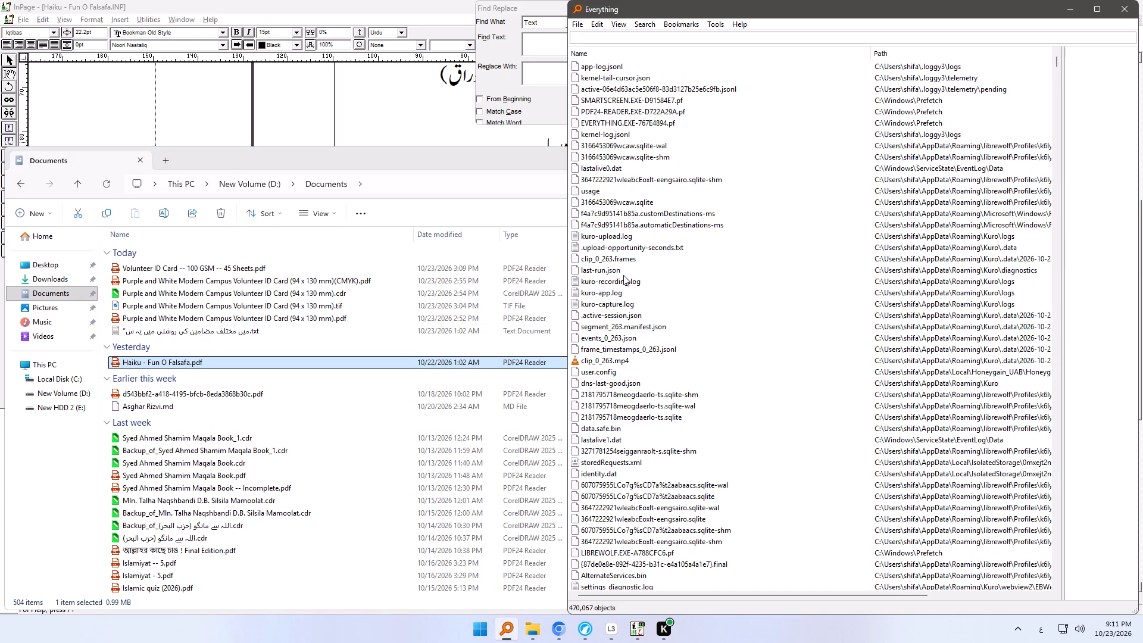
{"action": "left_click", "coordinate": [622, 634]}
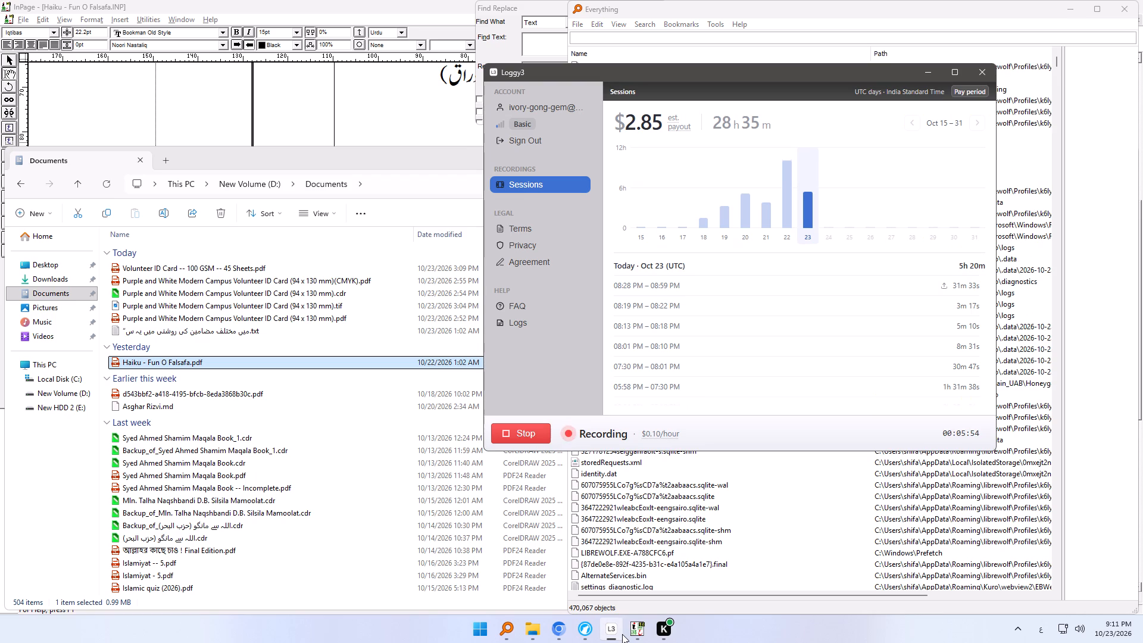
Search all drives for "Haiku - Fun O Falsafa" and open the PDF copy stored under E:\Backup\Pictures.
{"action": "left_click", "coordinate": [622, 634]}
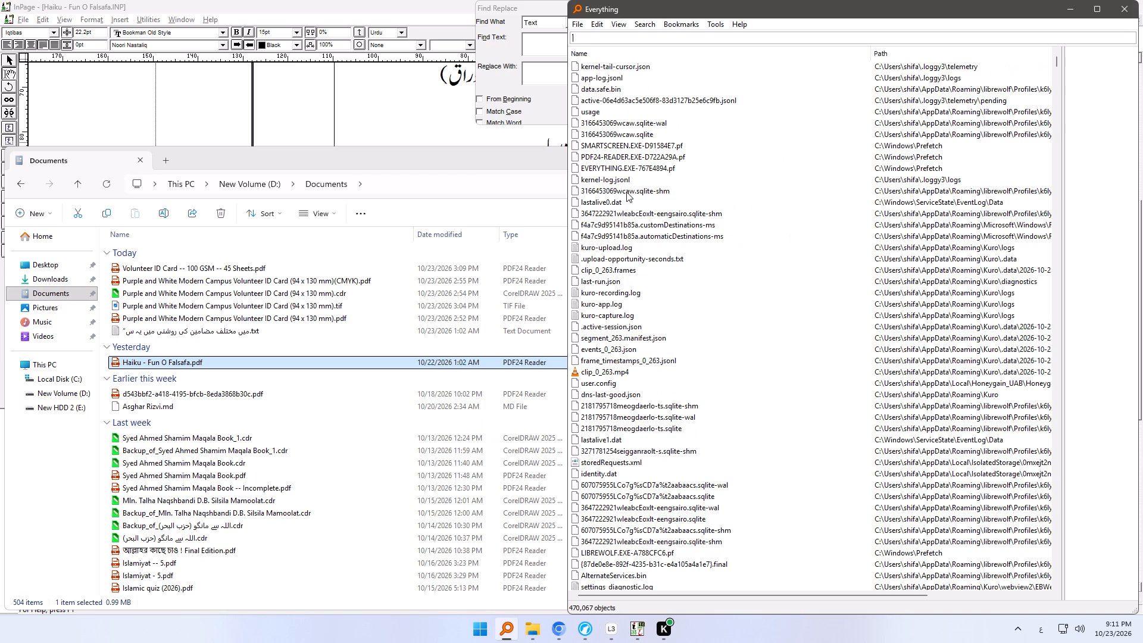
{"action": "key", "text": "ctrl+v"}
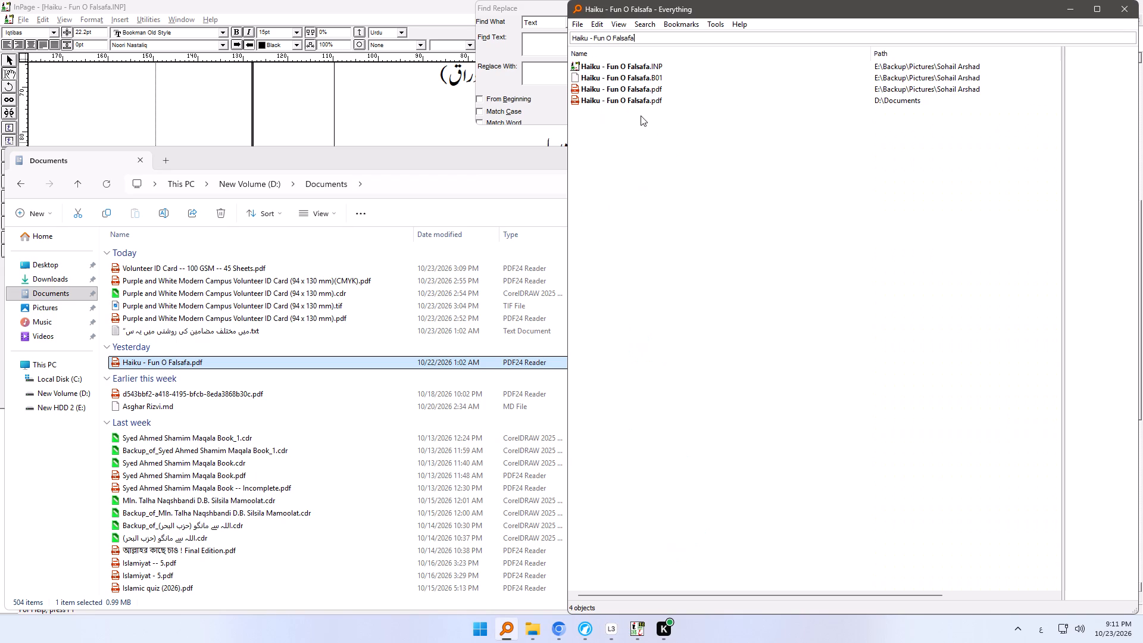
{"action": "double_click", "coordinate": [643, 90]}
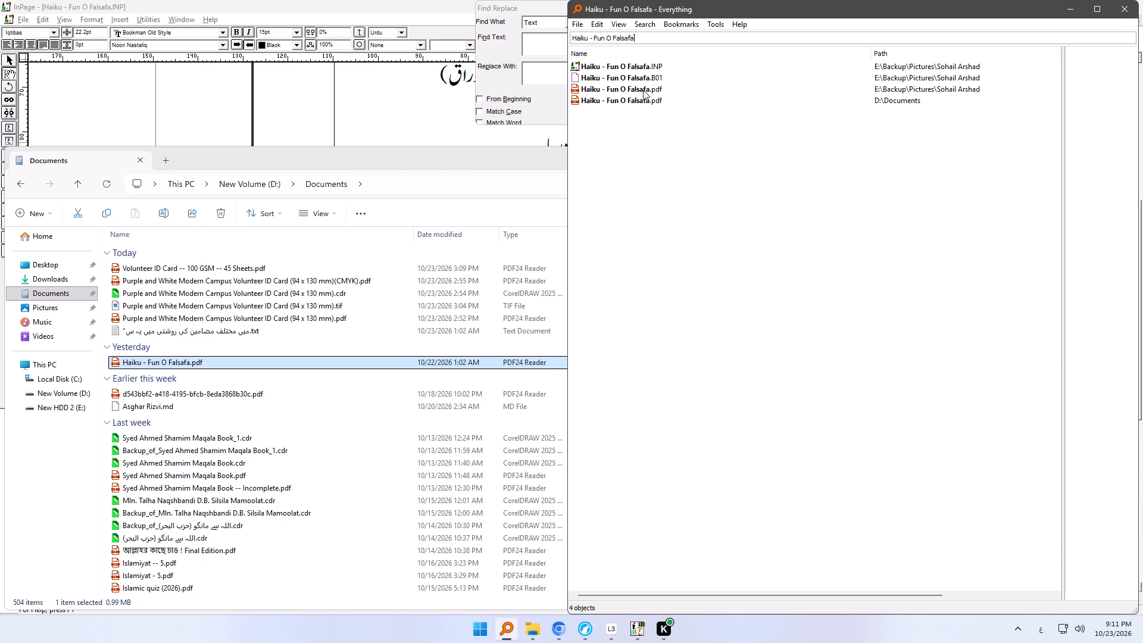
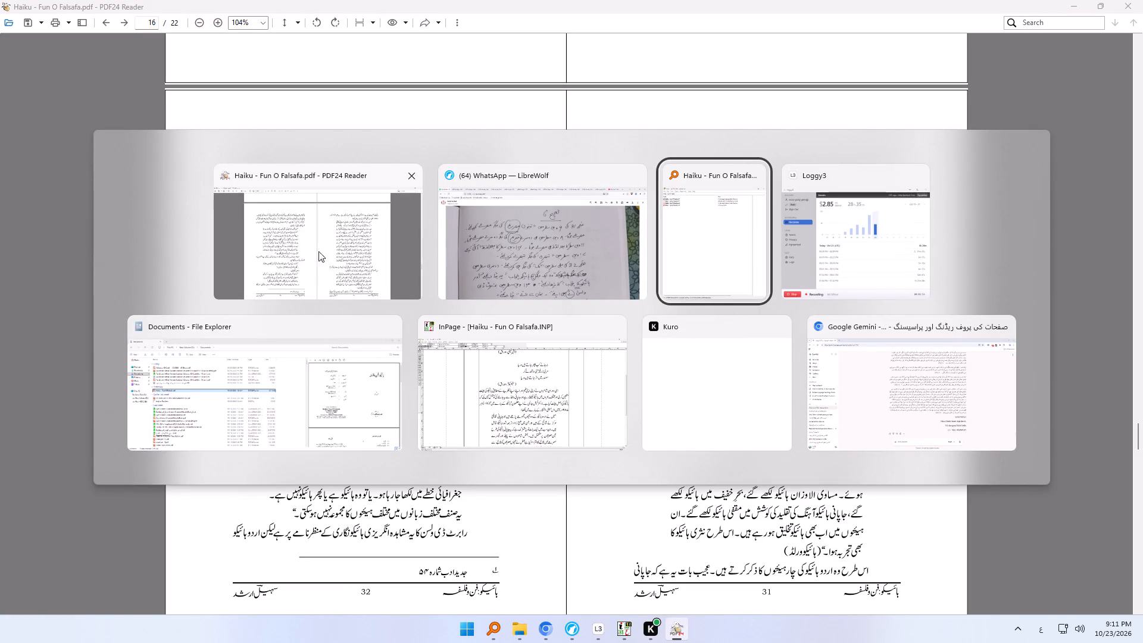
Switch to the InPage document Haiku - Fun O Falsafa.INP and examine the quoted passage down to the foot of page 31.
{"action": "left_click", "coordinate": [563, 394]}
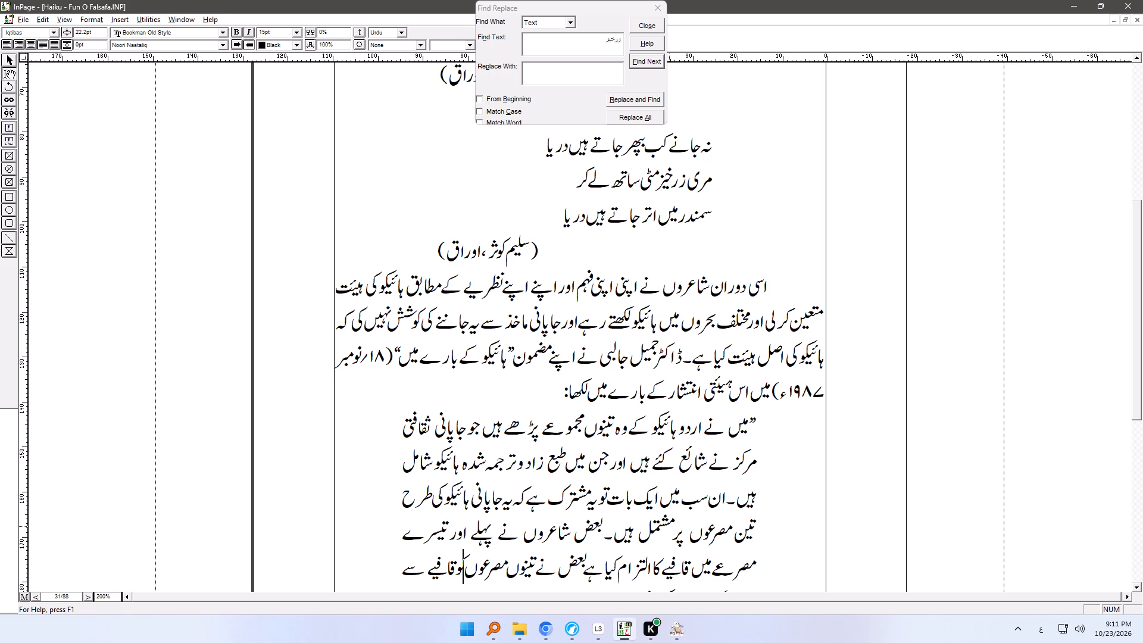
{"action": "right_click_drag", "start_coordinate": [669, 523], "coordinate": [674, 372], "text": "ctrl"}
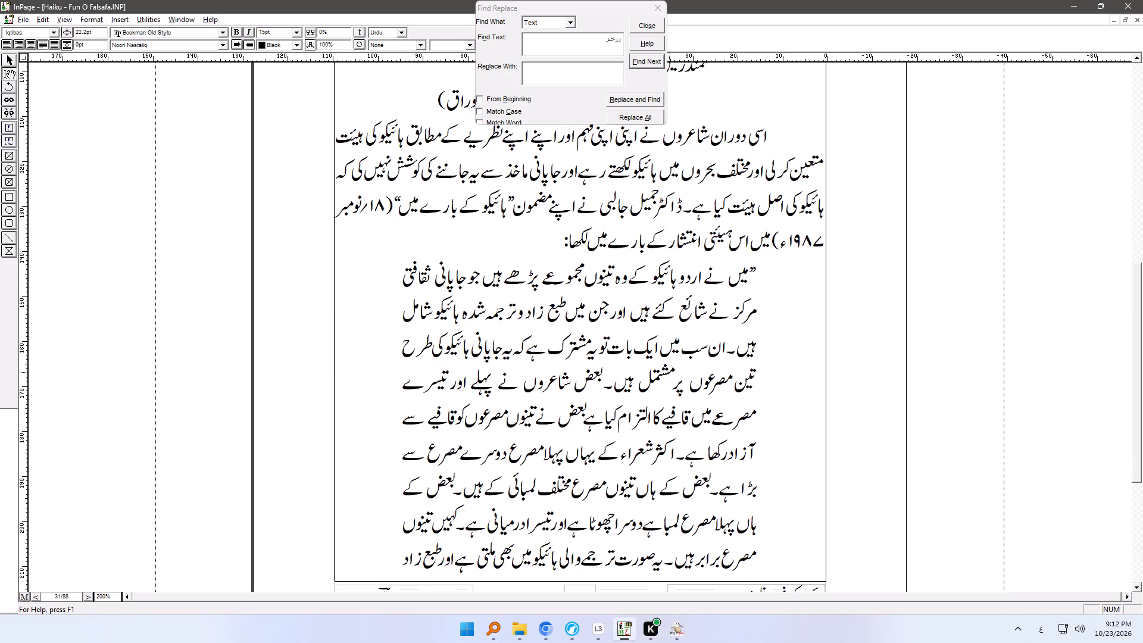
{"action": "right_click_drag", "start_coordinate": [674, 372], "coordinate": [676, 358], "text": "ctrl"}
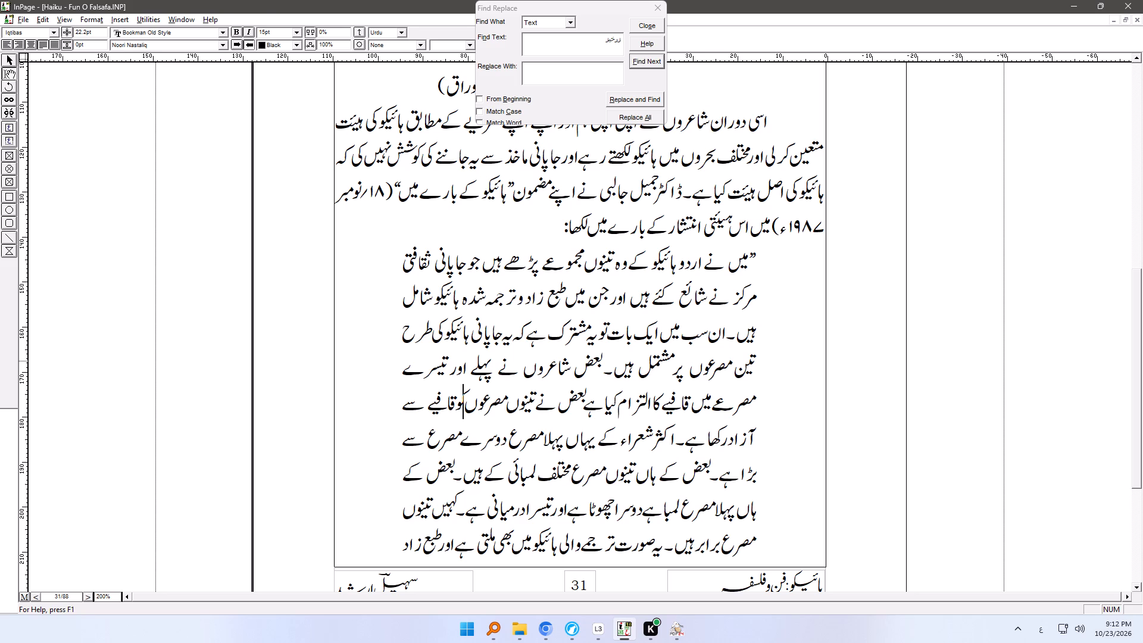
Compare page 31 with the PDF copy and change مصرع to مصرعے in the quotation's phrase "تینوں مصرع مختلف لمبائی".
{"action": "key", "text": "alt+Tab"}
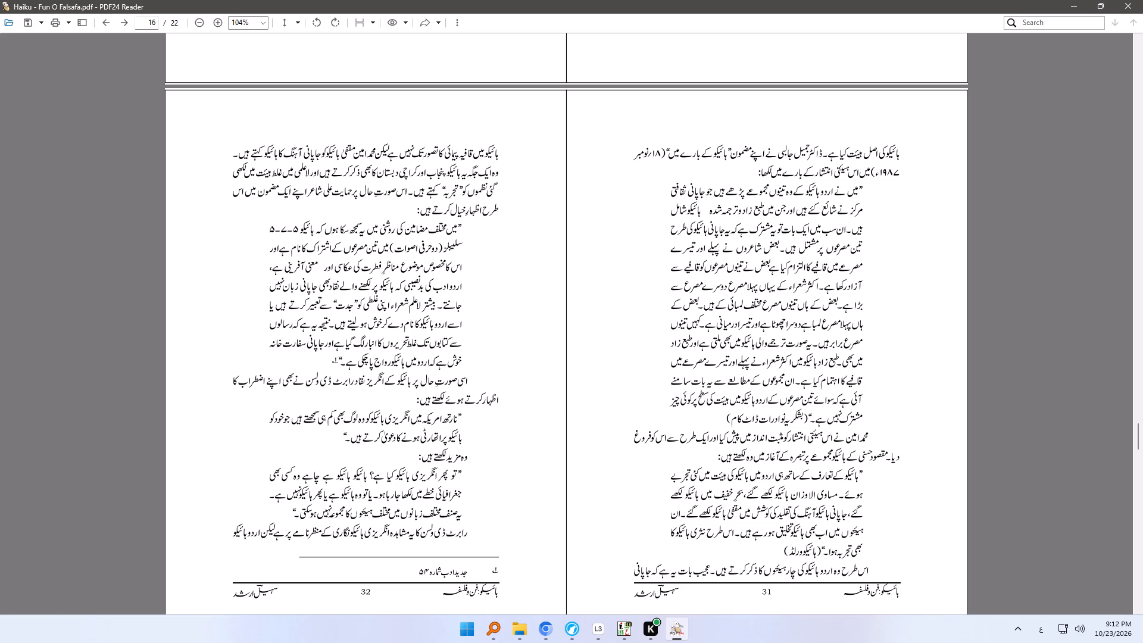
{"action": "key", "text": "alt+Tab"}
{"action": "left_click", "coordinate": [626, 542]}
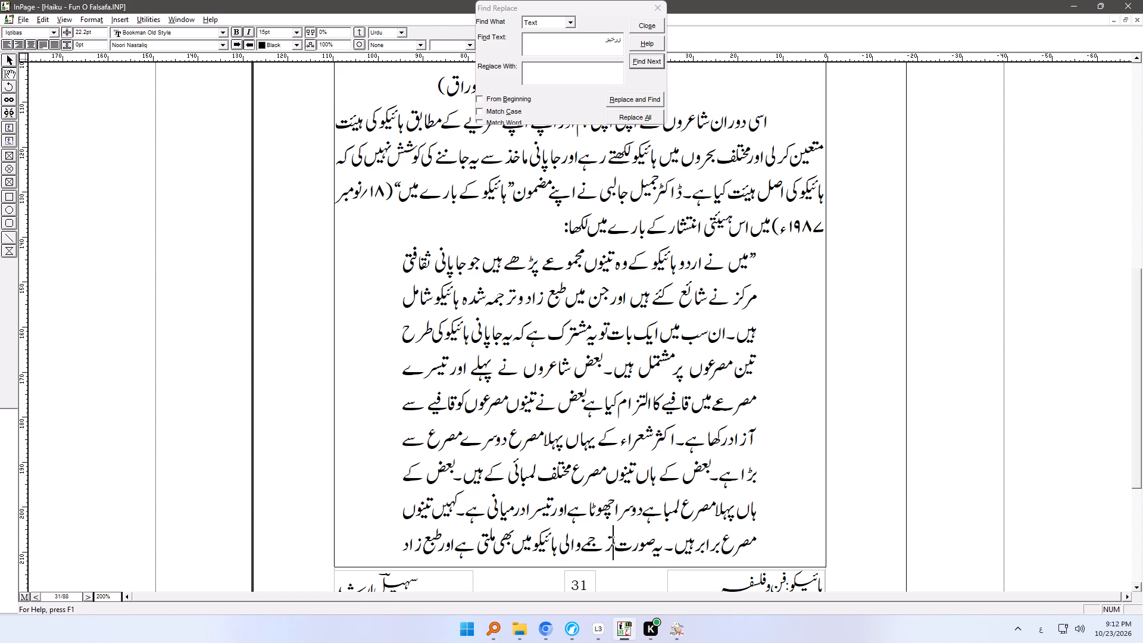
{"action": "key", "text": "Down"}
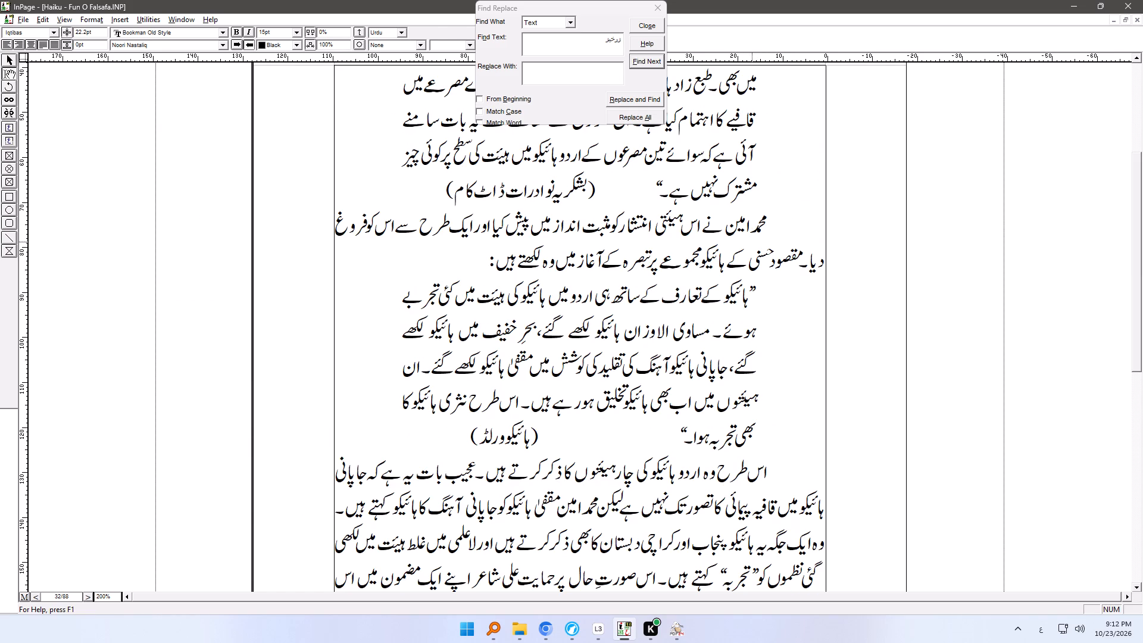
{"action": "right_click_drag", "start_coordinate": [729, 199], "coordinate": [733, 419], "text": "ctrl"}
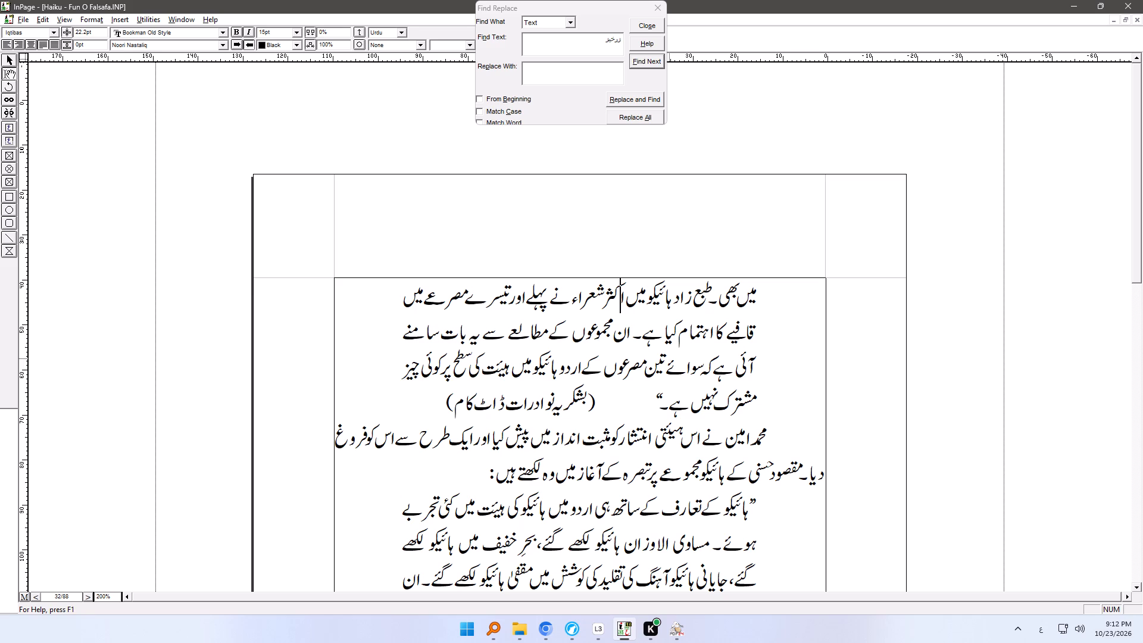
{"action": "key", "text": "Up"}
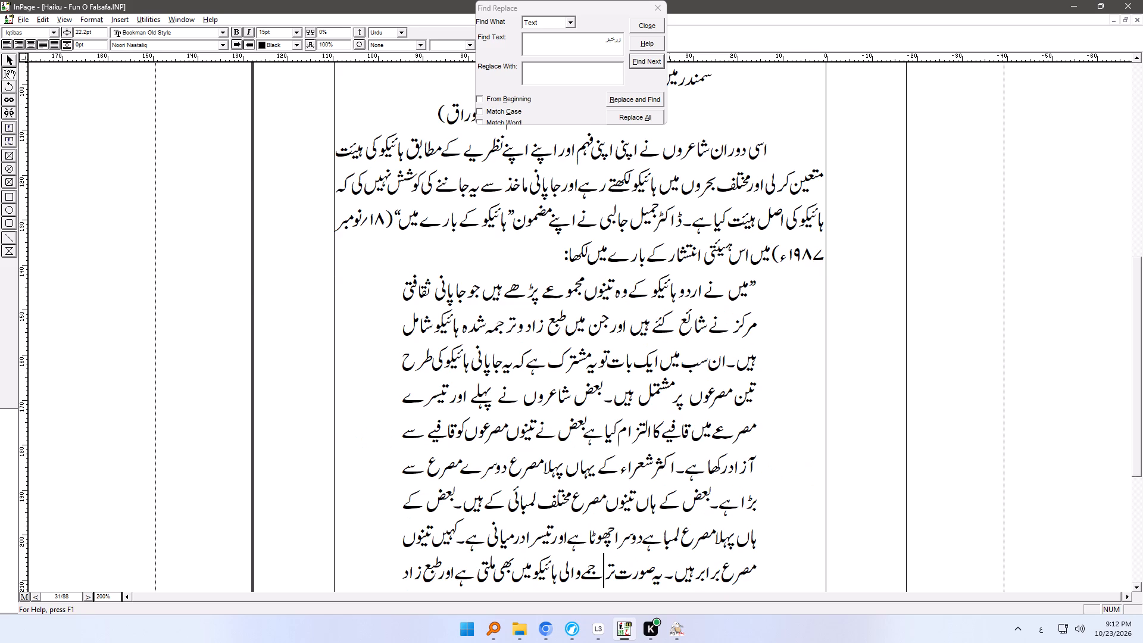
{"action": "left_click", "coordinate": [577, 507]}
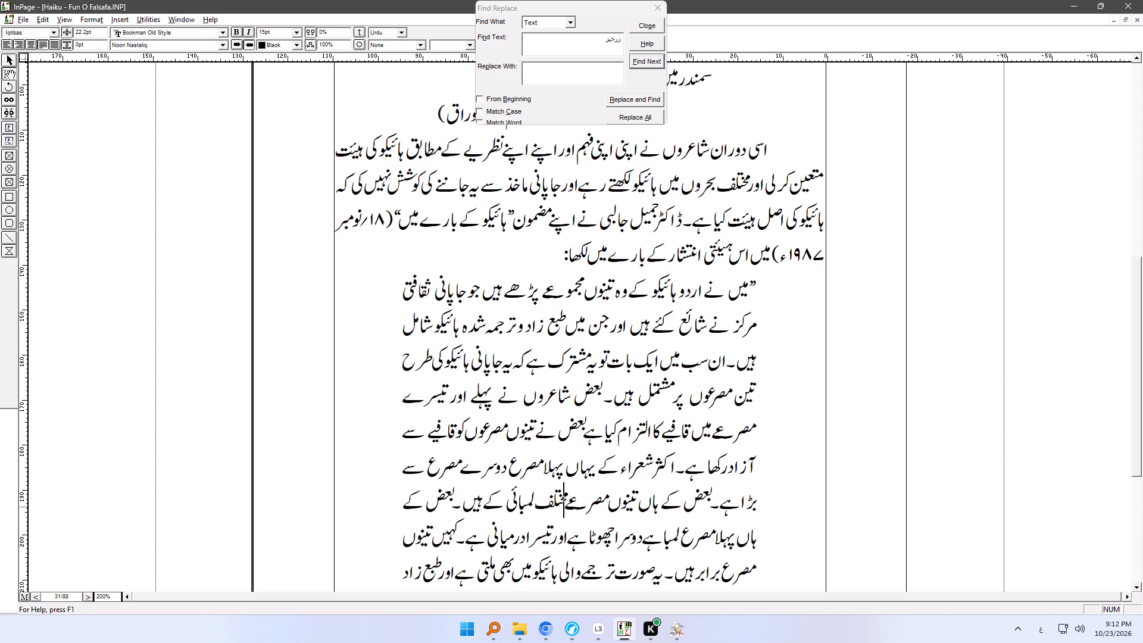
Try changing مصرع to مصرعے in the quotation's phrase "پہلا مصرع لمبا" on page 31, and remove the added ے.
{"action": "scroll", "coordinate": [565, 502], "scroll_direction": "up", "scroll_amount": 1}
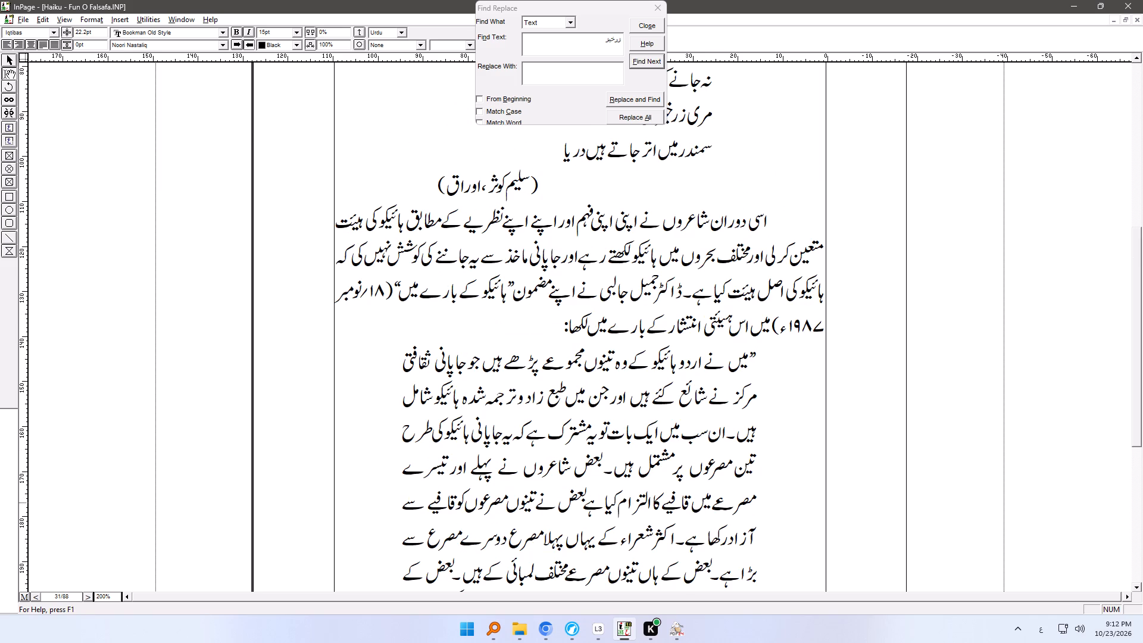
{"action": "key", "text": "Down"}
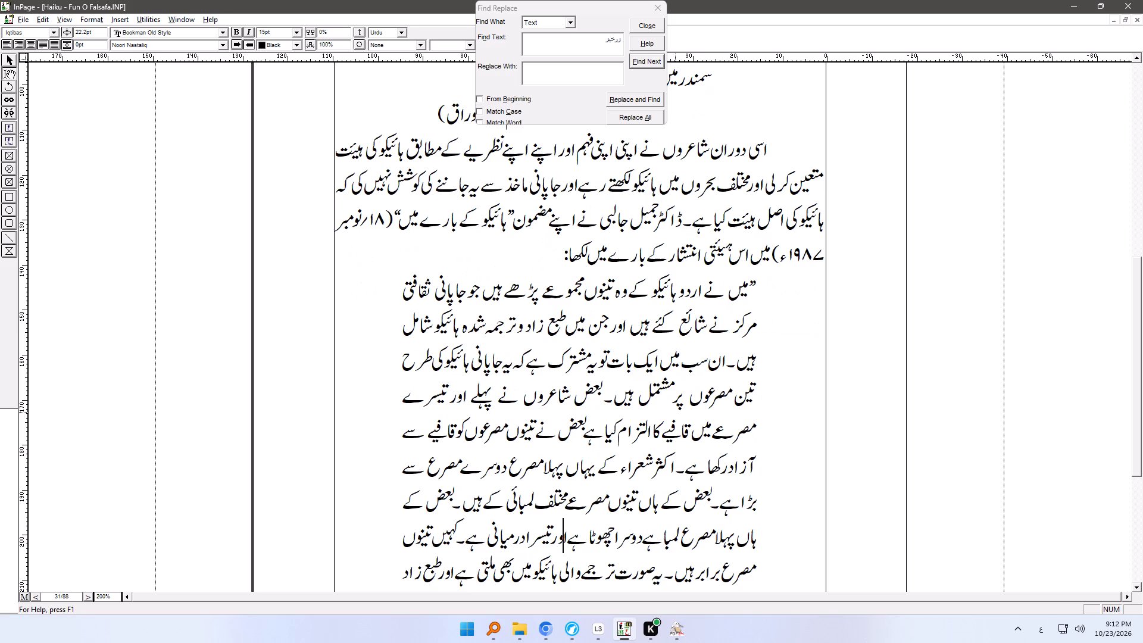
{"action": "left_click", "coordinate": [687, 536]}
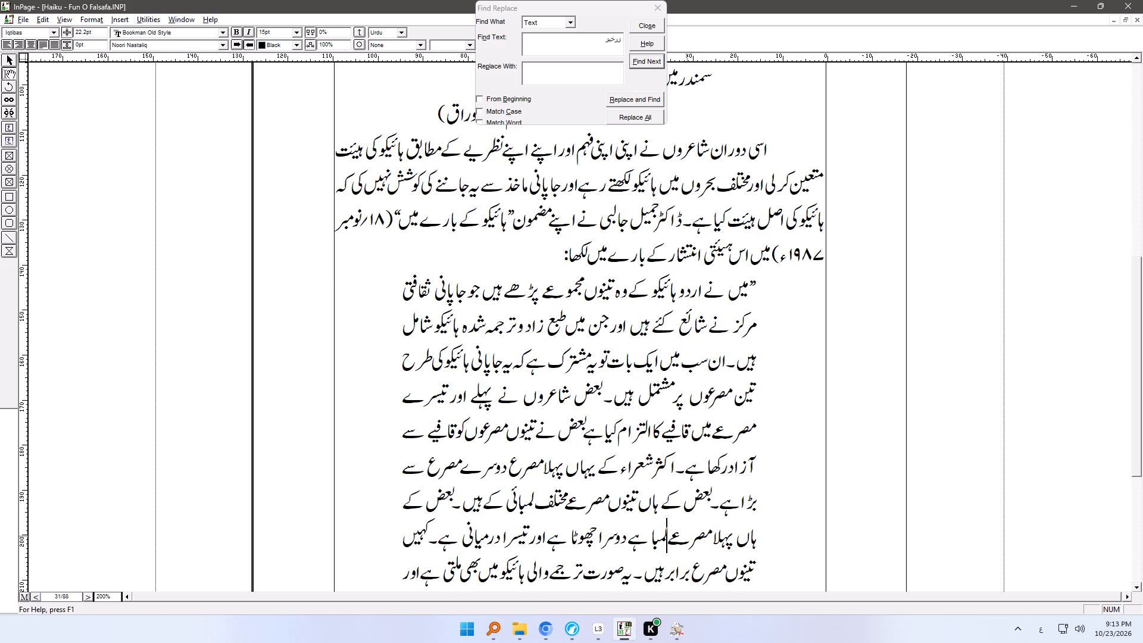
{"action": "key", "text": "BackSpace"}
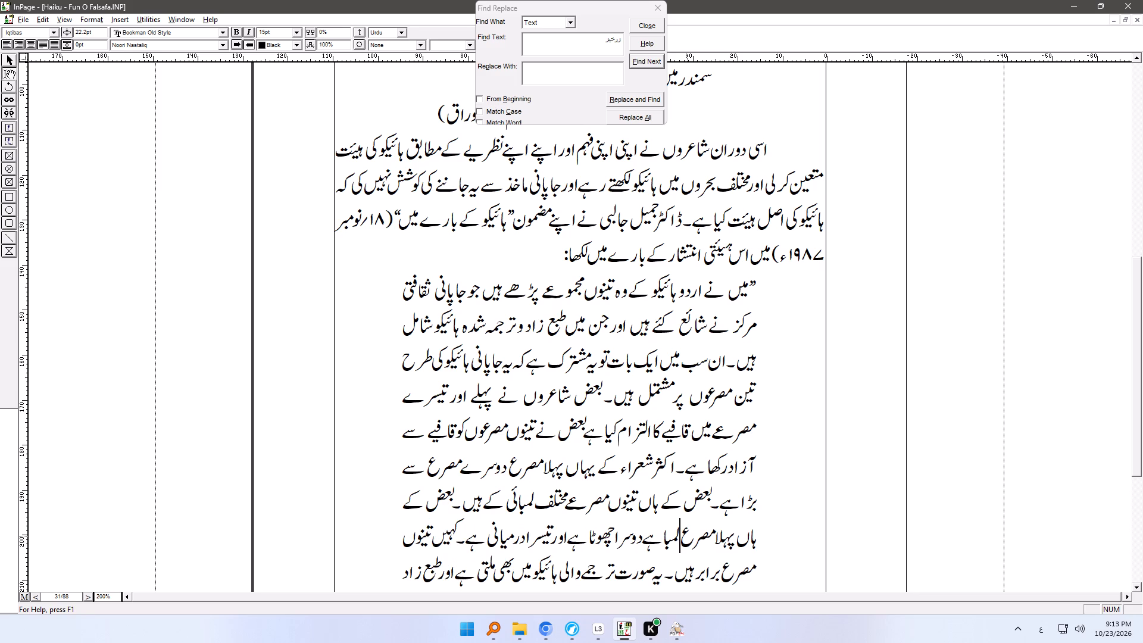
Change مصرع to مصرعے before "برابر ہیں" in the last line of page 31 and continue to page 32.
{"action": "left_click", "coordinate": [724, 570]}
{"action": "key", "text": "BackSpace"}
{"action": "key", "text": "BackSpace"}
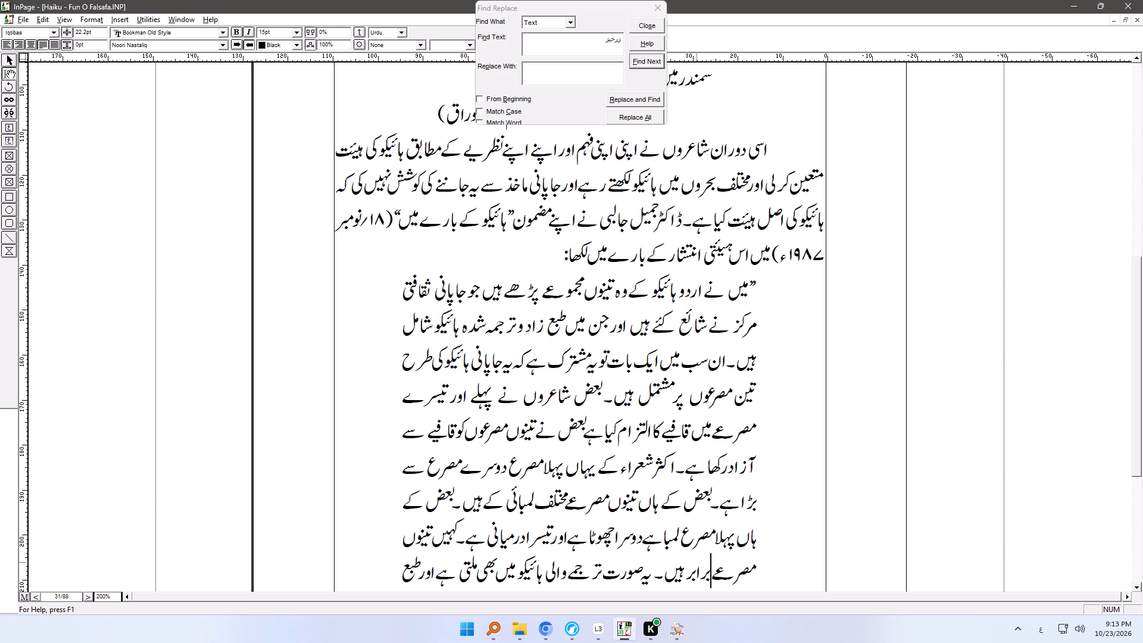
{"action": "key", "text": "Down"}
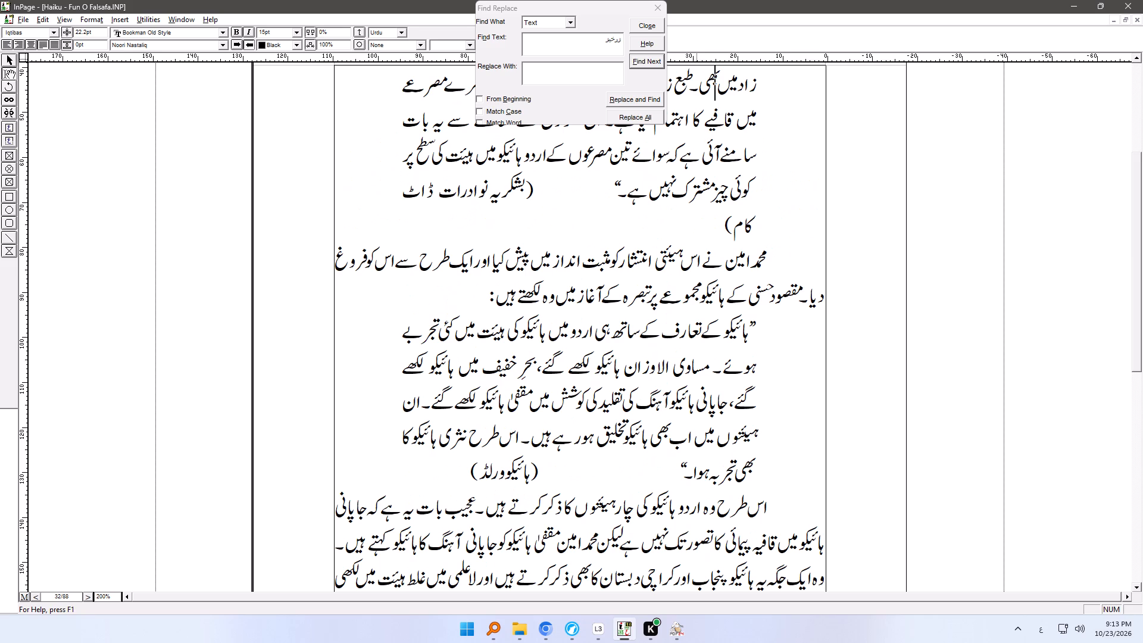
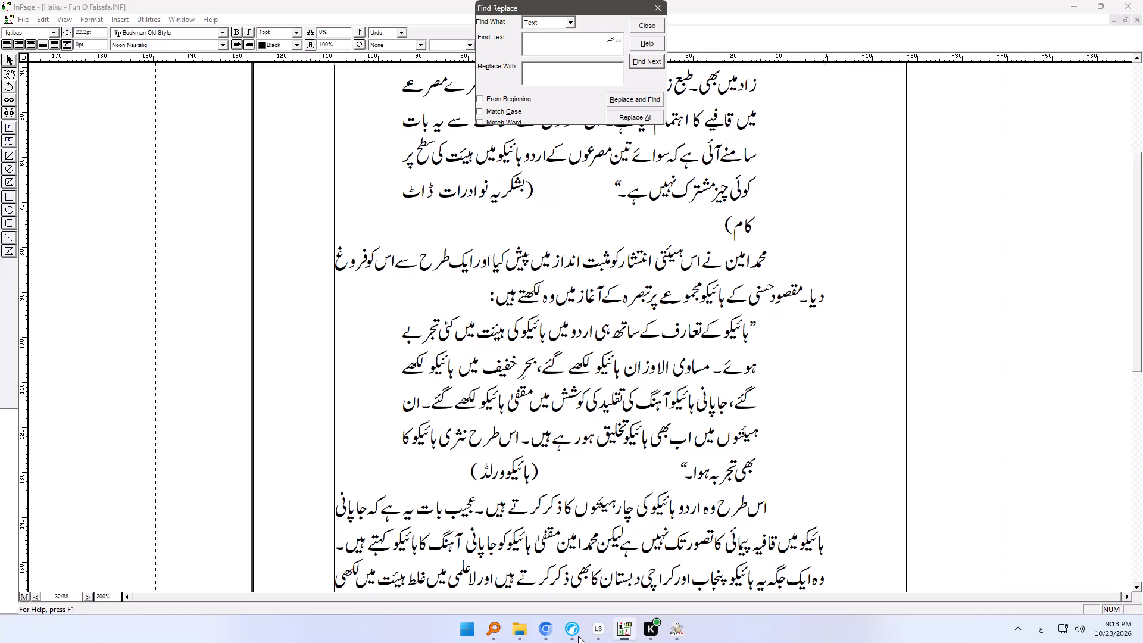
Review the quotation's last lines on page 31 and return to its continuation at the top of page 32.
{"action": "key", "text": "Up"}
{"action": "key", "text": "Up"}
{"action": "key", "text": "Up"}
{"action": "key", "text": "Up"}
{"action": "key", "text": "Up"}
{"action": "key", "text": "Up"}
{"action": "key", "text": "Up"}
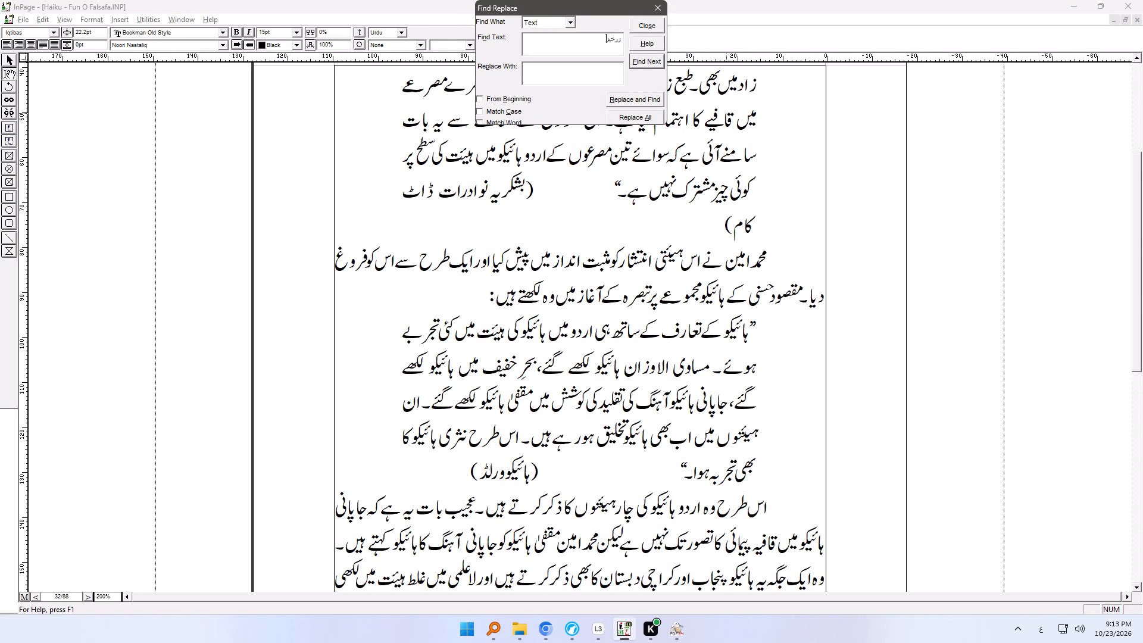
{"action": "left_click", "coordinate": [726, 113]}
{"action": "key", "text": "Up"}
{"action": "key", "text": "Up"}
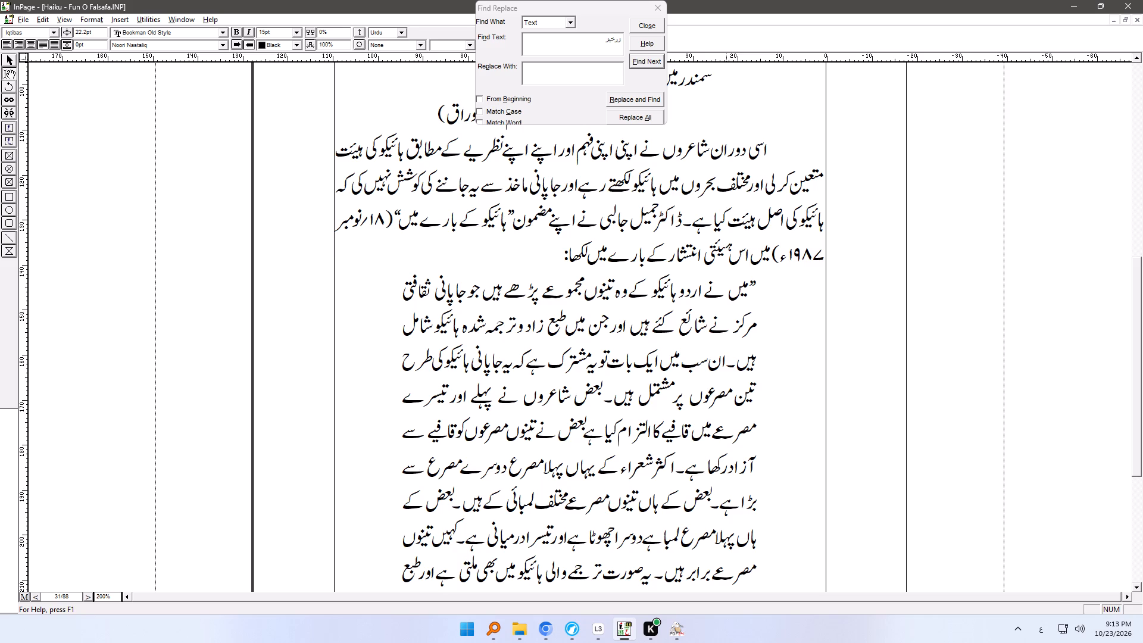
{"action": "key", "text": "Down"}
Close Find Replace and remove the extra spacing before the citation "(بشکریہ نوادرات ڈاٹ کام)" ending the first quotation on page 32.
{"action": "left_click", "coordinate": [654, 27]}
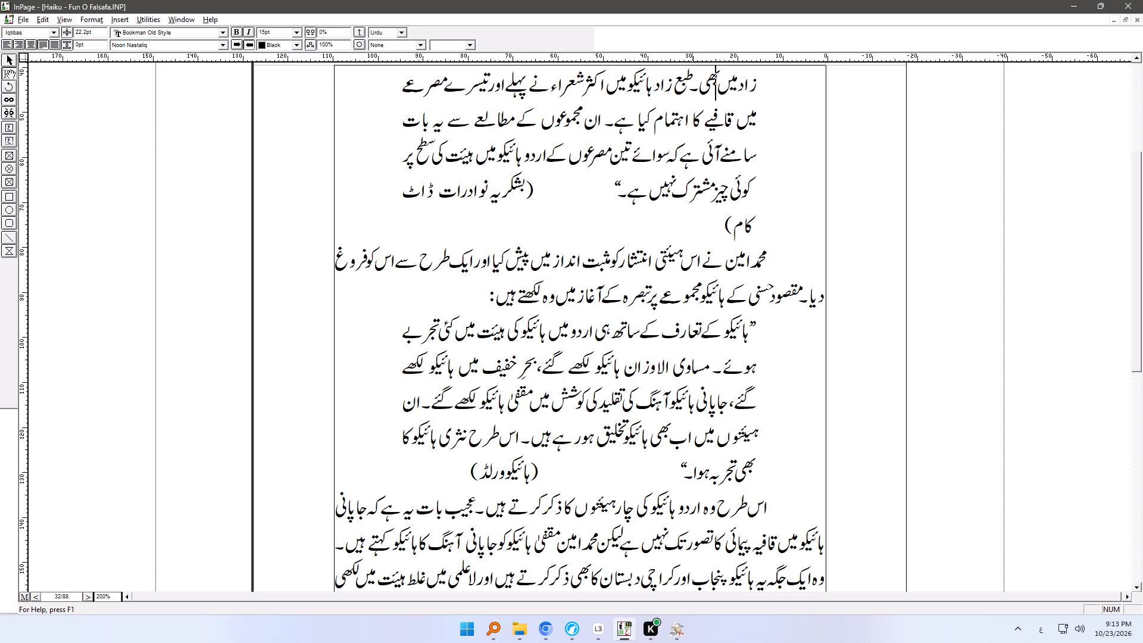
{"action": "left_click", "coordinate": [535, 186]}
{"action": "key", "text": "BackSpace"}
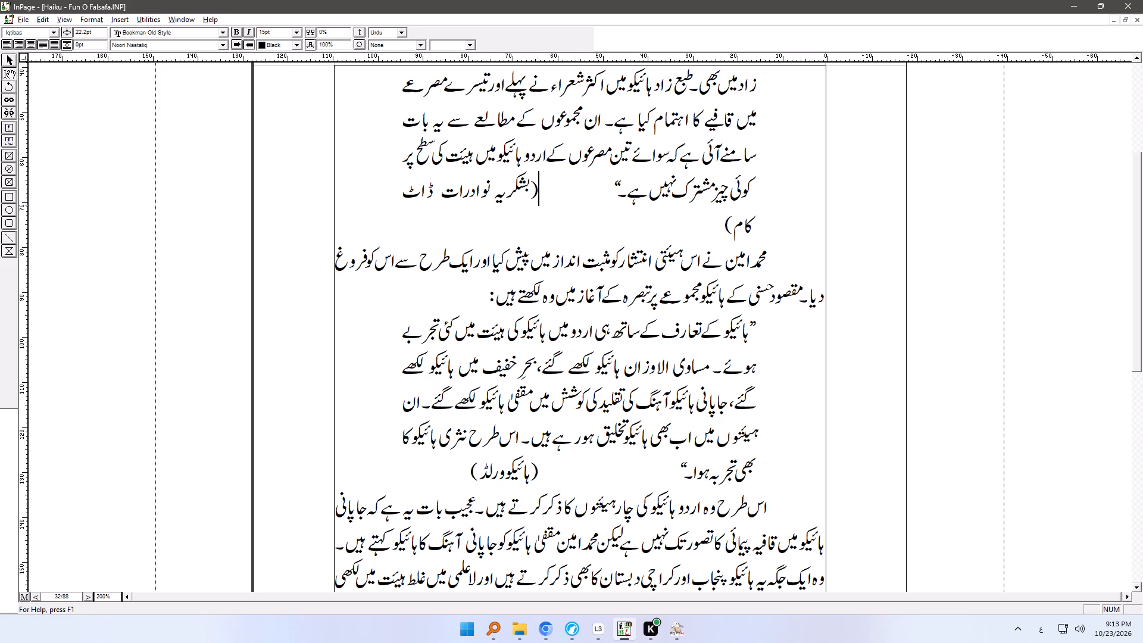
{"action": "key", "text": "BackSpace"}
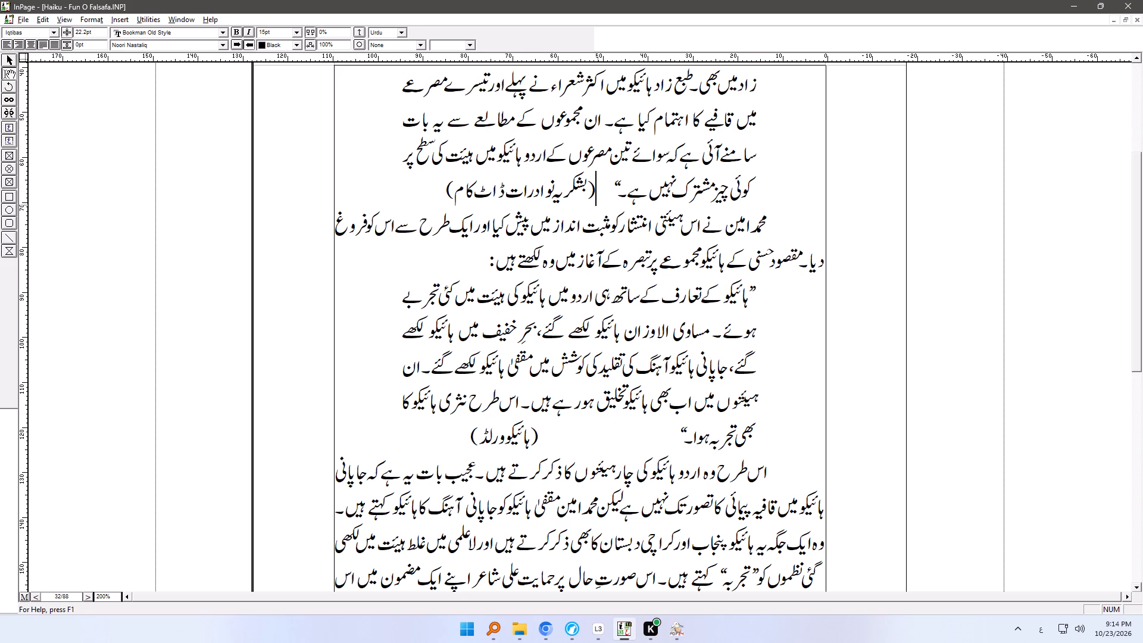
Recheck how the quotation runs from the last line of page 31 into the first line of page 32.
{"action": "left_click", "coordinate": [630, 88]}
{"action": "key", "text": "Up"}
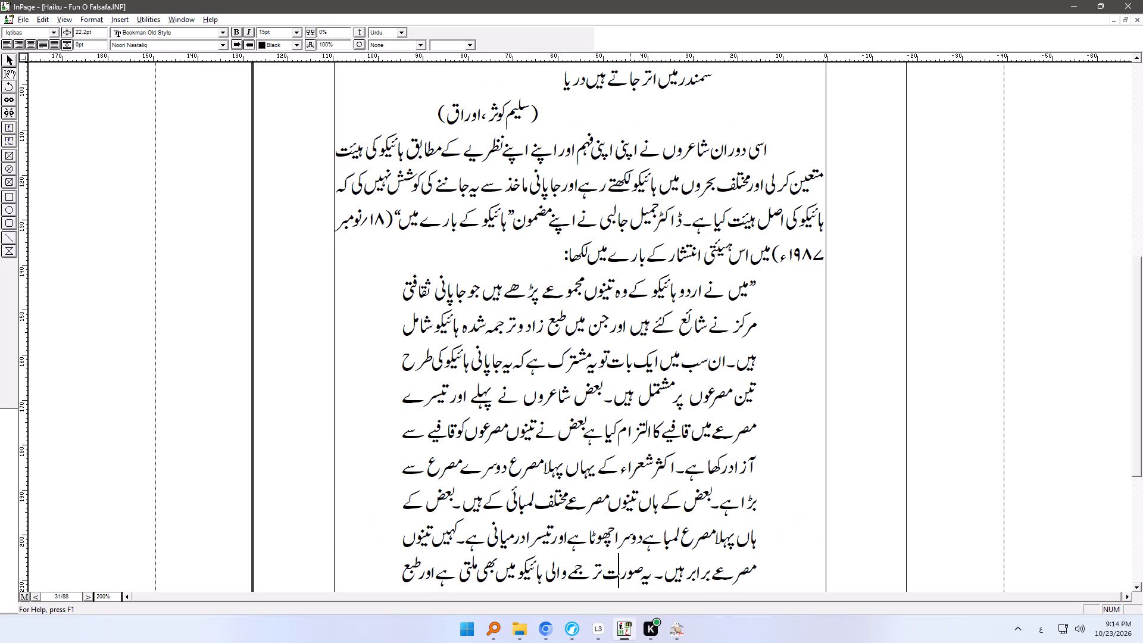
{"action": "key", "text": "Down"}
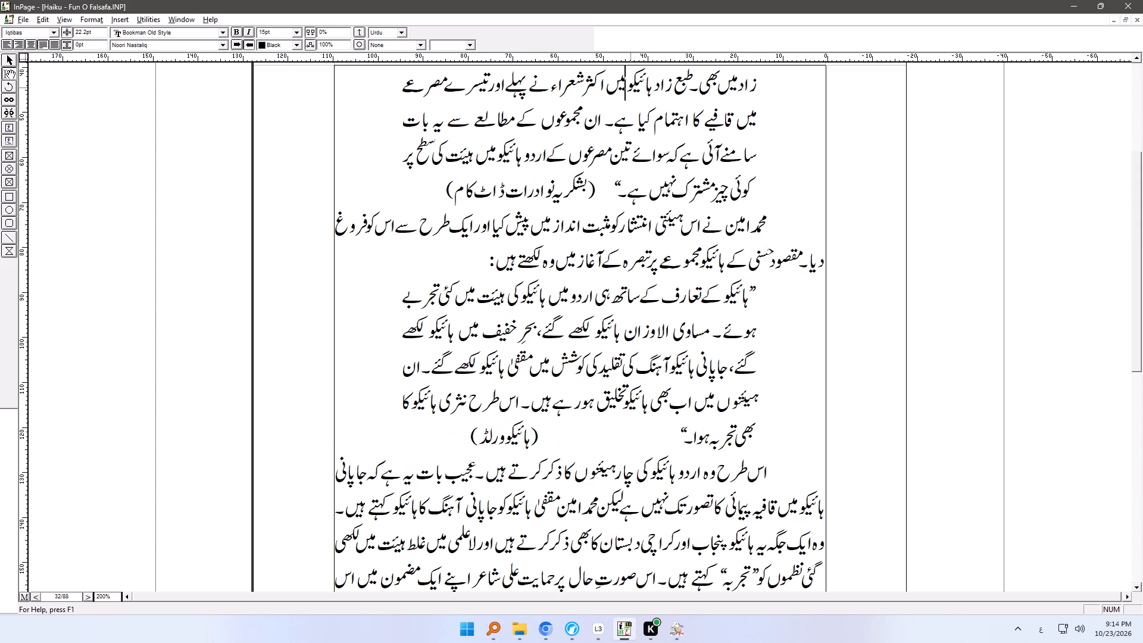
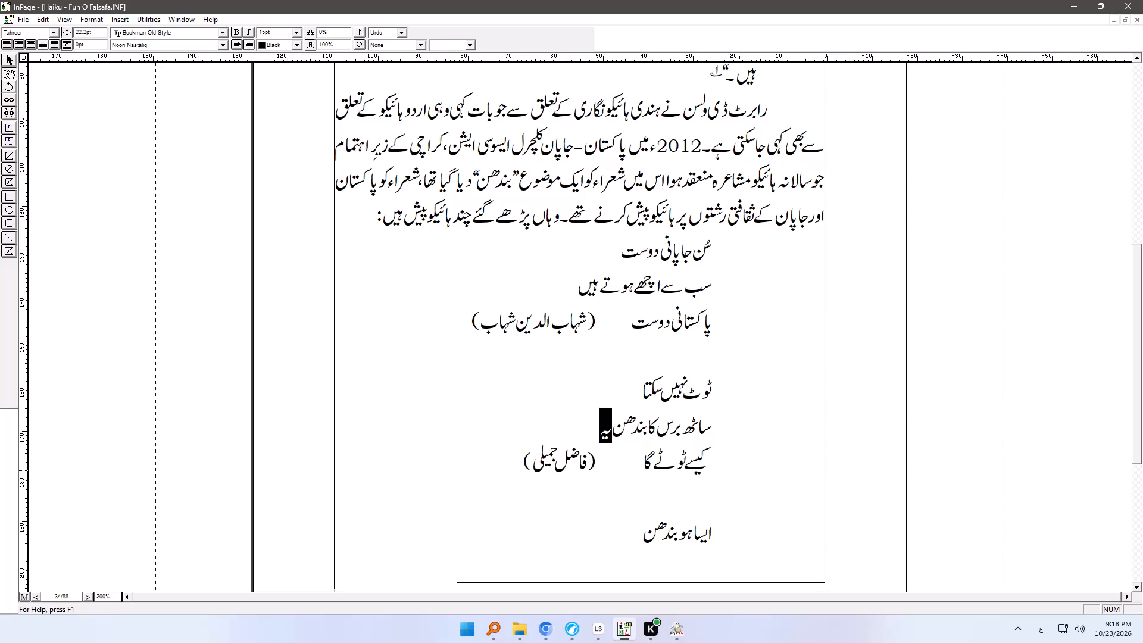
Change the last word of the haiku line "ساٹھ برس کا بندھن" on page 34 to "ہے".
{"action": "type", "text": "ہے"}
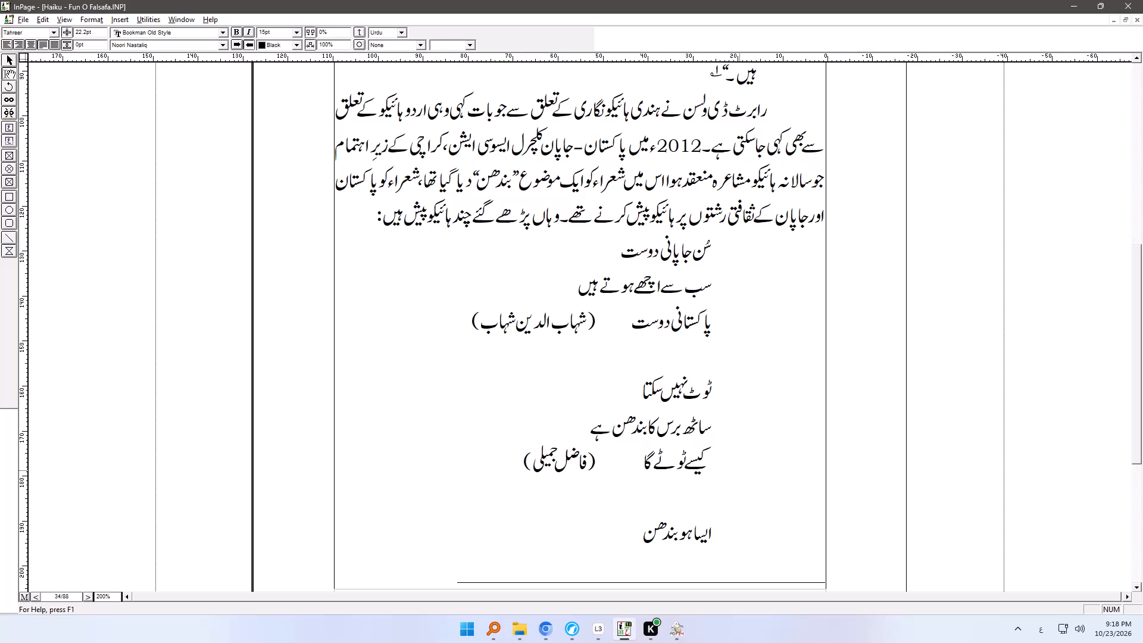
Move the poet's name after "پاکستانی دوست" on page 34 to its own line, indented by three tabs.
{"action": "left_click", "coordinate": [629, 324]}
{"action": "left_click_drag", "start_coordinate": [631, 324], "coordinate": [599, 323]}
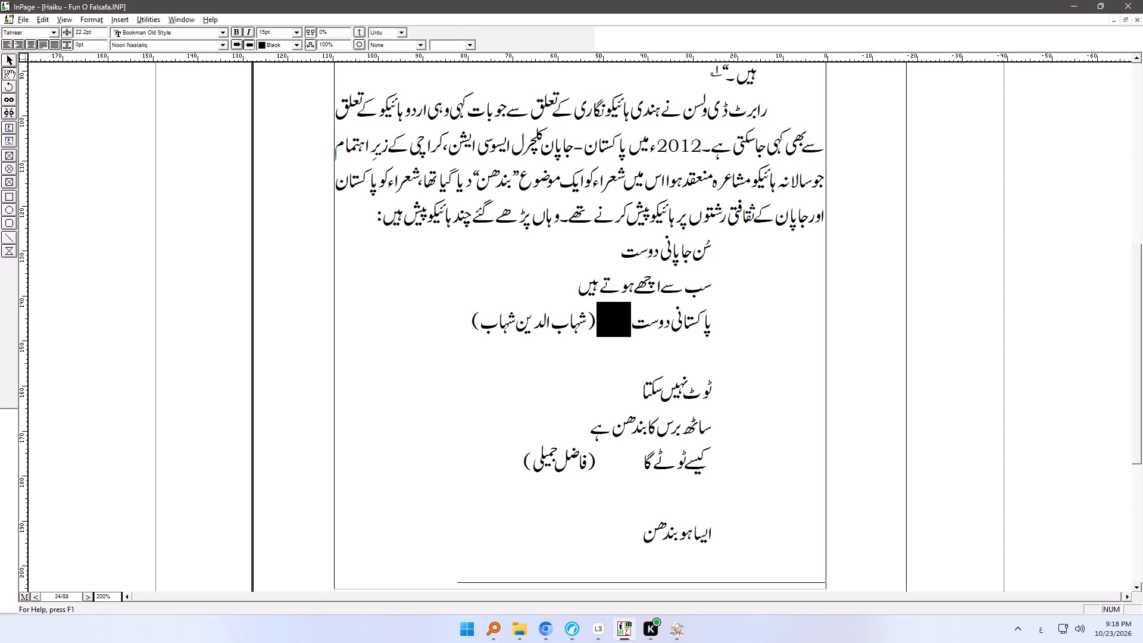
{"action": "key", "text": "Return"}
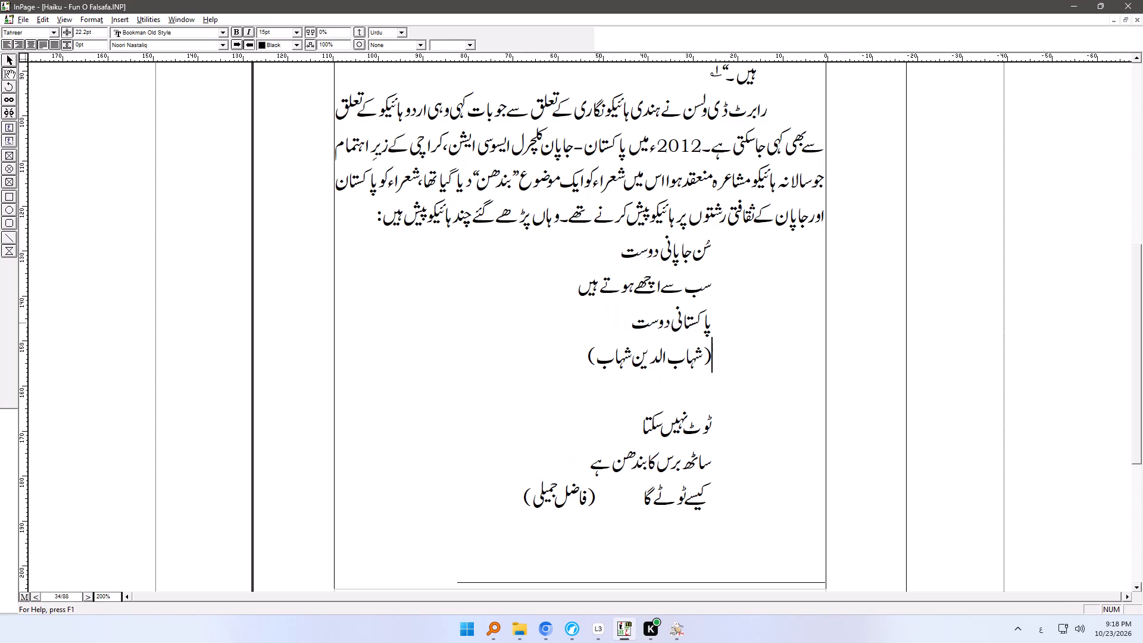
{"action": "key", "text": "Tab"}
{"action": "key", "text": "Tab"}
{"action": "key", "text": "Tab"}
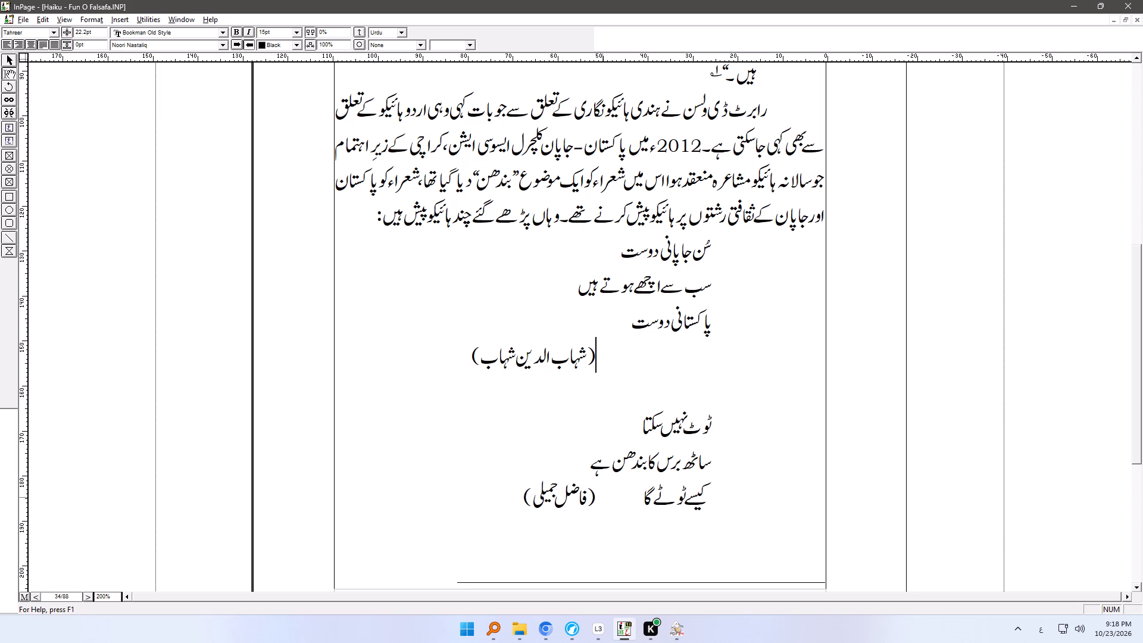
Move the poet's name after "کیسے ٹوٹے گا" on page 34 to its own line, indented by three tabs.
{"action": "left_click_drag", "start_coordinate": [598, 495], "coordinate": [638, 495]}
{"action": "key", "text": "Return"}
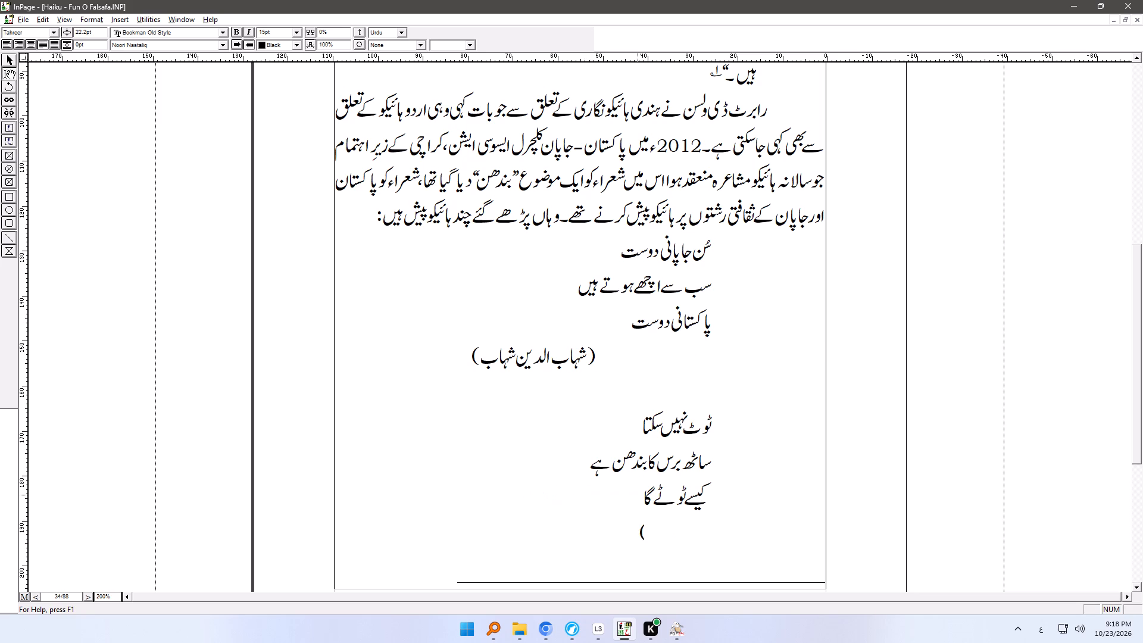
{"action": "key", "text": "Tab"}
{"action": "key", "text": "Tab"}
{"action": "key", "text": "Tab"}
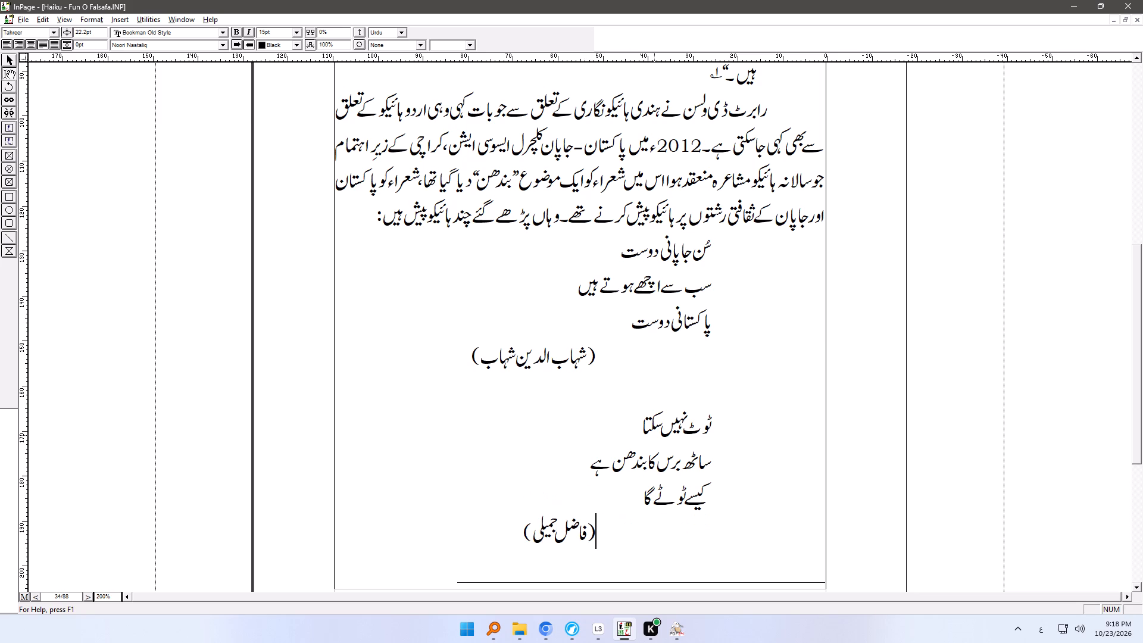
Look back through the text from page 34 to page 31 and return to page 34, checking the quotations and page flow.
{"action": "right_click_drag", "start_coordinate": [689, 237], "coordinate": [697, 566], "text": "ctrl"}
{"action": "scroll", "coordinate": [689, 253], "scroll_direction": "down", "scroll_amount": 2, "text": "ctrl"}
{"action": "right_click_drag", "start_coordinate": [698, 288], "coordinate": [701, 549], "text": "ctrl"}
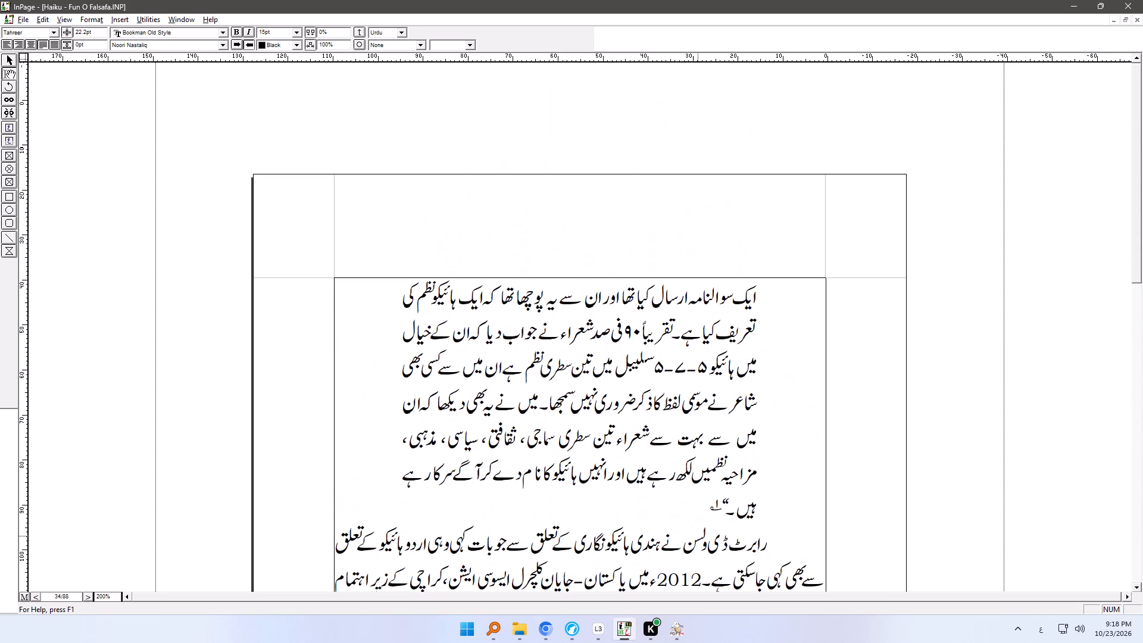
{"action": "right_click_drag", "start_coordinate": [701, 549], "coordinate": [701, 550], "text": "ctrl"}
{"action": "left_click", "coordinate": [701, 311]}
{"action": "key", "text": "Up"}
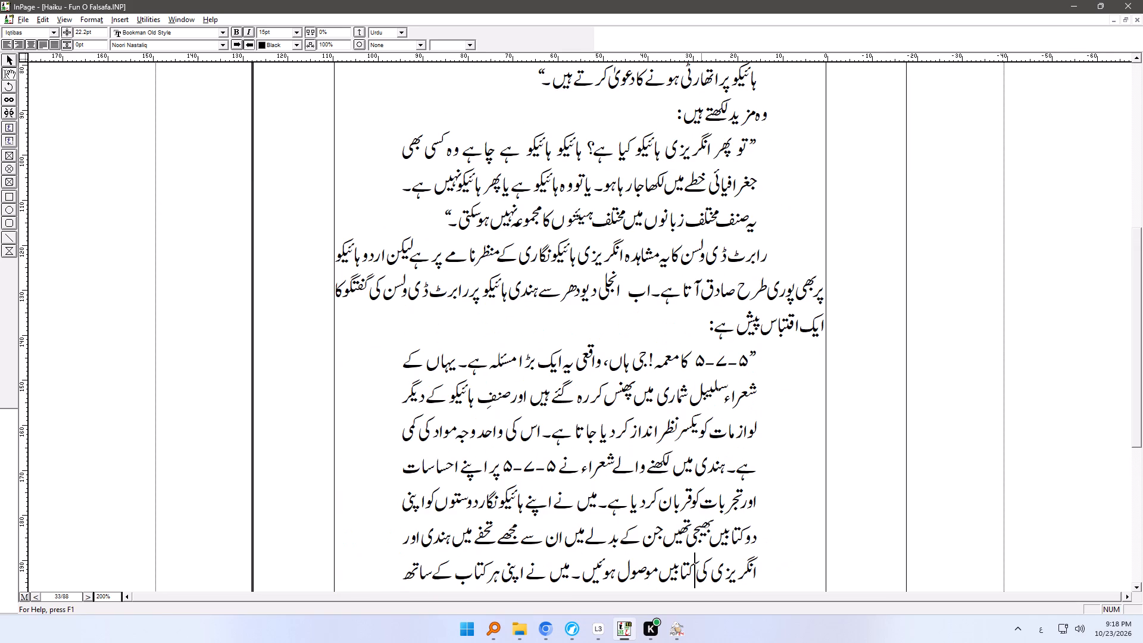
{"action": "key", "text": "Up"}
{"action": "key", "text": "Up"}
{"action": "key", "text": "Up"}
{"action": "key", "text": "Up"}
{"action": "key", "text": "Up"}
{"action": "key", "text": "Up"}
{"action": "key", "text": "Up"}
{"action": "key", "text": "Up"}
{"action": "key", "text": "Up"}
{"action": "key", "text": "Up"}
{"action": "key", "text": "Up"}
{"action": "key", "text": "Up"}
{"action": "key", "text": "Up"}
{"action": "key", "text": "Up"}
{"action": "key", "text": "Up"}
{"action": "key", "text": "Up"}
{"action": "key", "text": "Up"}
{"action": "key", "text": "Up"}
{"action": "key", "text": "Up"}
{"action": "key", "text": "Up"}
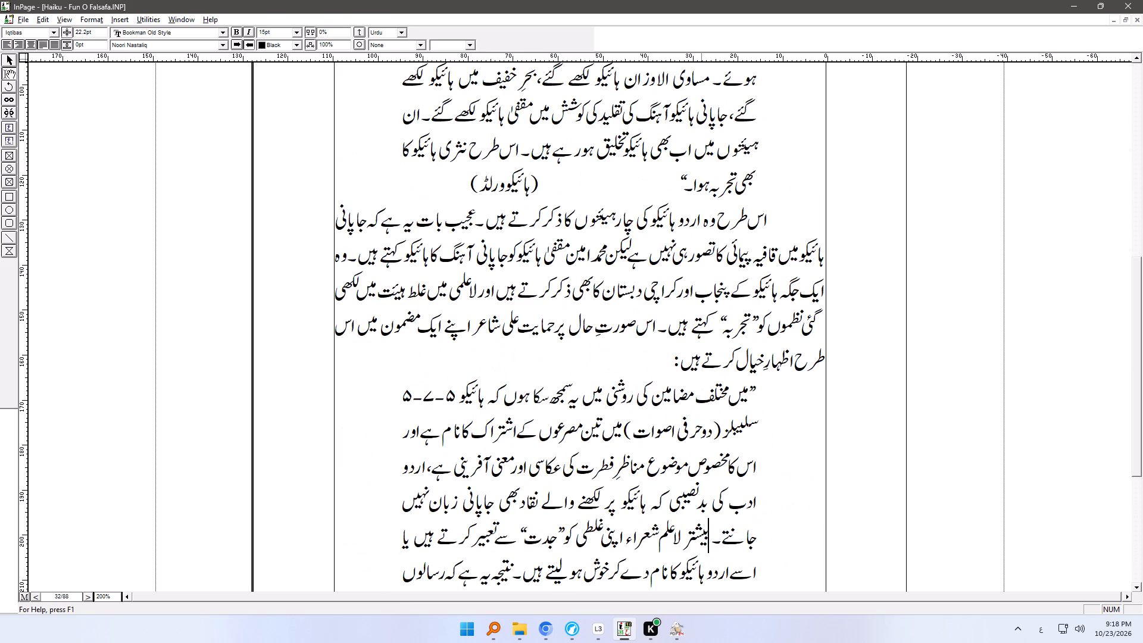
{"action": "key", "text": "Up"}
{"action": "key", "text": "Up"}
{"action": "key", "text": "Up"}
{"action": "key", "text": "Up"}
{"action": "key", "text": "Up"}
{"action": "key", "text": "Up"}
{"action": "key", "text": "Up"}
{"action": "key", "text": "Up"}
{"action": "key", "text": "Up"}
{"action": "key", "text": "Up"}
{"action": "key", "text": "Up"}
{"action": "key", "text": "Up"}
{"action": "key", "text": "Up"}
{"action": "key", "text": "Up"}
{"action": "key", "text": "Up"}
{"action": "key", "text": "Up"}
{"action": "key", "text": "Up"}
{"action": "key", "text": "Up"}
{"action": "key", "text": "Up"}
{"action": "key", "text": "Up"}
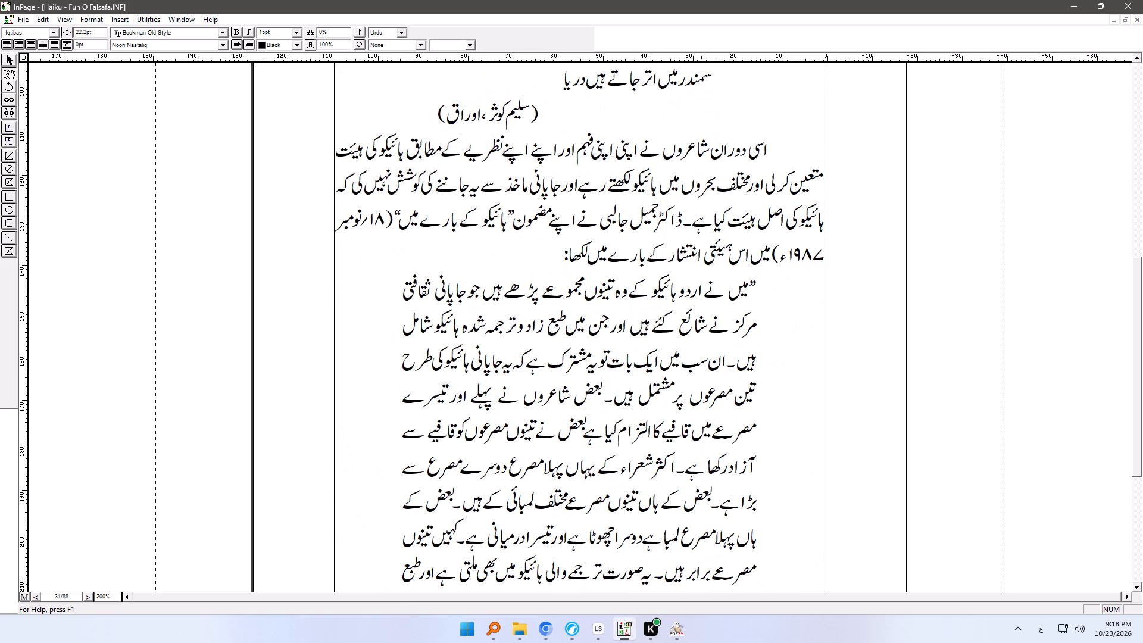
{"action": "key", "text": "Down"}
{"action": "key", "text": "Down"}
{"action": "key", "text": "Down"}
{"action": "key", "text": "Down"}
{"action": "key", "text": "Down"}
{"action": "key", "text": "Down"}
{"action": "key", "text": "Down"}
{"action": "key", "text": "Down"}
{"action": "key", "text": "Down"}
{"action": "key", "text": "Down"}
{"action": "key", "text": "Down"}
{"action": "key", "text": "Down"}
{"action": "key", "text": "Down"}
{"action": "key", "text": "Down"}
{"action": "key", "text": "Down"}
{"action": "key", "text": "Down"}
{"action": "key", "text": "Down"}
{"action": "key", "text": "Down"}
{"action": "key", "text": "Down"}
{"action": "key", "text": "Down"}
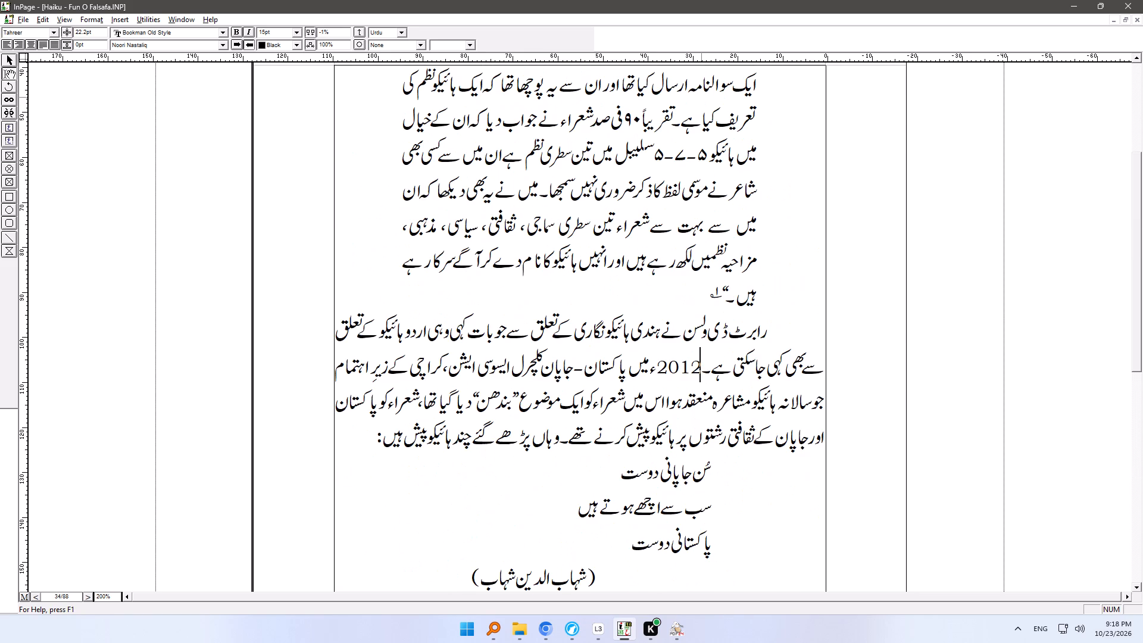
Delete the blank line at the top of page 35, above the haiku beginning "ایسا ہو بندھن".
{"action": "key", "text": "Down"}
{"action": "key", "text": "Down"}
{"action": "key", "text": "Down"}
{"action": "key", "text": "Down"}
{"action": "key", "text": "Down"}
{"action": "key", "text": "Down"}
{"action": "key", "text": "Down"}
{"action": "key", "text": "Down"}
{"action": "key", "text": "Down"}
{"action": "key", "text": "Down"}
{"action": "key", "text": "Down"}
{"action": "key", "text": "Down"}
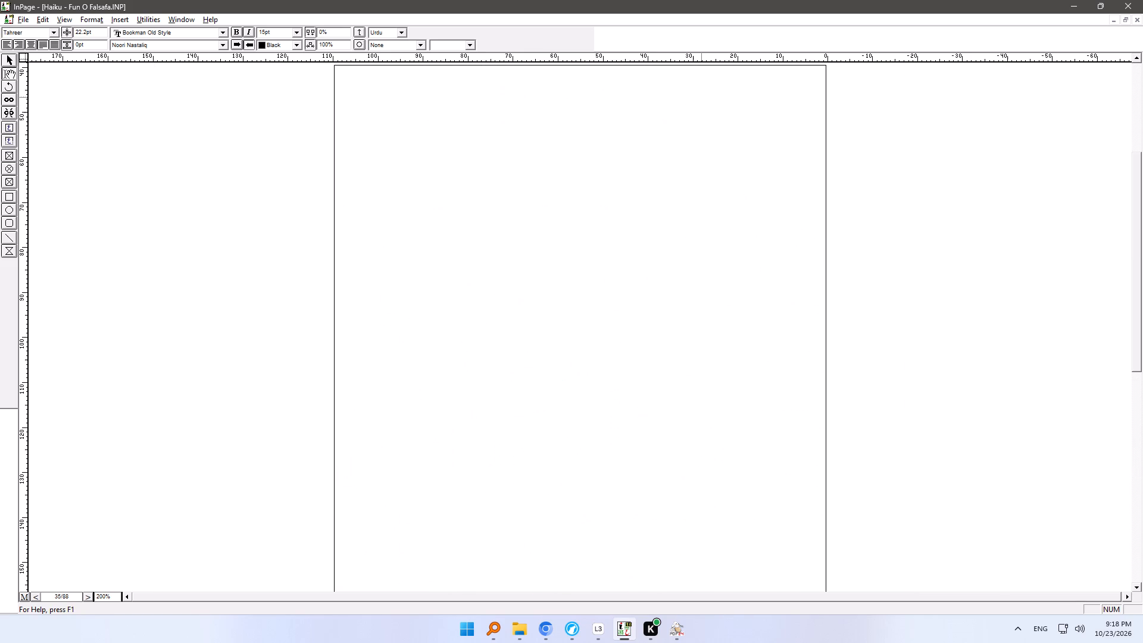
{"action": "key", "text": "Down"}
{"action": "key", "text": "Up"}
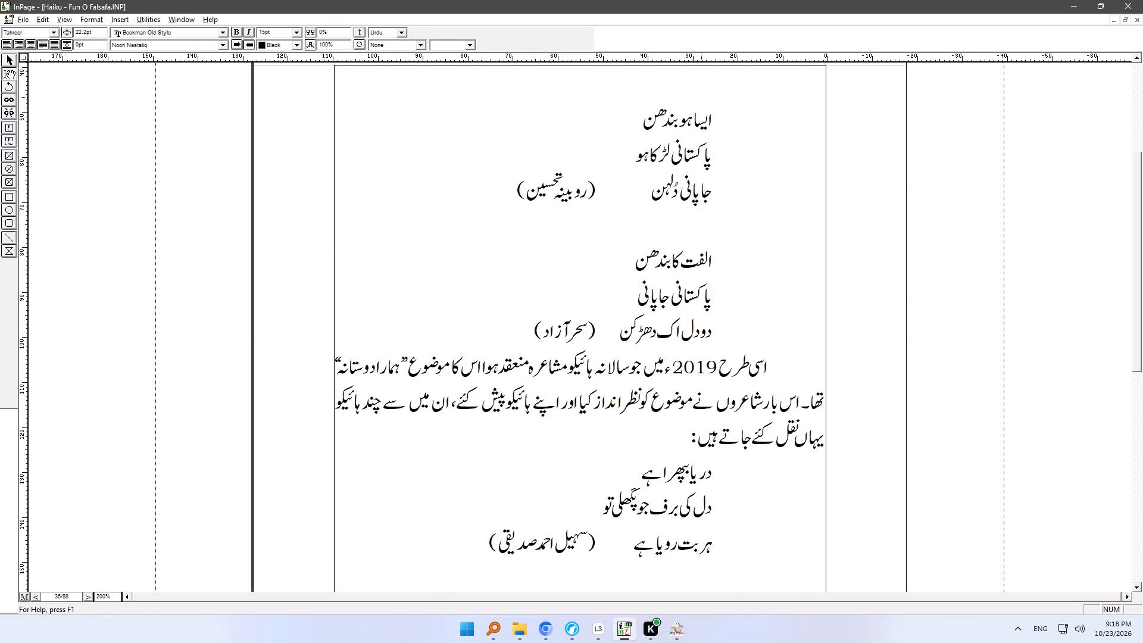
{"action": "key", "text": "Delete"}
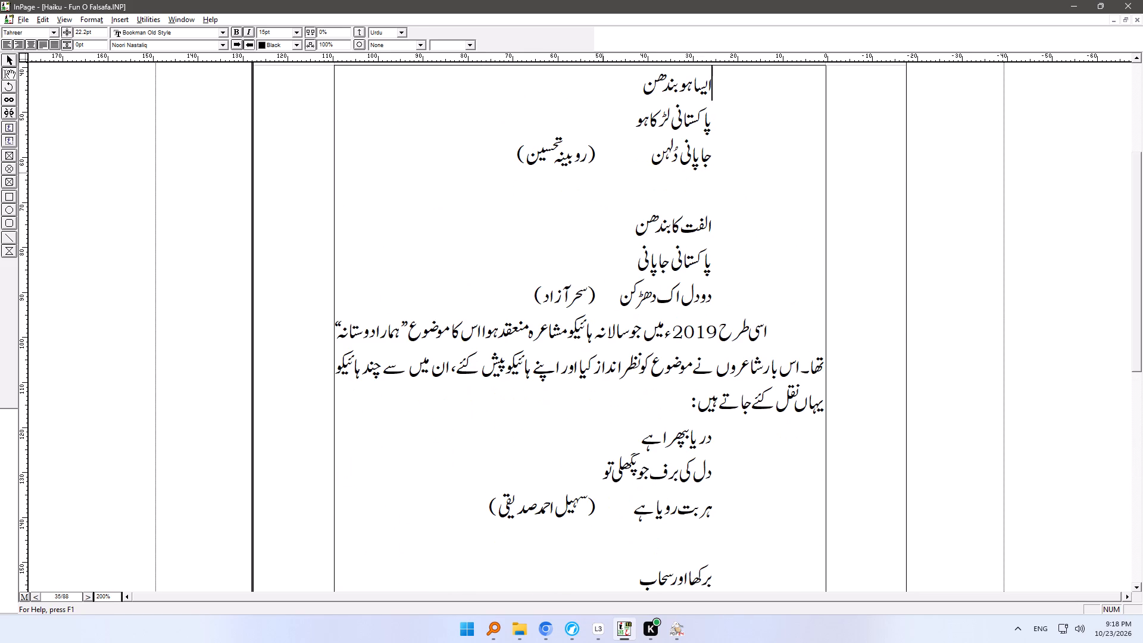
Move the poet's name after "جاپانی دُلہن" on page 35 to its own line, indented by three tabs.
{"action": "left_click_drag", "start_coordinate": [603, 152], "coordinate": [641, 152]}
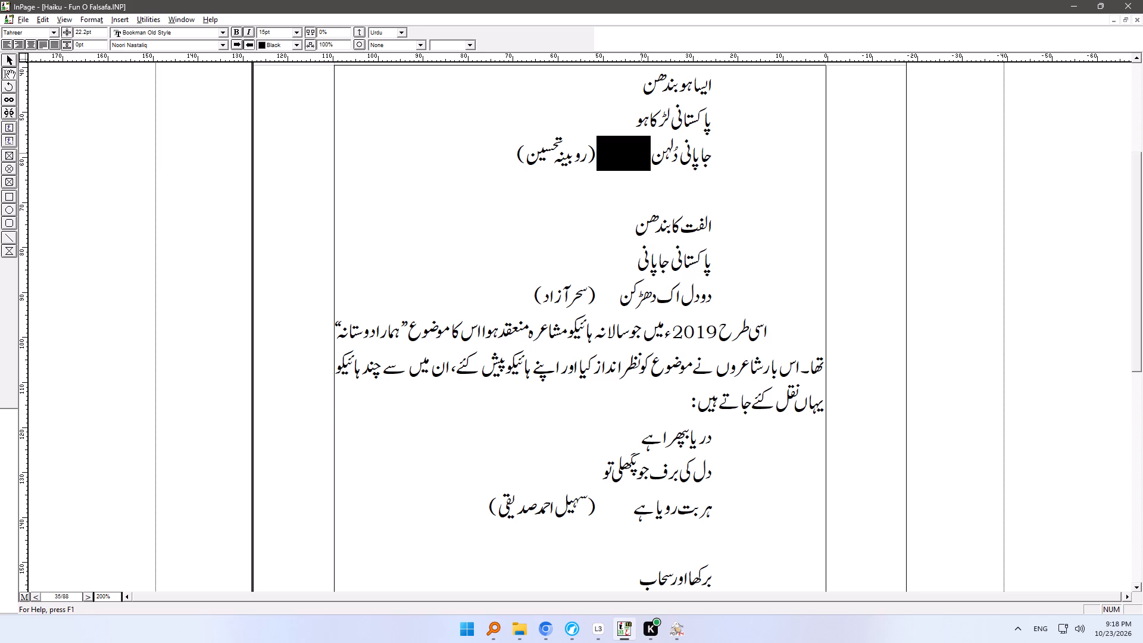
{"action": "key", "text": "Return"}
{"action": "key", "text": "Tab"}
{"action": "key", "text": "Tab"}
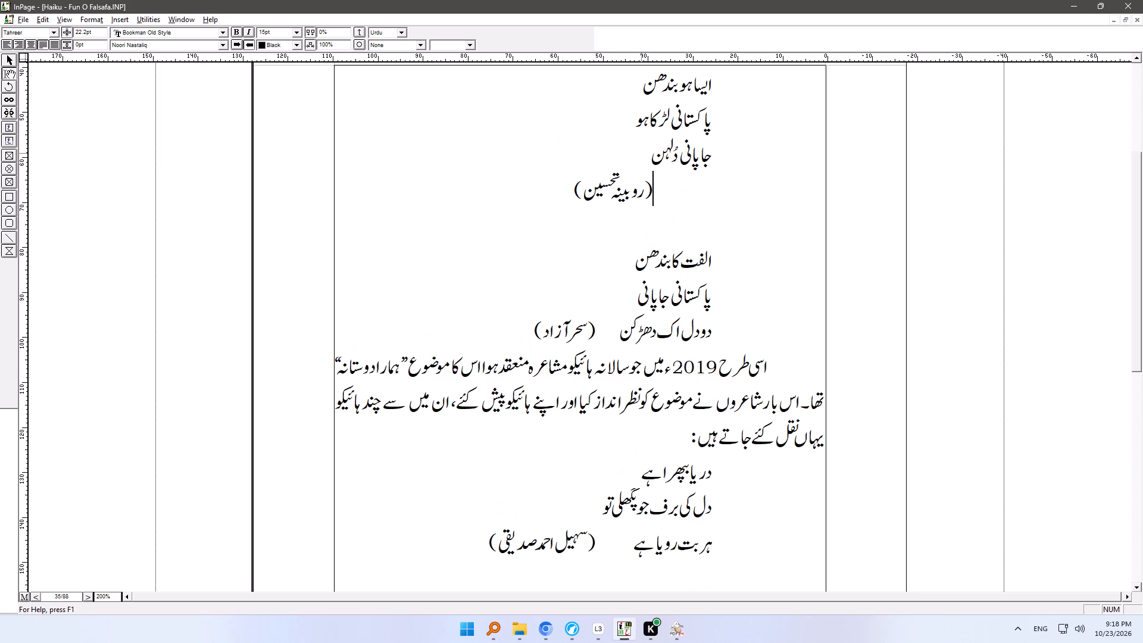
{"action": "key", "text": "Tab"}
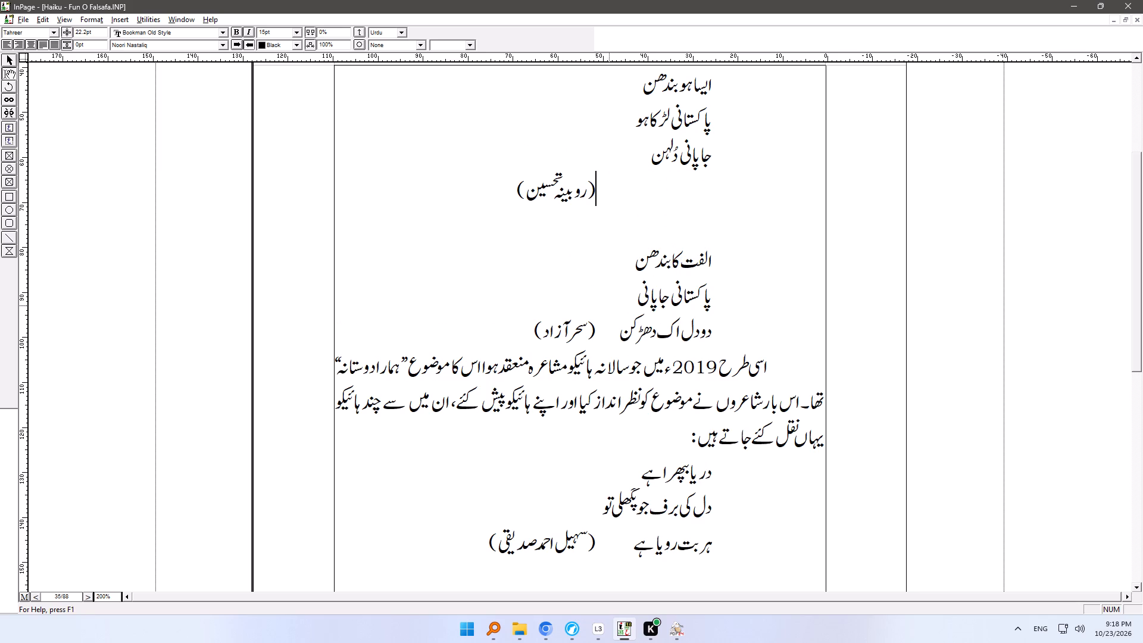
Move the poet's name after "دو دل اک دھڑکن" on page 35 to its own line, indented by three tabs.
{"action": "left_click_drag", "start_coordinate": [599, 332], "coordinate": [622, 332]}
{"action": "left_click_drag", "start_coordinate": [597, 329], "coordinate": [615, 329]}
{"action": "key", "text": "Return"}
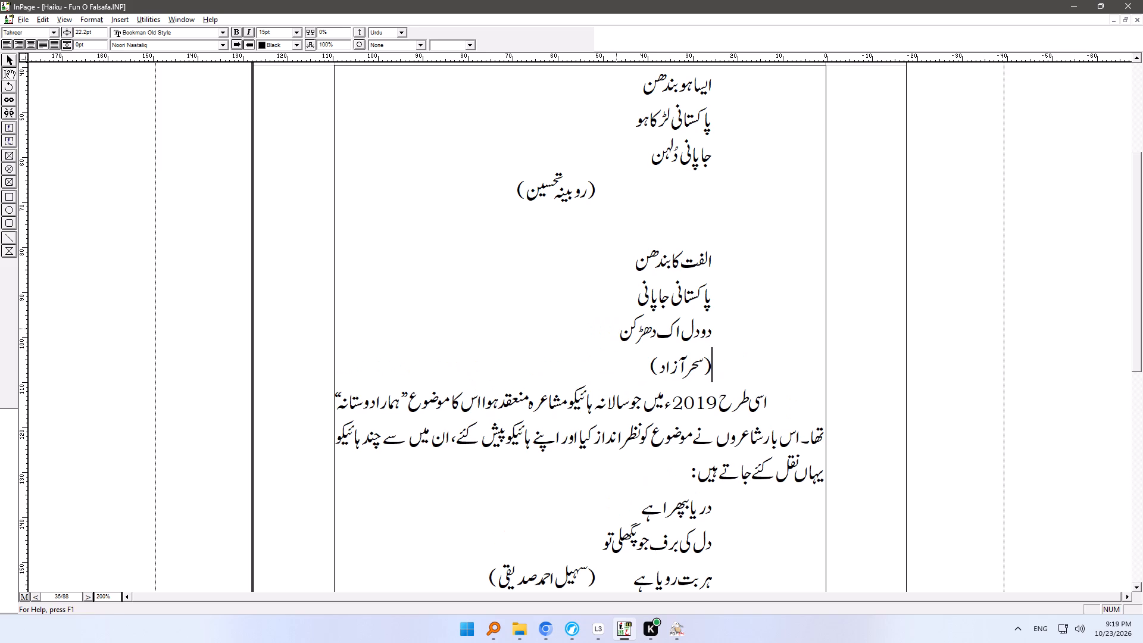
{"action": "key", "text": "Tab"}
{"action": "key", "text": "Tab"}
{"action": "key", "text": "Tab"}
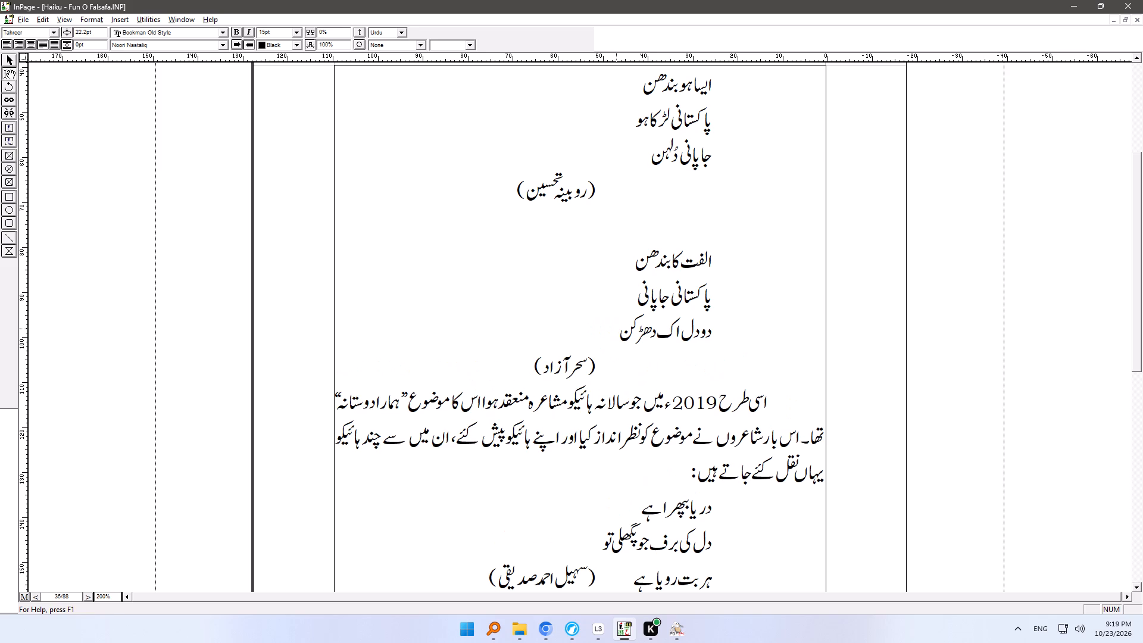
Move the poet's name after "ہر بت رویا ہے" on page 35 to its own line, indented by three tabs.
{"action": "left_click", "coordinate": [707, 460]}
{"action": "right_click_drag", "start_coordinate": [696, 511], "coordinate": [696, 468], "text": "ctrl"}
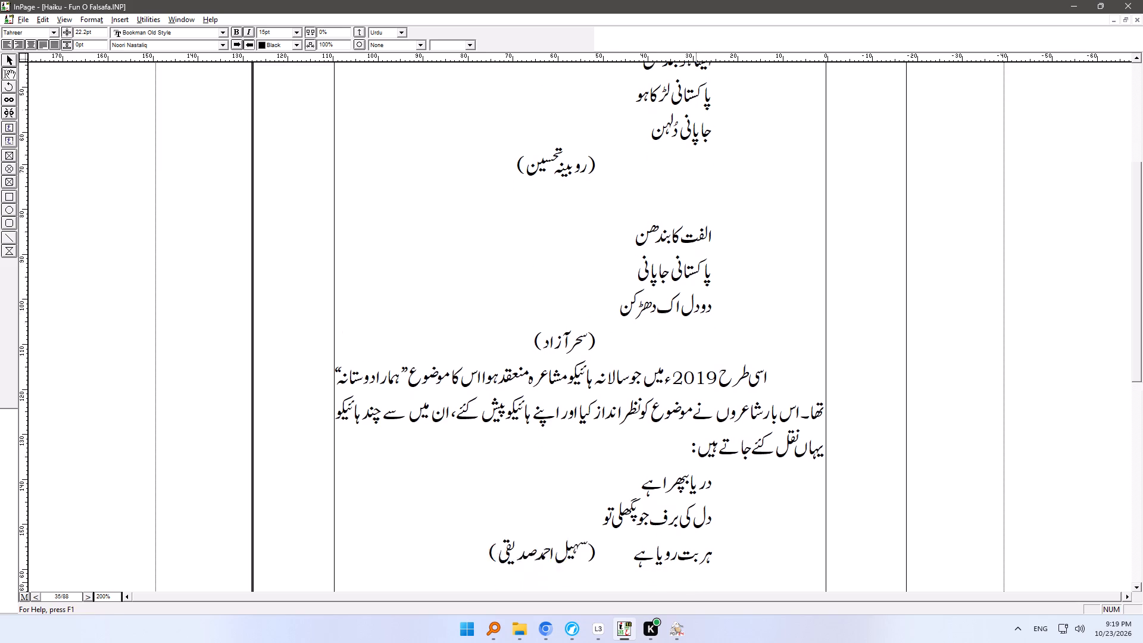
{"action": "right_click_drag", "start_coordinate": [696, 468], "coordinate": [696, 273], "text": "ctrl"}
{"action": "left_click_drag", "start_coordinate": [598, 339], "coordinate": [620, 339]}
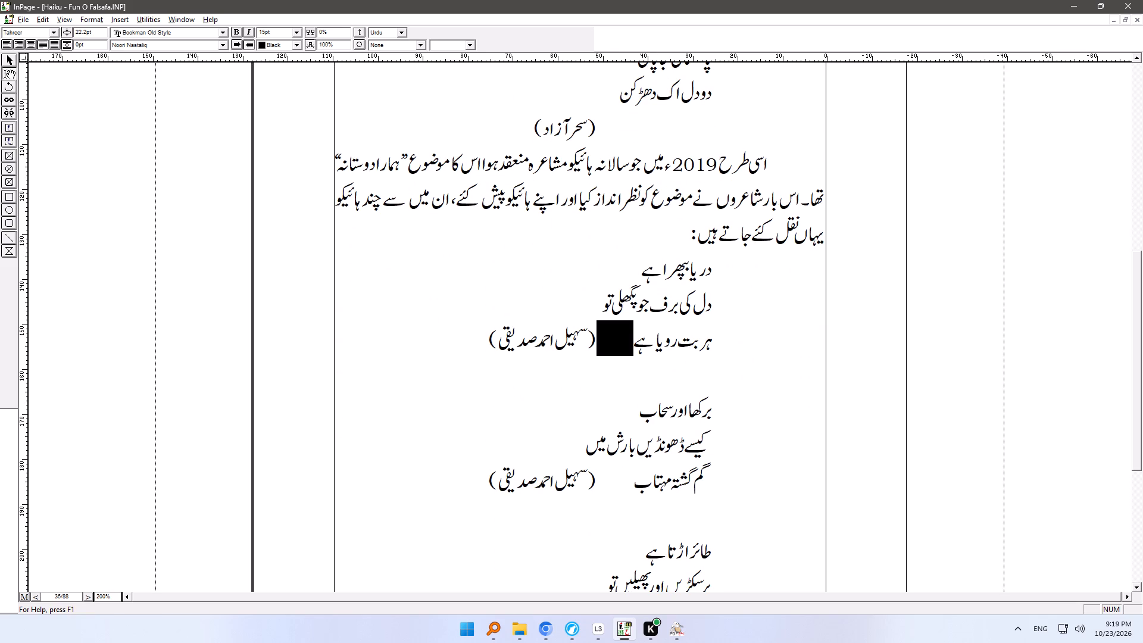
{"action": "left_click_drag", "start_coordinate": [620, 339], "coordinate": [629, 339]}
{"action": "key", "text": "Return"}
{"action": "key", "text": "Tab"}
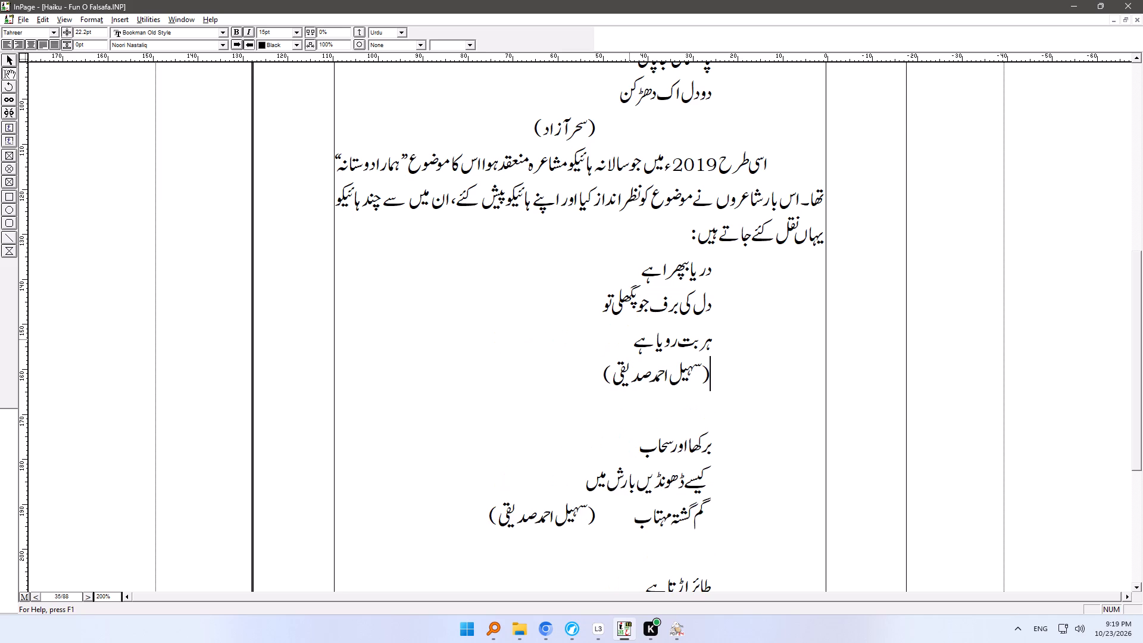
{"action": "key", "text": "Tab"}
{"action": "key", "text": "Tab"}
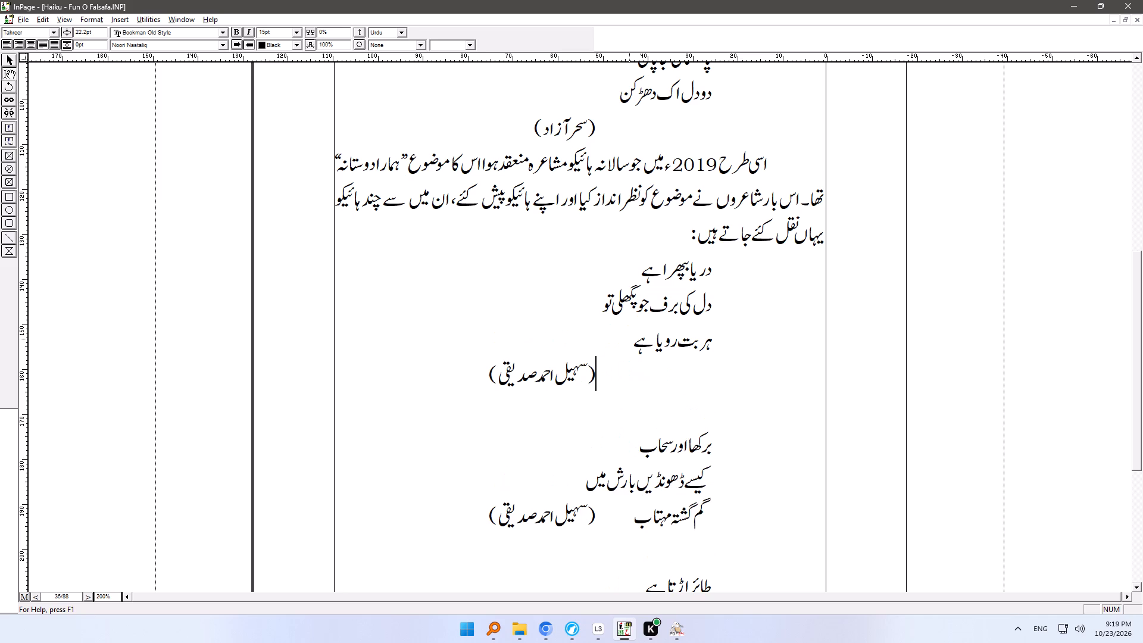
Move the poet's name after "گم گشتہ مہتاب" on page 35 to its own line, indented by three tabs.
{"action": "left_click", "coordinate": [676, 422]}
{"action": "right_click_drag", "start_coordinate": [608, 494], "coordinate": [608, 423], "text": "ctrl"}
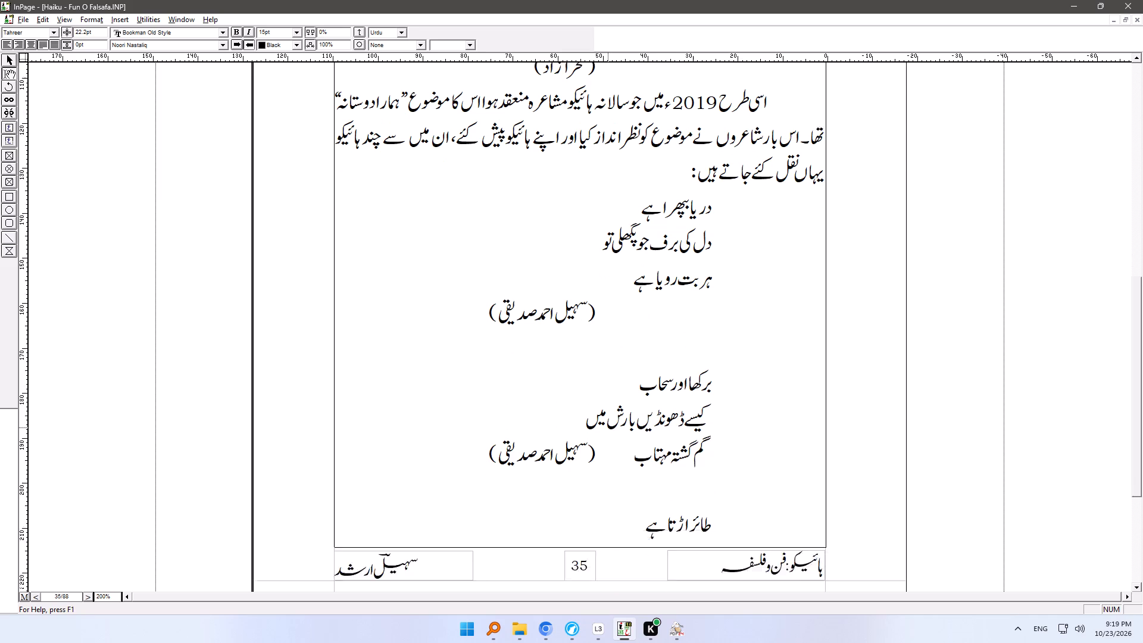
{"action": "right_click_drag", "start_coordinate": [608, 423], "coordinate": [609, 321], "text": "ctrl"}
{"action": "left_click_drag", "start_coordinate": [602, 343], "coordinate": [630, 343]}
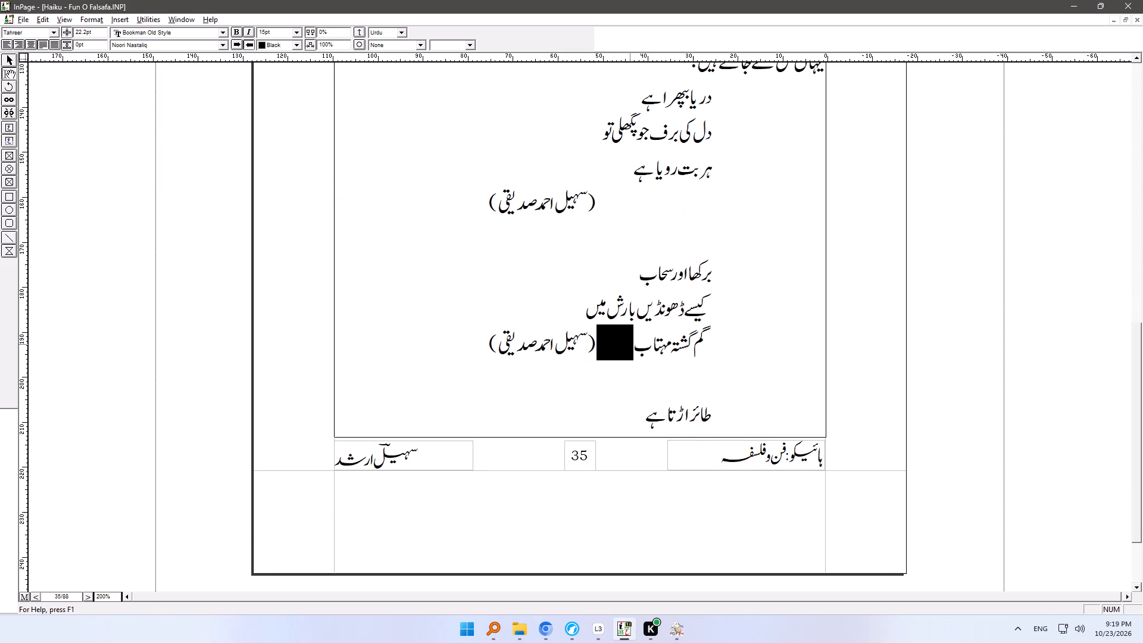
{"action": "key", "text": "Return"}
{"action": "key", "text": "Tab"}
{"action": "key", "text": "Tab"}
{"action": "key", "text": "Tab"}
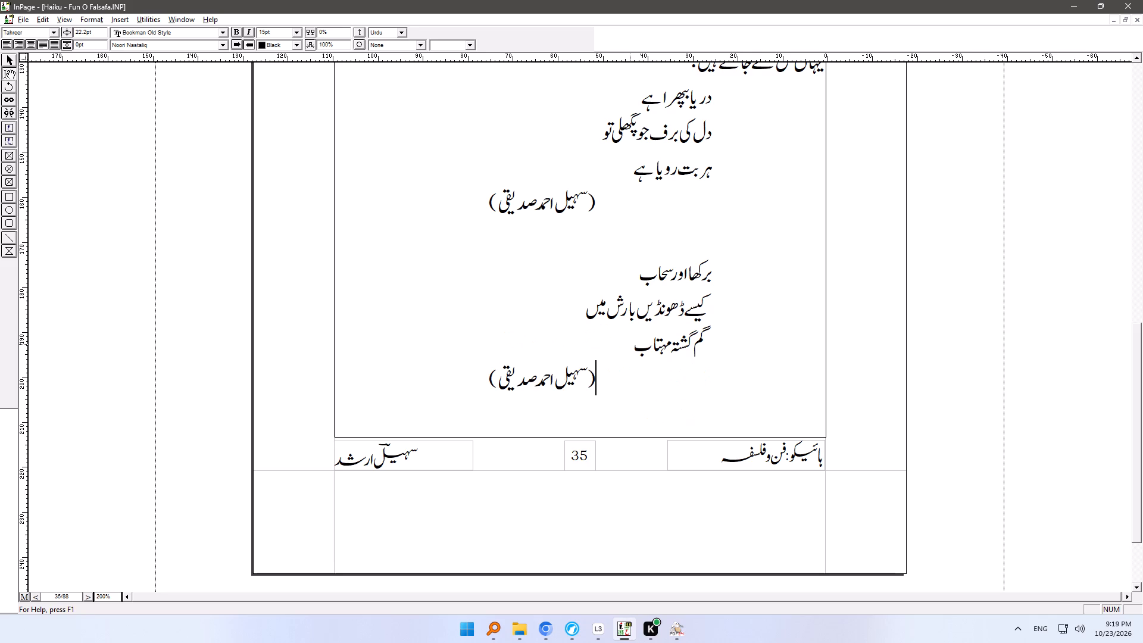
Save the book document.
{"action": "key", "text": "ctrl+s"}
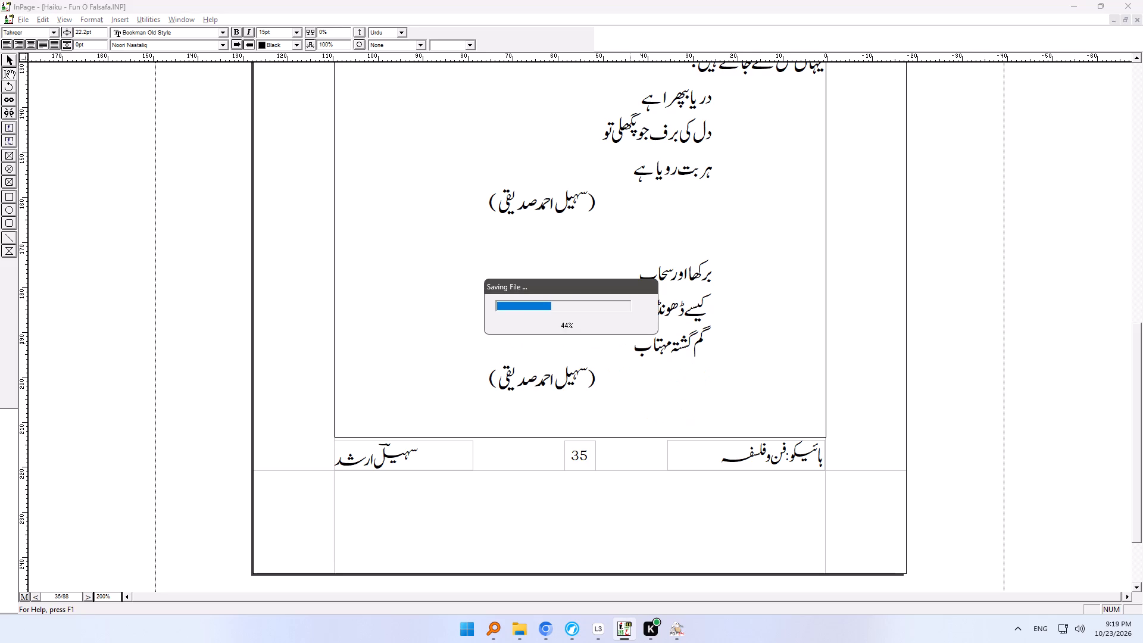
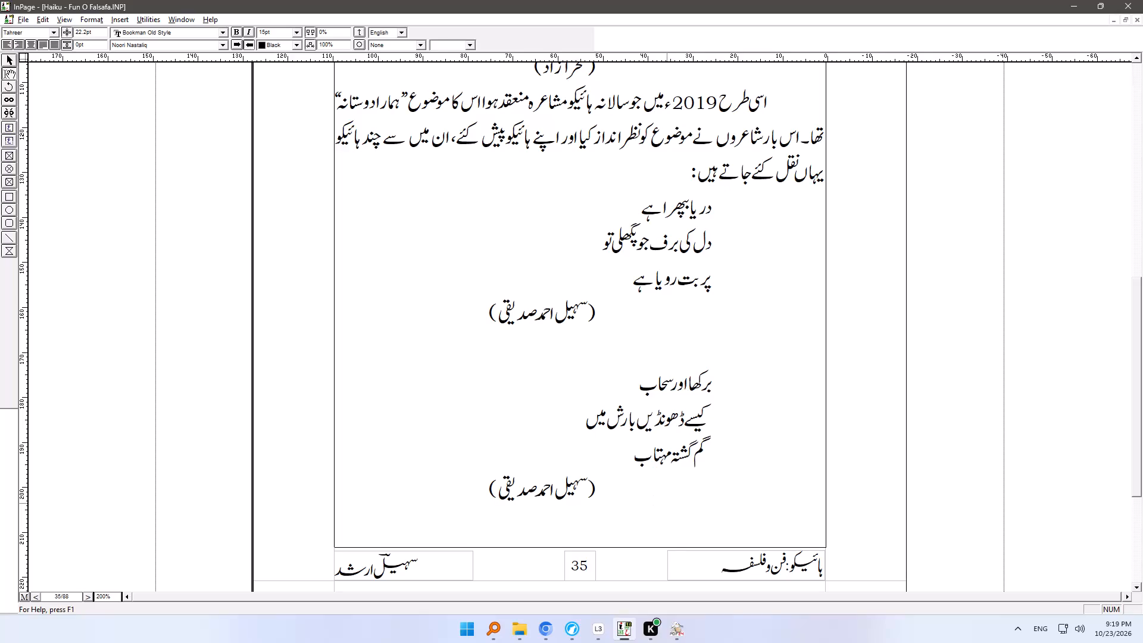
Move the poet's name after "کوئی تھامتا ہے" on page 36 to its own line, indented by three tabs.
{"action": "key", "text": "Down"}
{"action": "key", "text": "Down"}
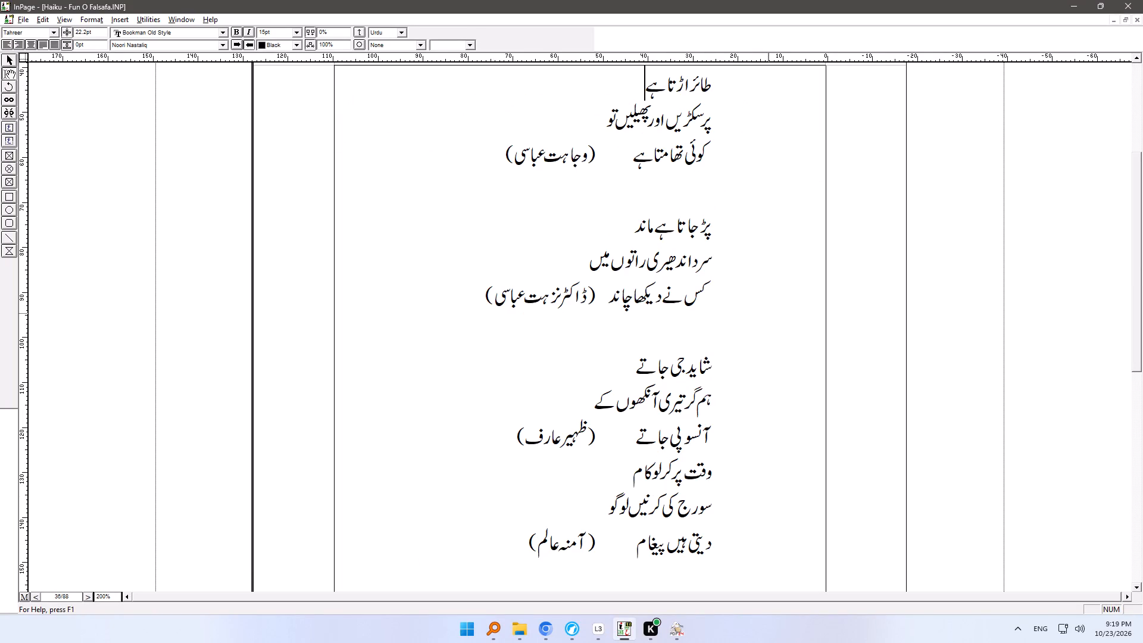
{"action": "left_click_drag", "start_coordinate": [601, 148], "coordinate": [626, 148]}
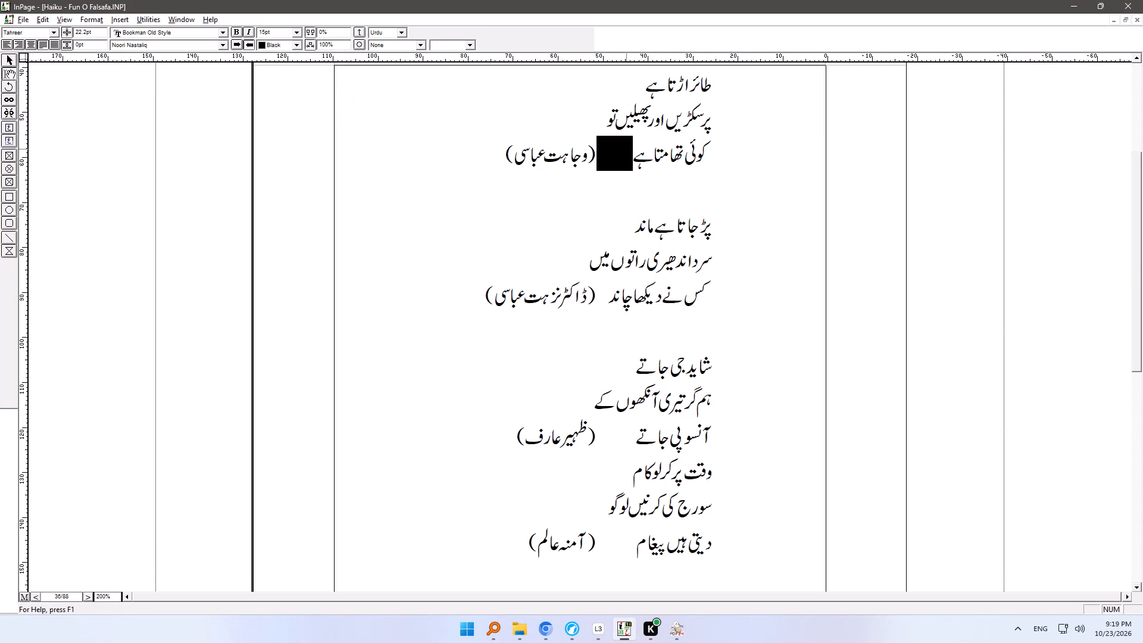
{"action": "key", "text": "Return"}
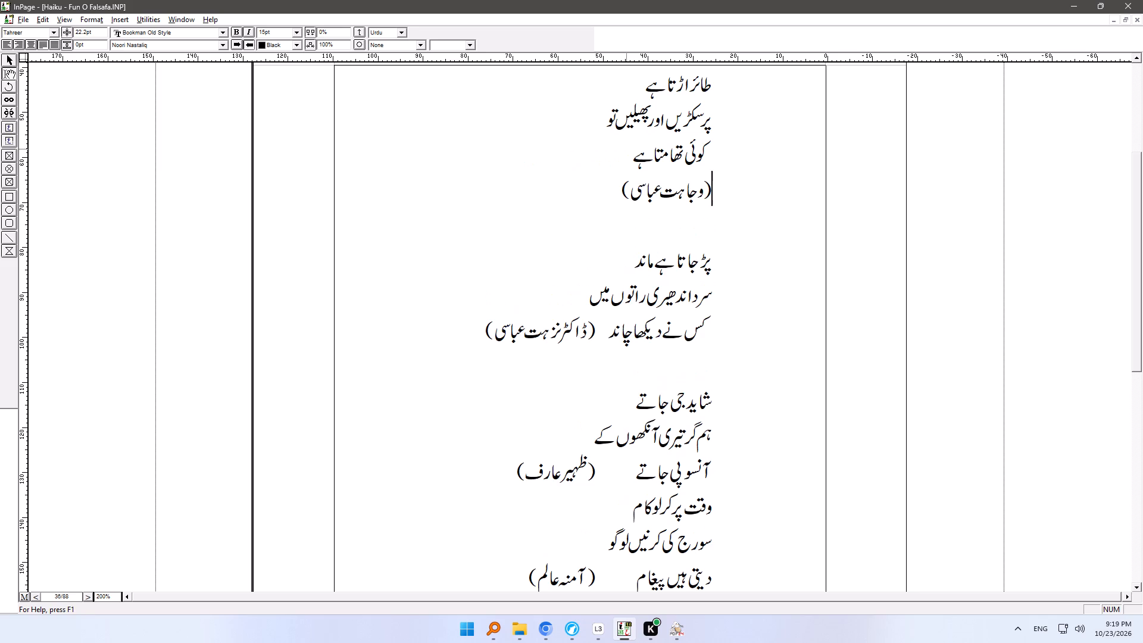
{"action": "key", "text": "Tab"}
{"action": "key", "text": "Tab"}
{"action": "key", "text": "Tab"}
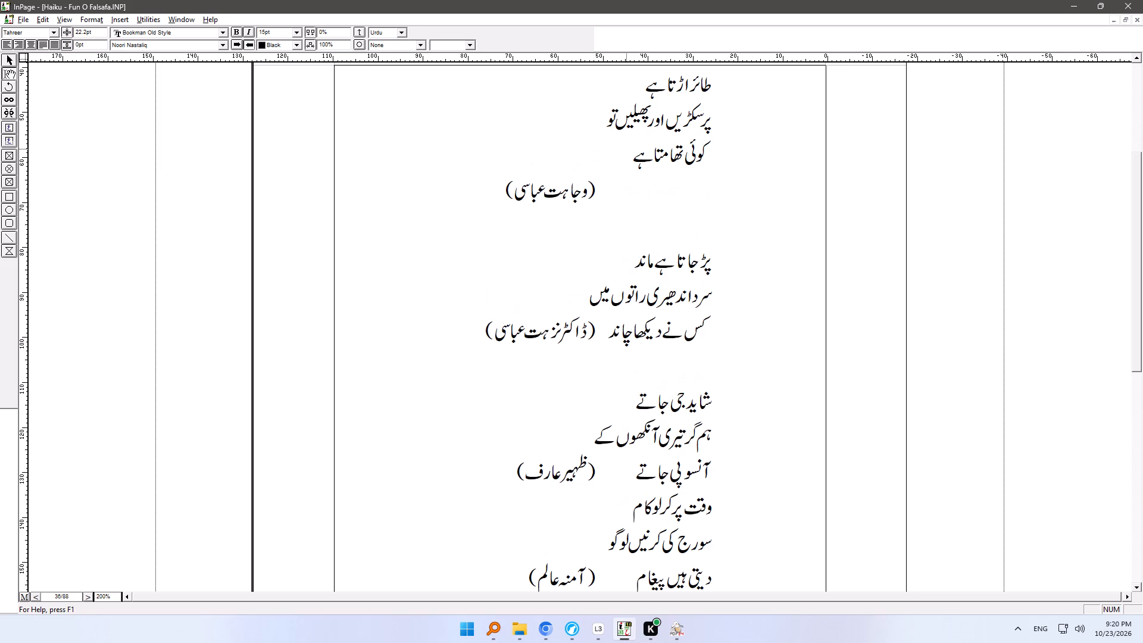
Move the poet's name after "کس نے دیکھا چاند" on page 36 to its own line, indented by three tabs.
{"action": "left_click_drag", "start_coordinate": [598, 336], "coordinate": [610, 330]}
{"action": "left_click_drag", "start_coordinate": [610, 330], "coordinate": [610, 327]}
{"action": "left_click_drag", "start_coordinate": [598, 330], "coordinate": [606, 330]}
{"action": "key", "text": "Return"}
{"action": "key", "text": "Tab"}
{"action": "key", "text": "Tab"}
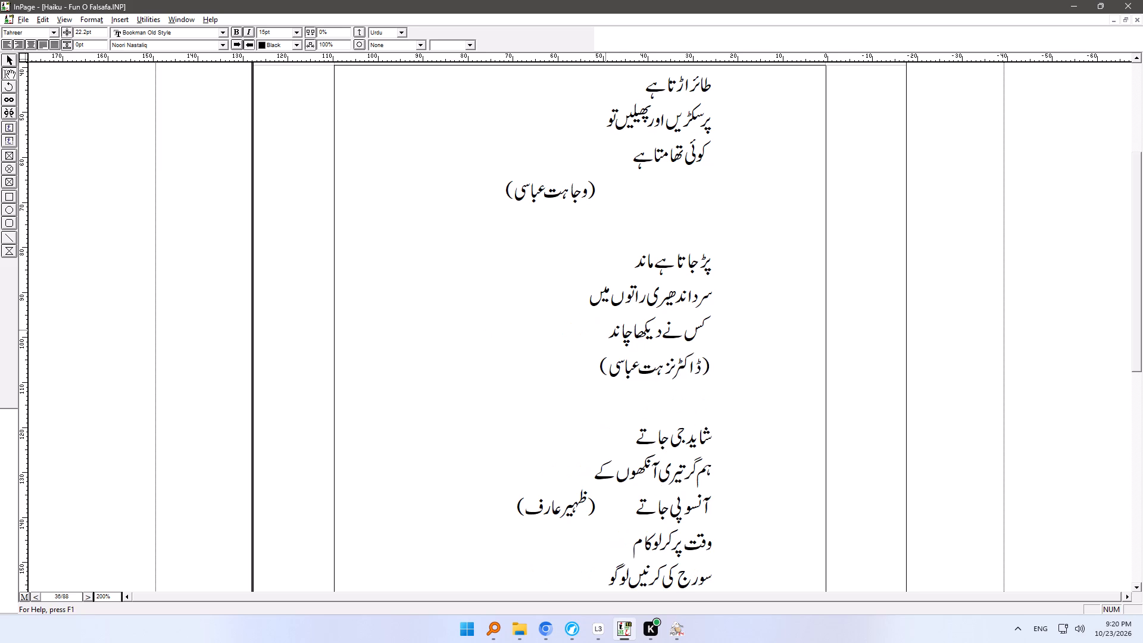
{"action": "key", "text": "Tab"}
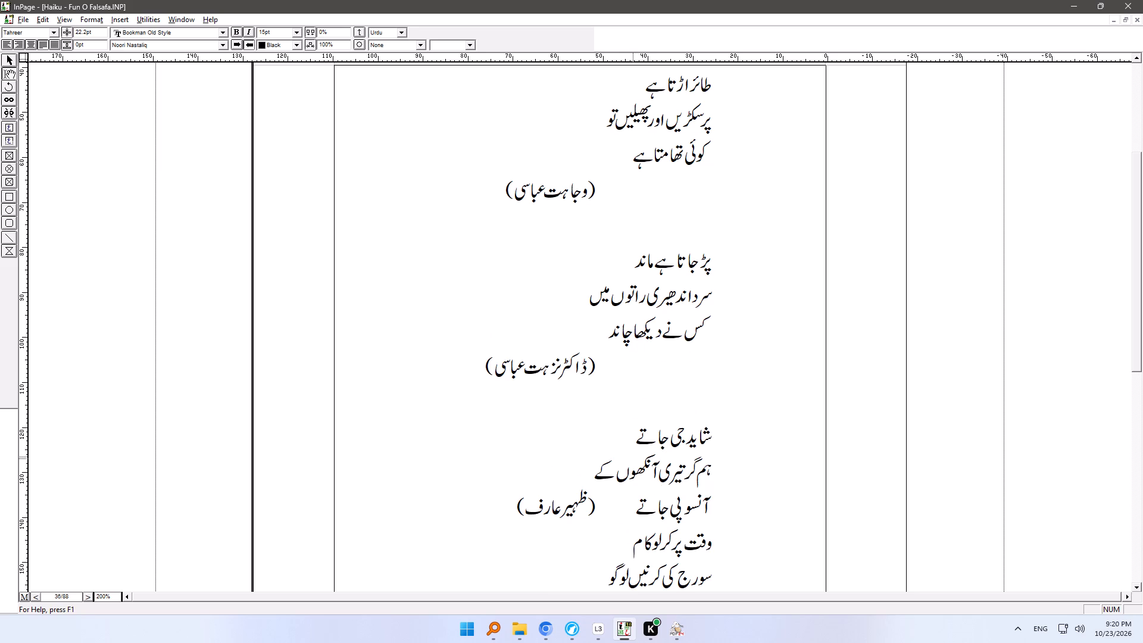
Move the poet's name after "آنسو پی جاتے" on page 36 to its own line, indented by three tabs.
{"action": "left_click_drag", "start_coordinate": [599, 502], "coordinate": [629, 501]}
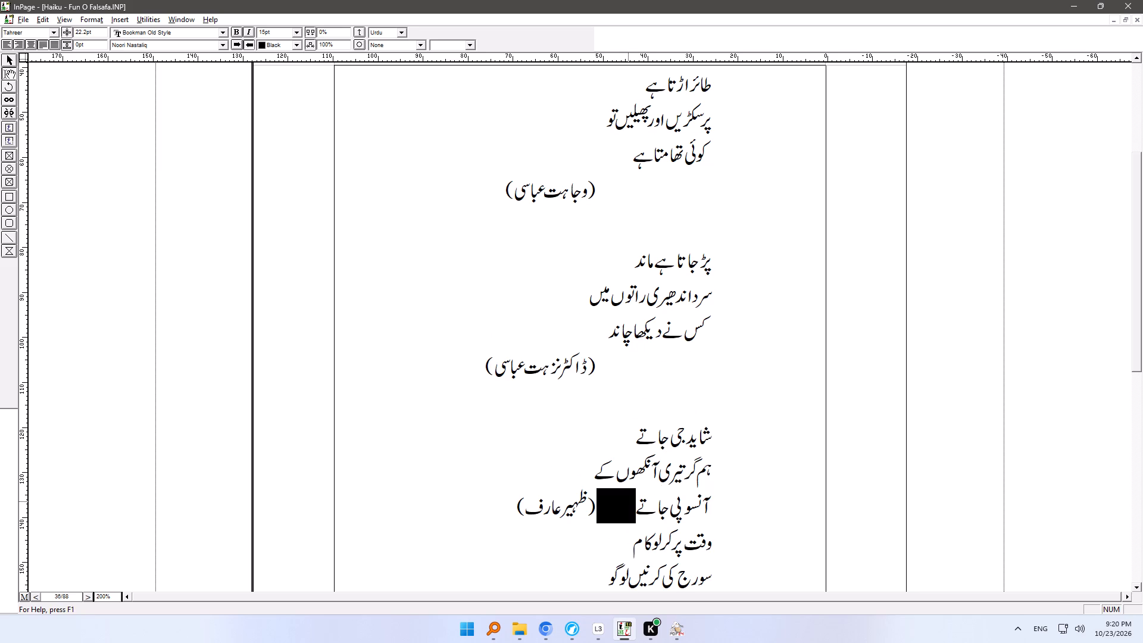
{"action": "key", "text": "Return"}
{"action": "key", "text": "Tab"}
{"action": "key", "text": "Tab"}
{"action": "key", "text": "Tab"}
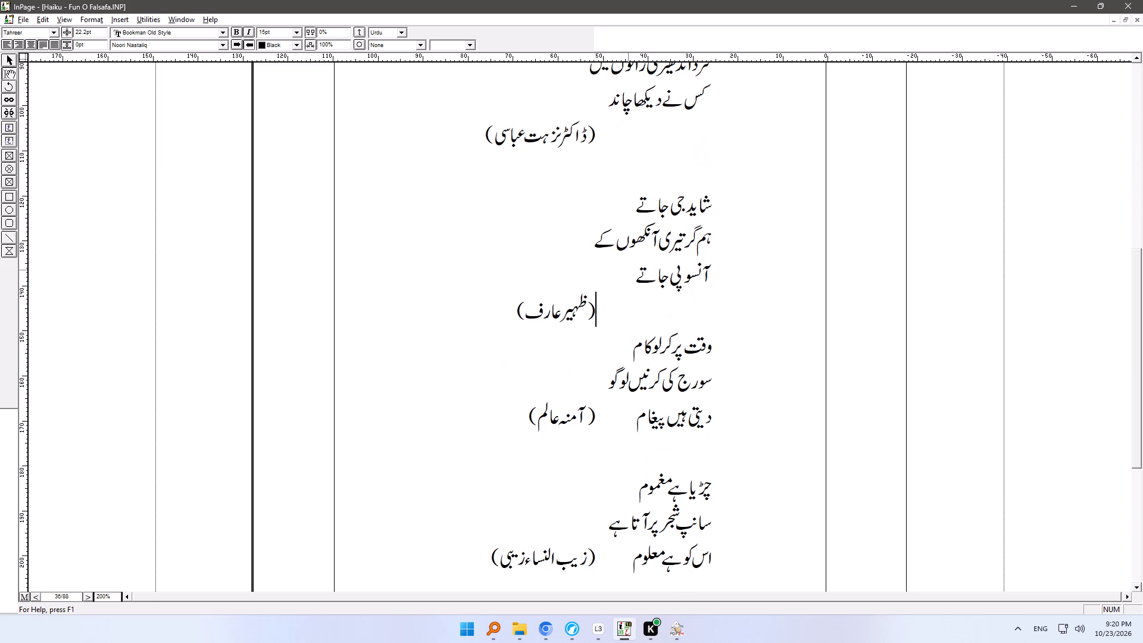
Insert a blank line before the haiku starting "وقت پر کر لو کام" on page 36.
{"action": "left_click", "coordinate": [727, 348]}
{"action": "key", "text": "Return"}
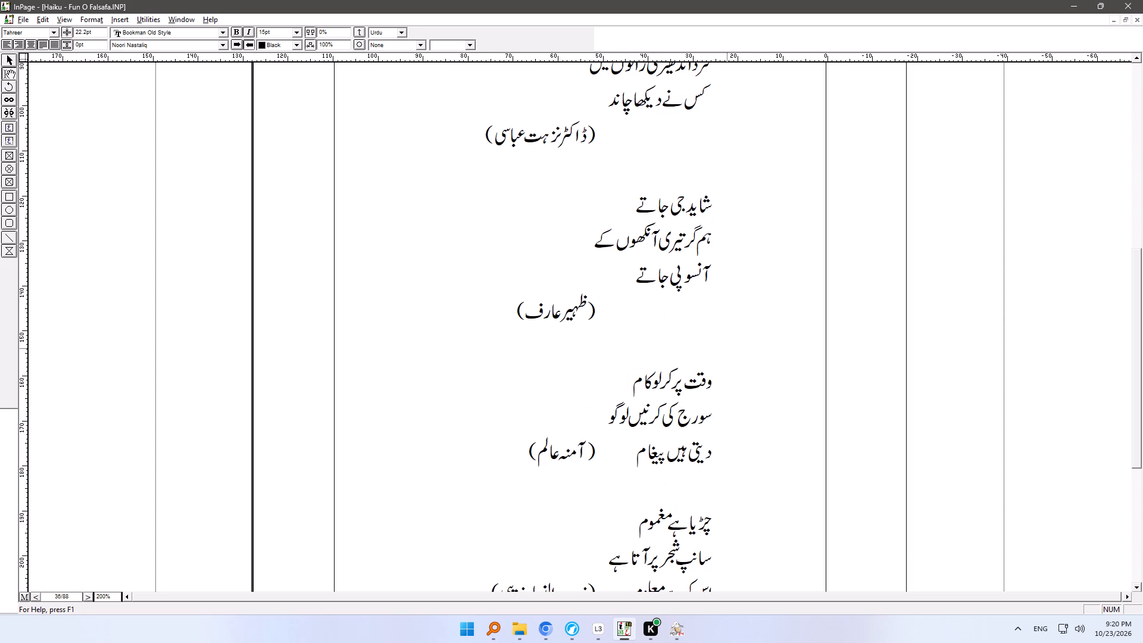
Apply the Gap_Ash'aar style to the three blank lines separating the first four haiku on page 36.
{"action": "right_click_drag", "start_coordinate": [741, 449], "coordinate": [742, 246], "text": "ctrl"}
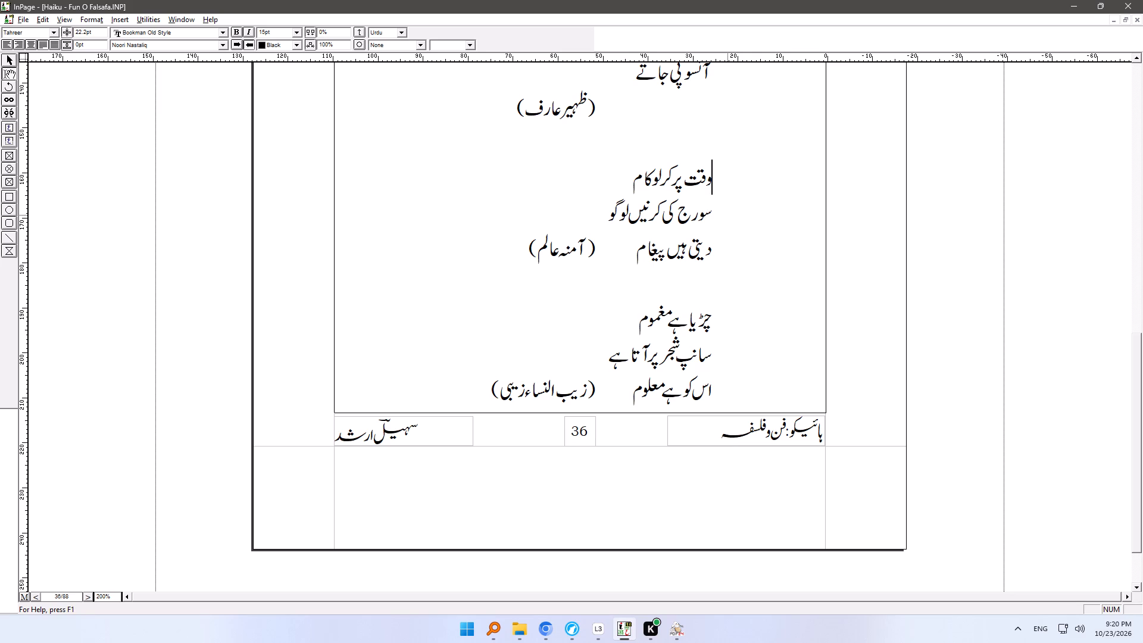
{"action": "right_click_drag", "start_coordinate": [722, 136], "coordinate": [722, 506], "text": "ctrl"}
{"action": "right_click_drag", "start_coordinate": [711, 233], "coordinate": [711, 352], "text": "ctrl"}
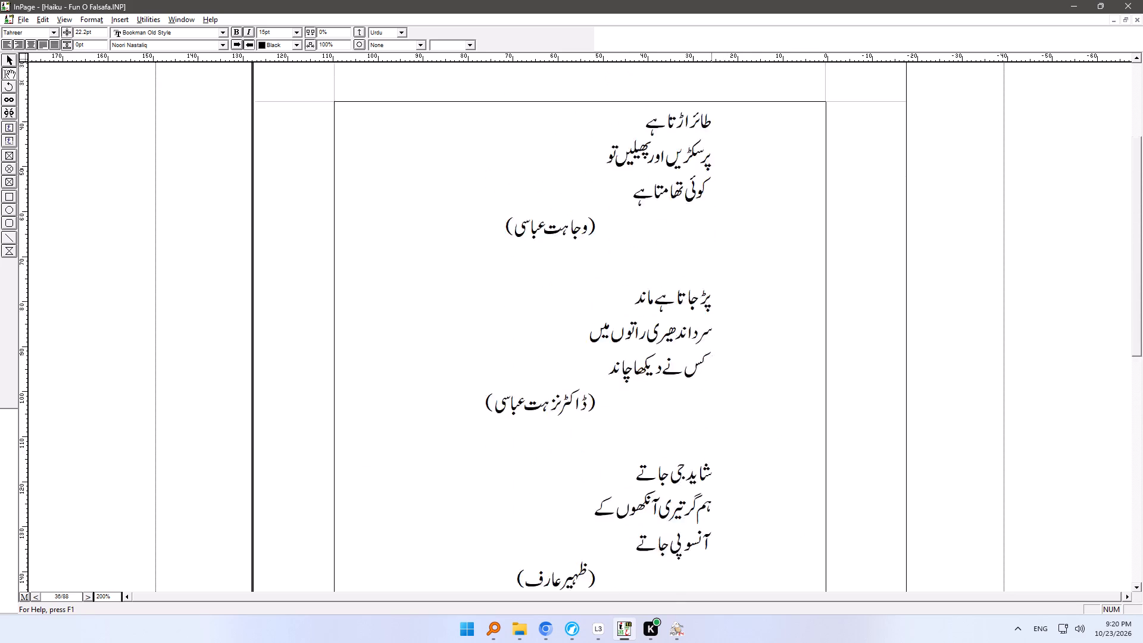
{"action": "right_click_drag", "start_coordinate": [711, 352], "coordinate": [711, 457], "text": "ctrl"}
{"action": "left_click", "coordinate": [710, 377]}
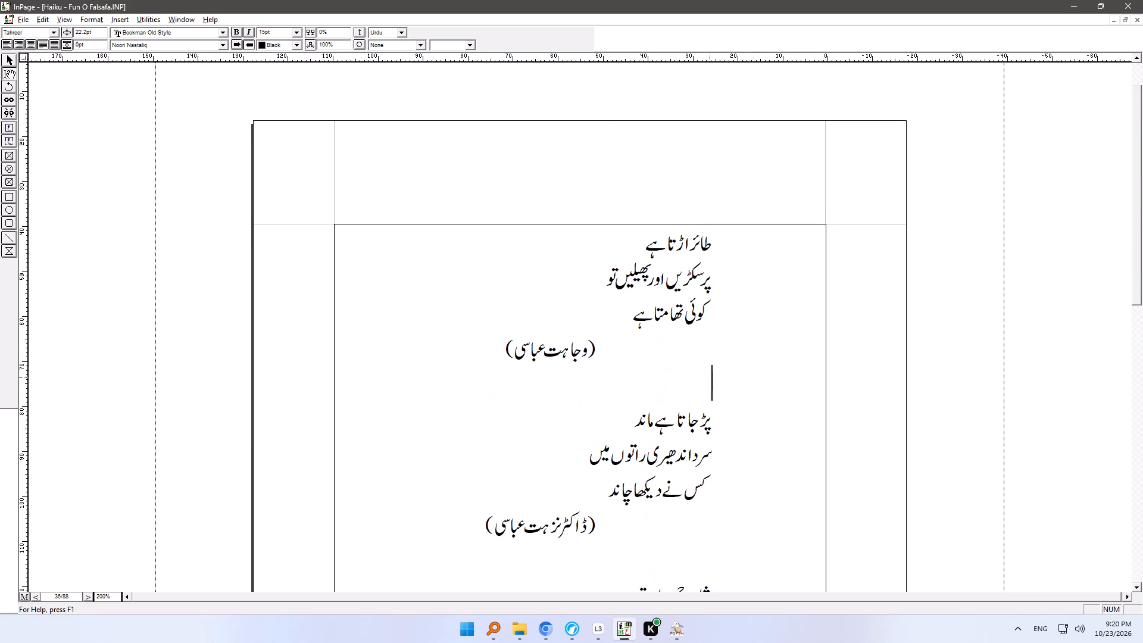
{"action": "key", "text": "ctrl+shift+g"}
{"action": "right_click_drag", "start_coordinate": [680, 480], "coordinate": [680, 338], "text": "ctrl"}
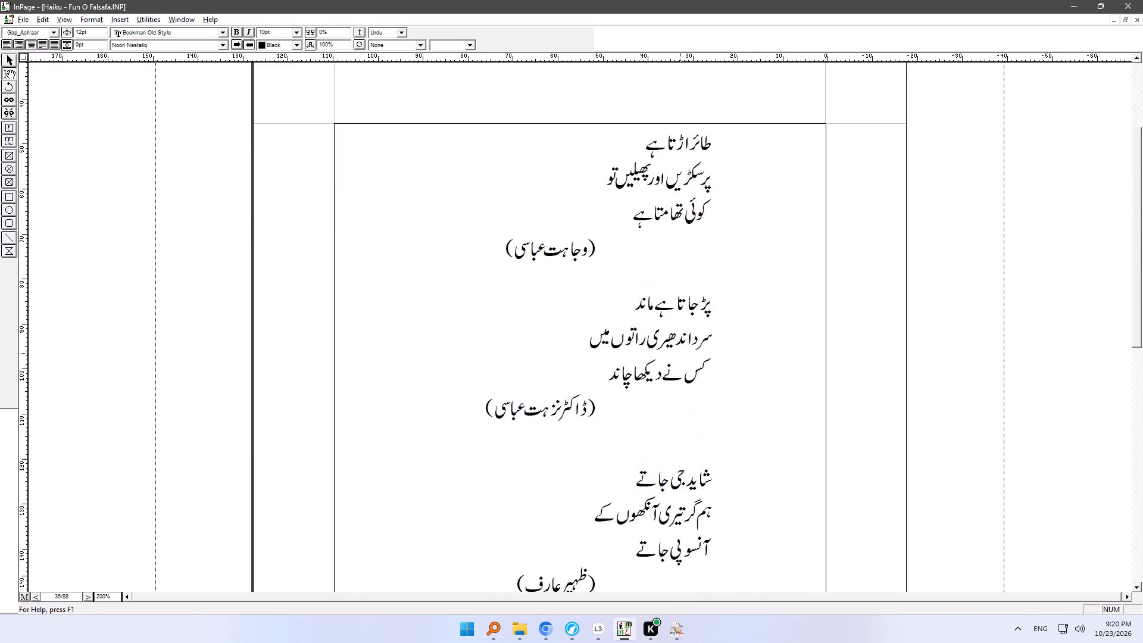
{"action": "right_click_drag", "start_coordinate": [680, 338], "coordinate": [680, 245], "text": "ctrl"}
{"action": "left_click", "coordinate": [680, 301]}
{"action": "key", "text": "ctrl+shift+g"}
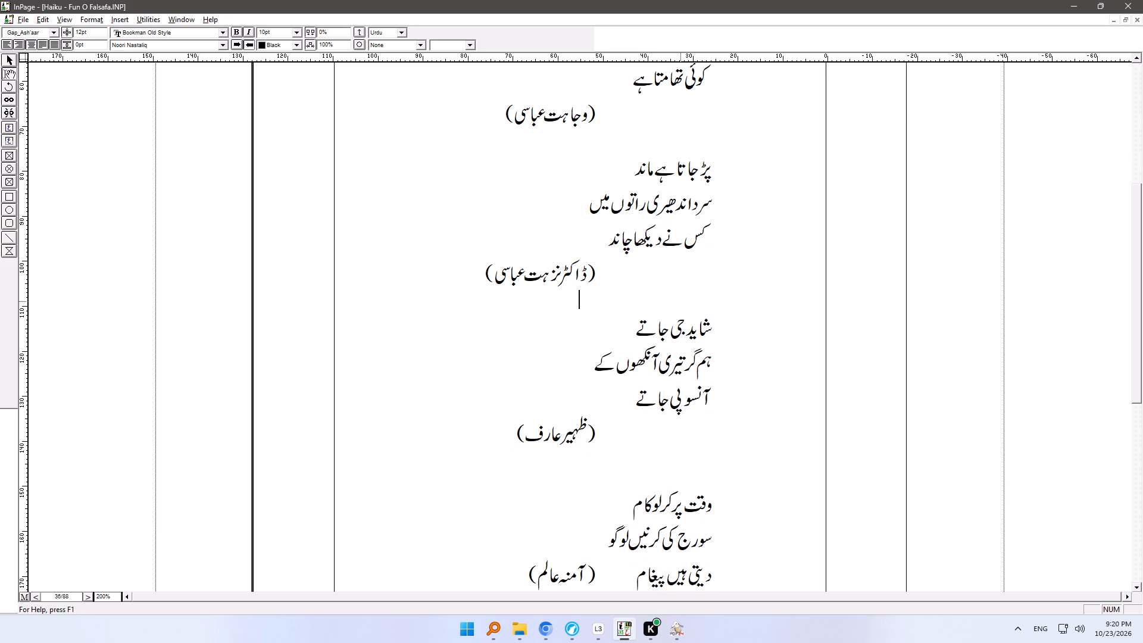
{"action": "double_click", "coordinate": [684, 469]}
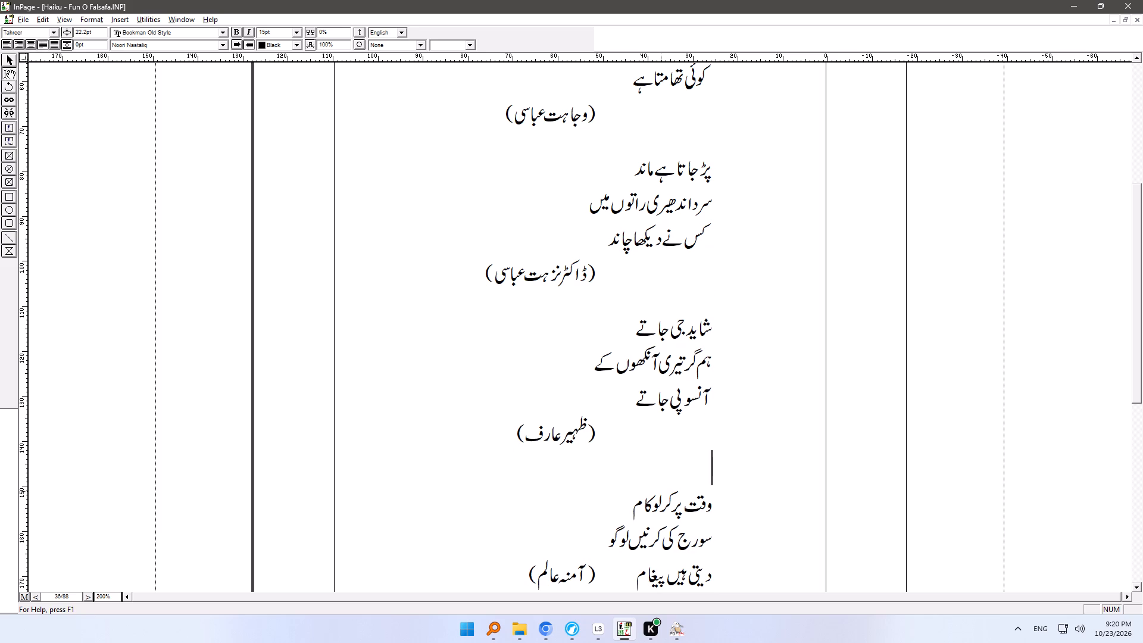
{"action": "key", "text": "ctrl+shift+g"}
{"action": "right_click_drag", "start_coordinate": [656, 516], "coordinate": [654, 436], "text": "ctrl"}
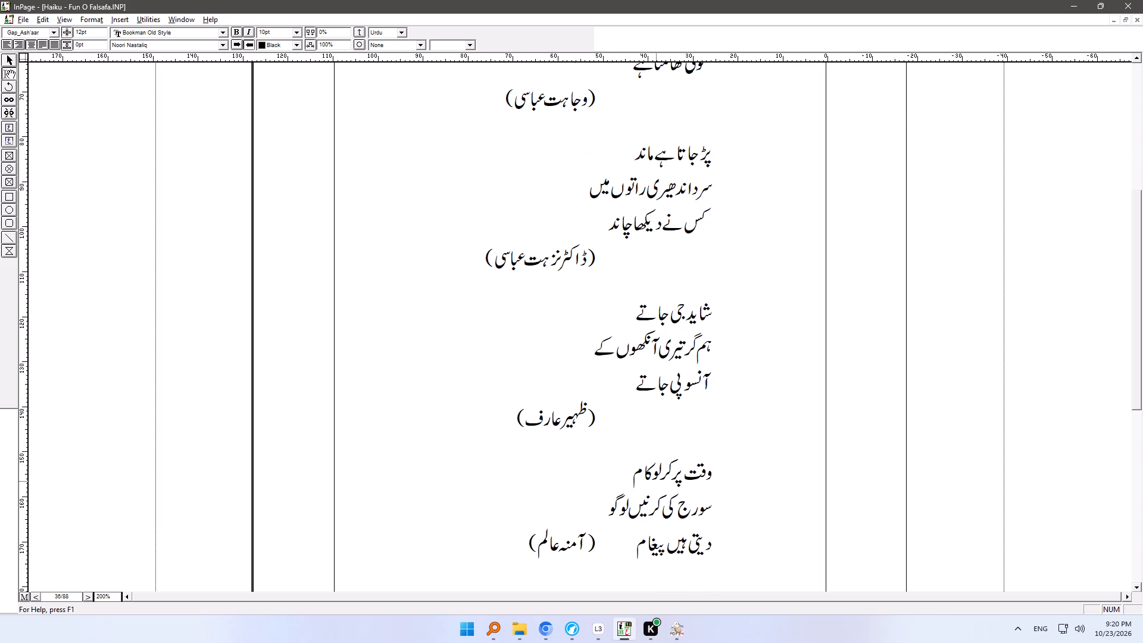
Move the poet's name after "اس کو ہے معلوم" on page 36 to its own line, indented by three tabs.
{"action": "right_click_drag", "start_coordinate": [654, 436], "coordinate": [669, 220], "text": "ctrl"}
{"action": "left_click_drag", "start_coordinate": [601, 404], "coordinate": [617, 404]}
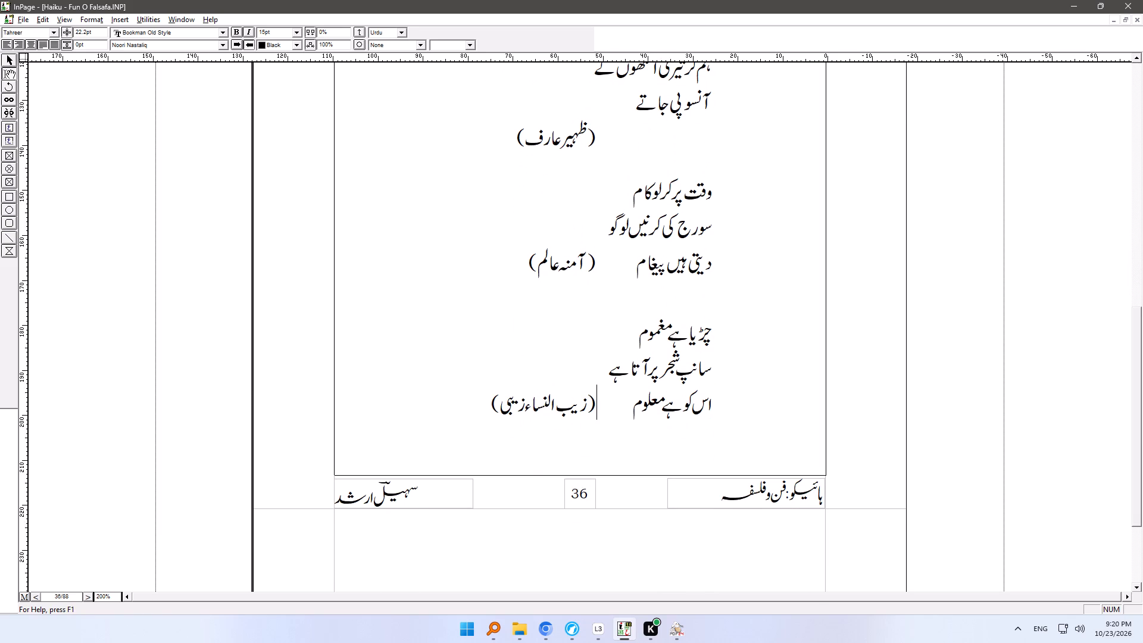
{"action": "left_click_drag", "start_coordinate": [617, 404], "coordinate": [629, 404]}
{"action": "key", "text": "Return"}
{"action": "key", "text": "Tab"}
{"action": "key", "text": "Tab"}
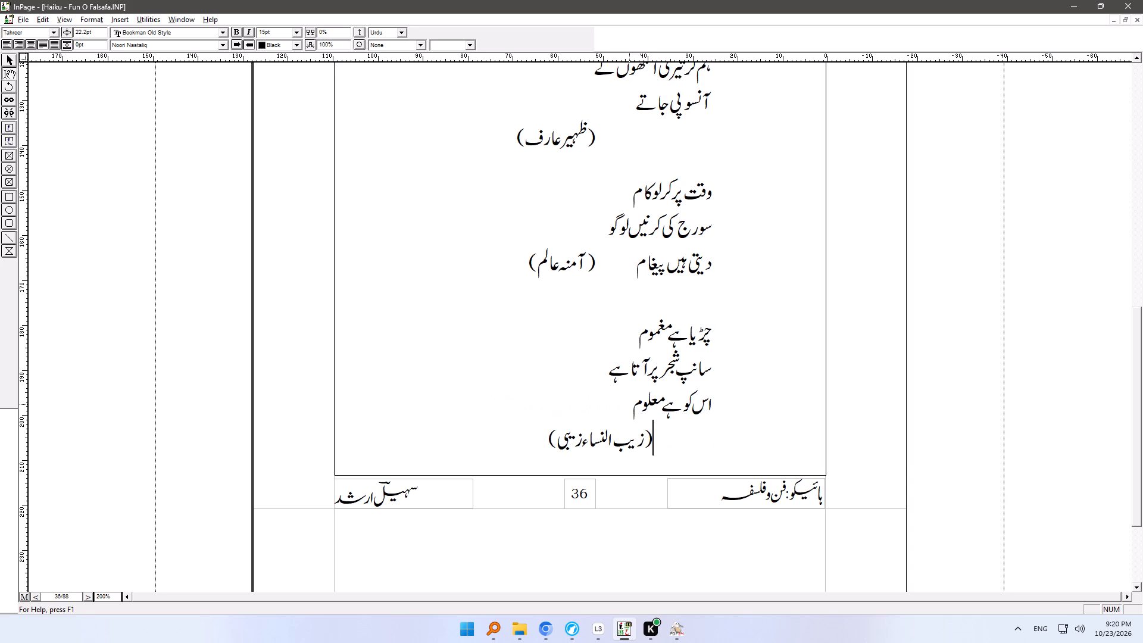
{"action": "key", "text": "Tab"}
Apply the Gap_Ash'aar style to the blank line before "چڑیا ہے مغموم" on page 36.
{"action": "left_click", "coordinate": [674, 296]}
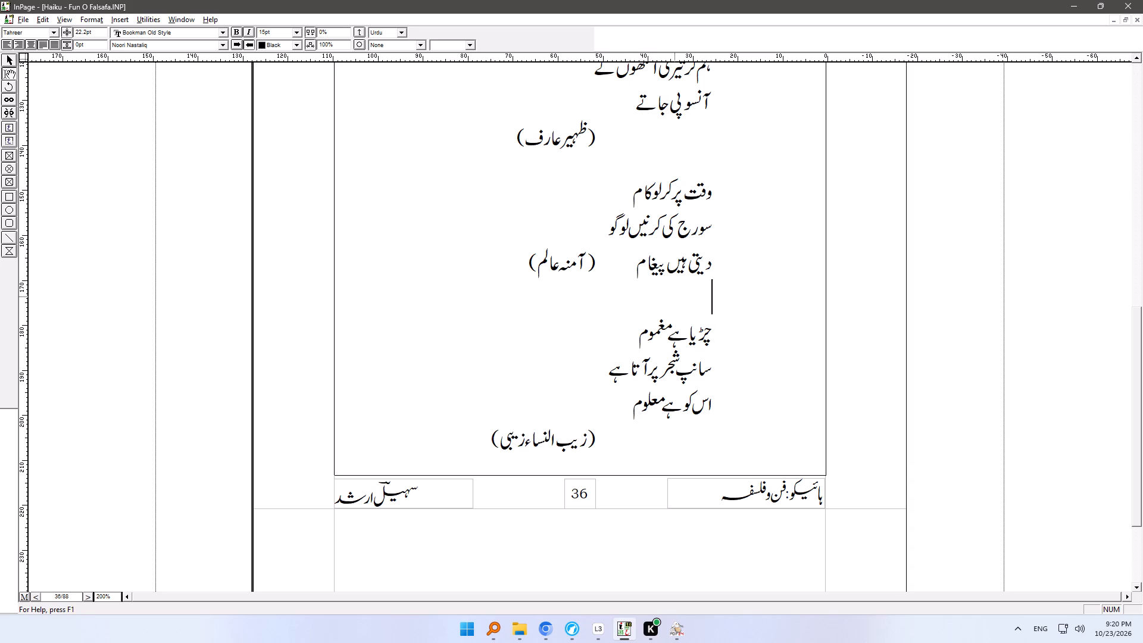
{"action": "key", "text": "ctrl+shift+g"}
Delete the blank line above "پت جھڑ کا تھا ساز" at the start of page 37.
{"action": "right_click_drag", "start_coordinate": [674, 221], "coordinate": [676, 522], "text": "ctrl"}
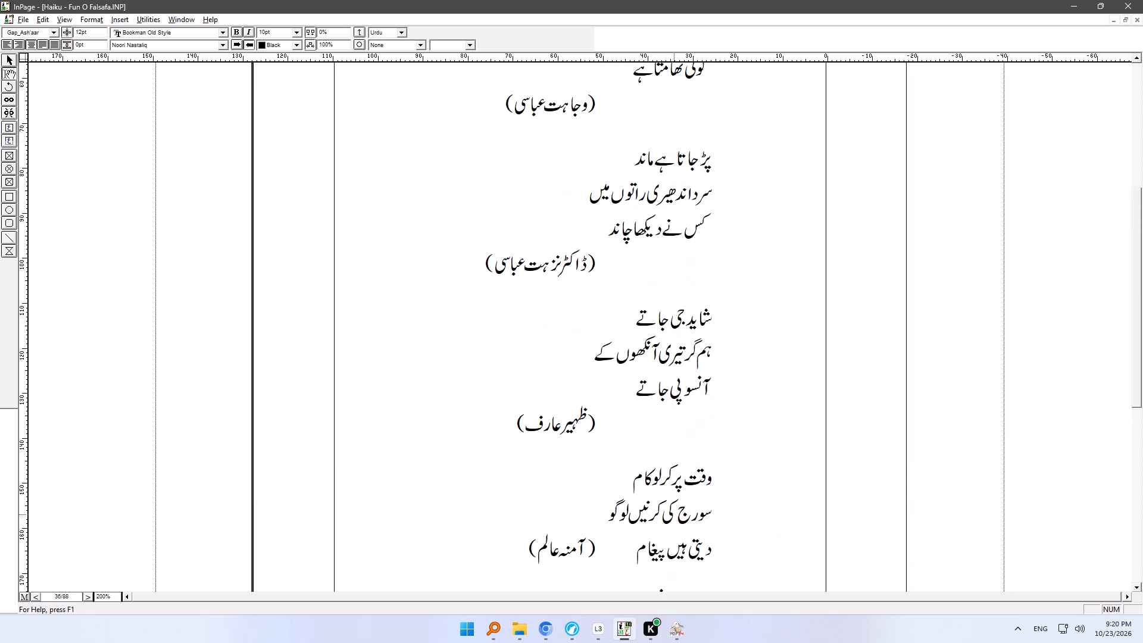
{"action": "right_click_drag", "start_coordinate": [676, 522], "coordinate": [676, 548], "text": "ctrl"}
{"action": "right_click_drag", "start_coordinate": [679, 316], "coordinate": [680, 388], "text": "ctrl"}
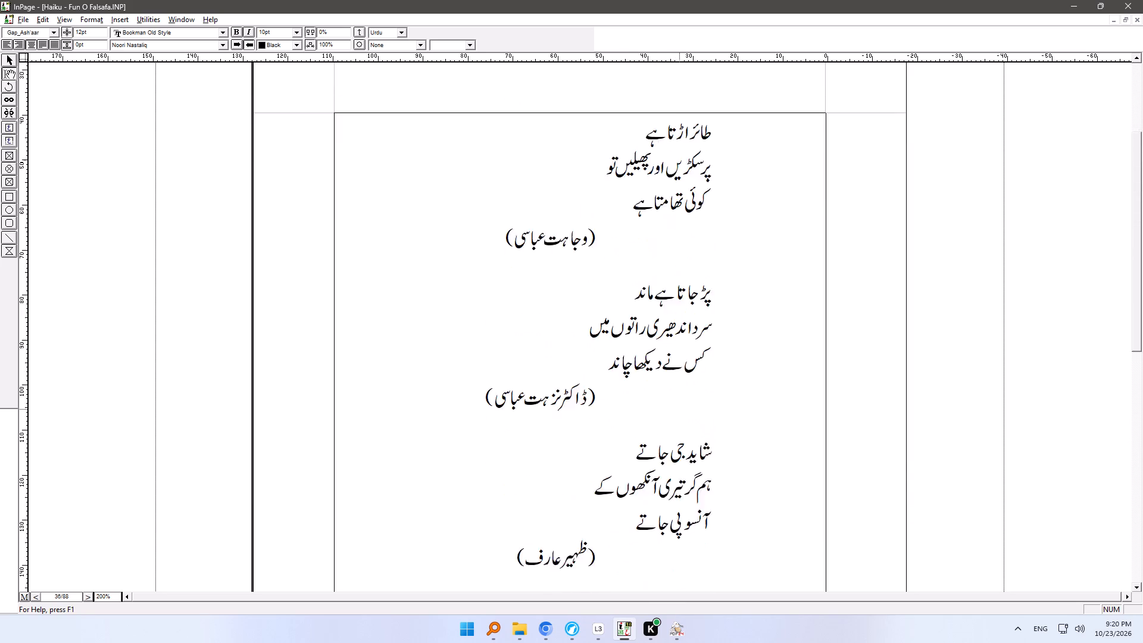
{"action": "right_click_drag", "start_coordinate": [680, 388], "coordinate": [680, 177], "text": "ctrl"}
{"action": "right_click_drag", "start_coordinate": [679, 447], "coordinate": [688, 224], "text": "ctrl"}
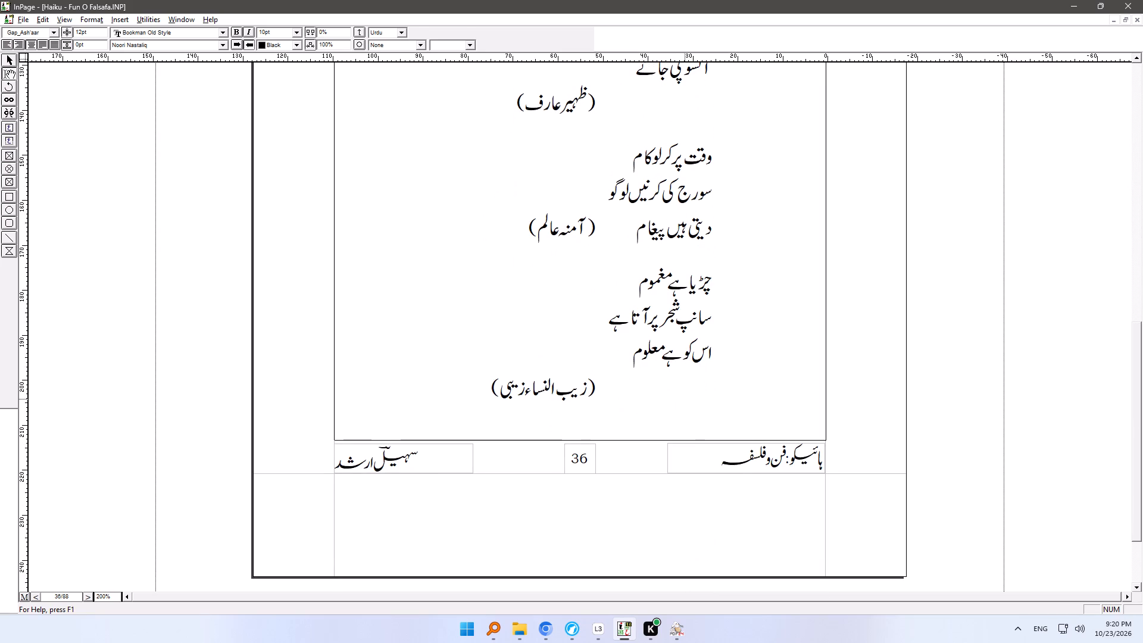
{"action": "left_click", "coordinate": [685, 399]}
{"action": "key", "text": "Down"}
{"action": "key", "text": "Down"}
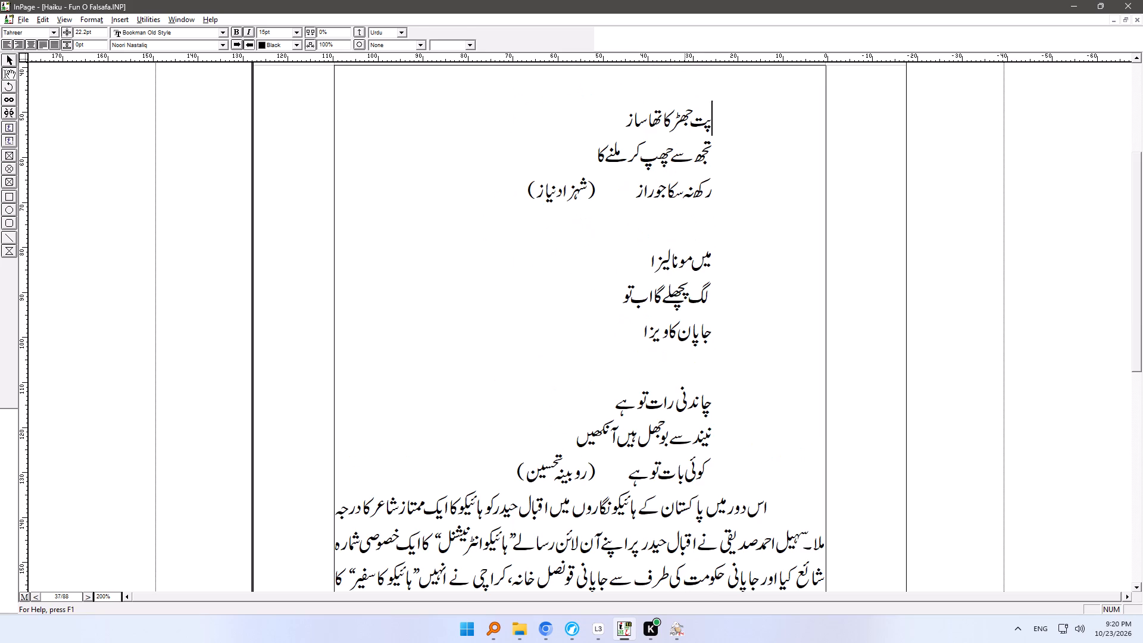
{"action": "key", "text": "Up"}
{"action": "key", "text": "Delete"}
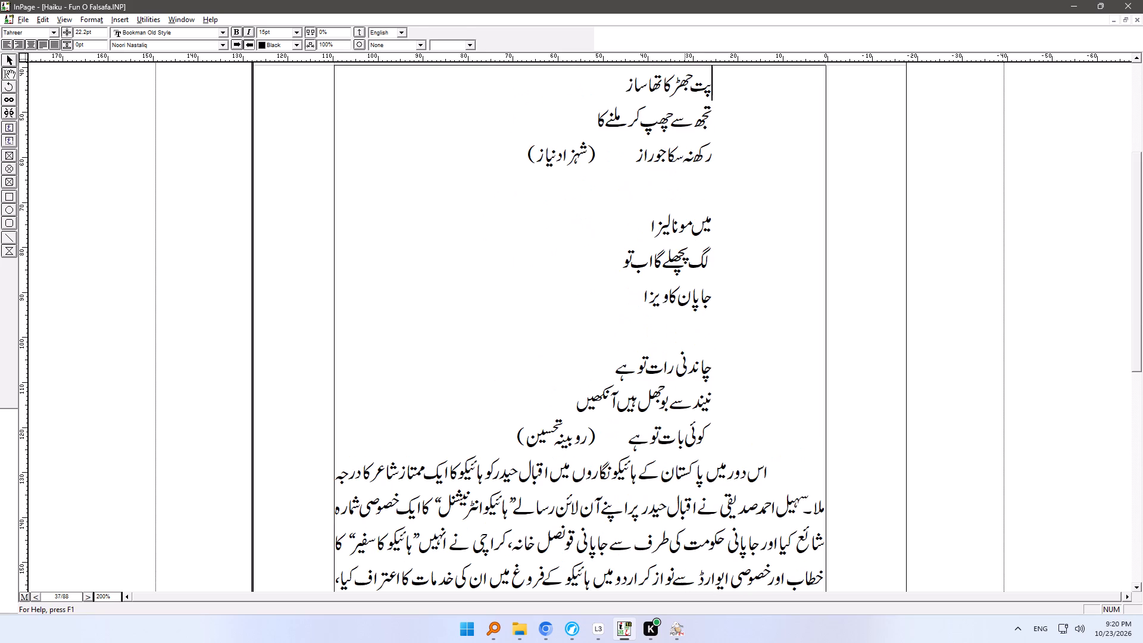
Move the poet's name after "رکھ نہ سکا جو راز" on page 37 to its own line, indented by three tabs.
{"action": "left_click_drag", "start_coordinate": [601, 150], "coordinate": [624, 150]}
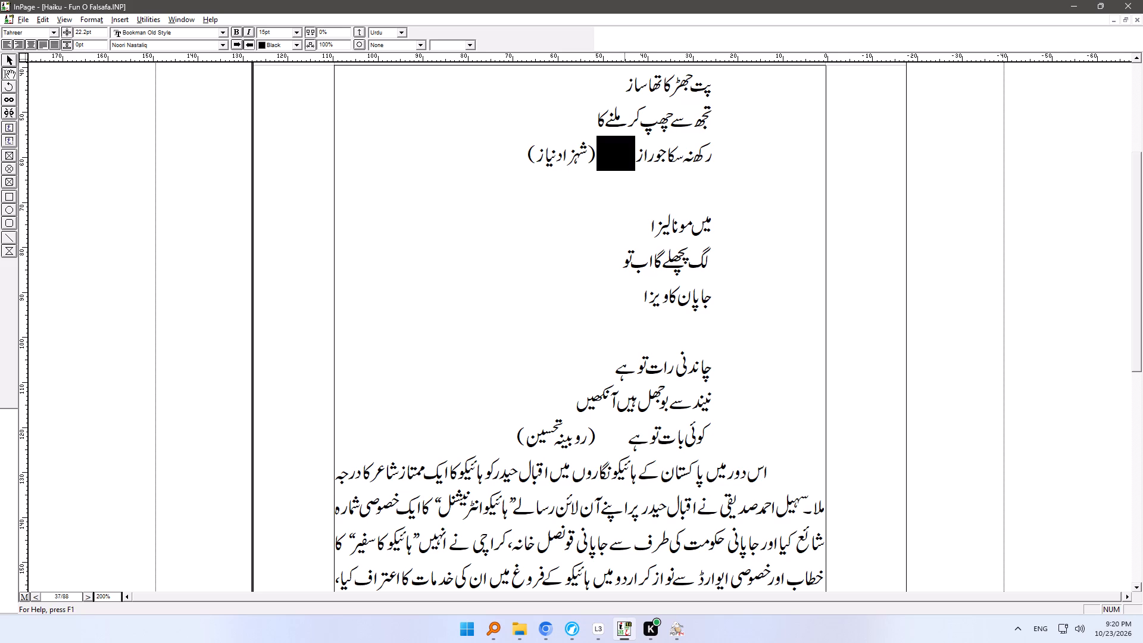
{"action": "key", "text": "Return"}
{"action": "key", "text": "Tab"}
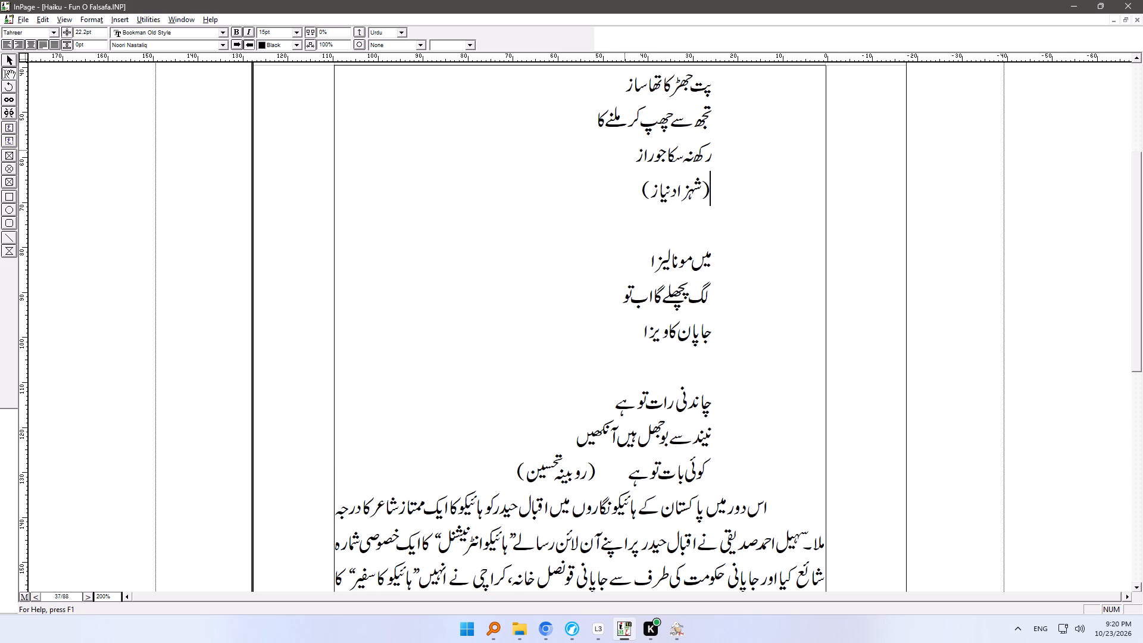
{"action": "key", "text": "Tab"}
{"action": "key", "text": "Tab"}
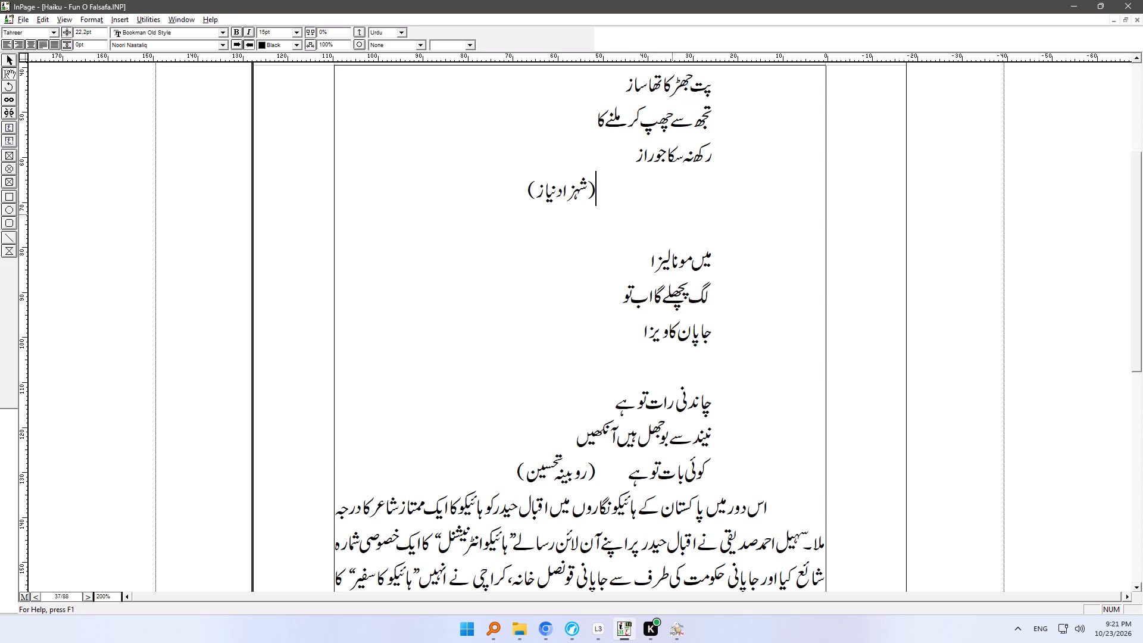
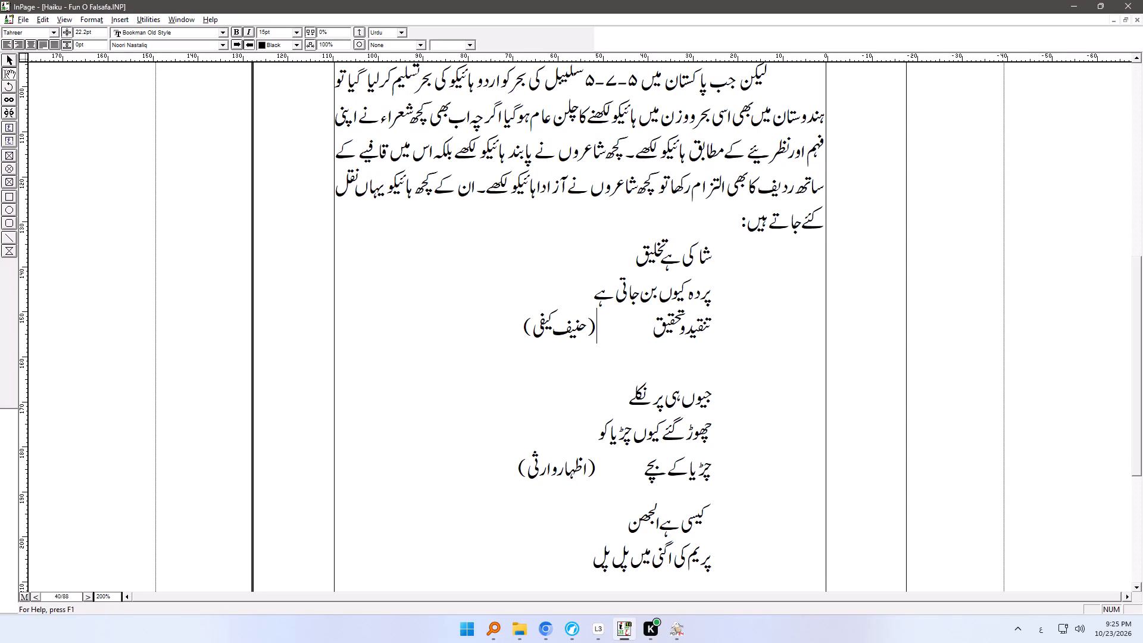
Move the poet's name after "تنقید و تحقیق" on page 40 to its own line, indented by three tabs.
{"action": "key", "text": "Return"}
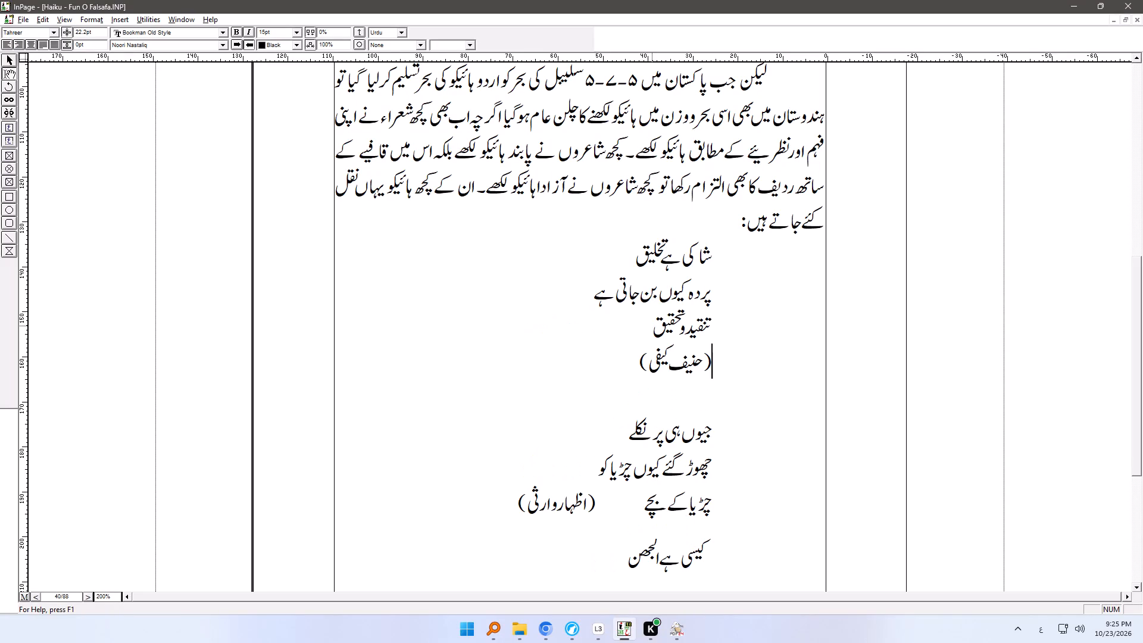
{"action": "key", "text": "Tab"}
{"action": "key", "text": "Tab"}
{"action": "key", "text": "Tab"}
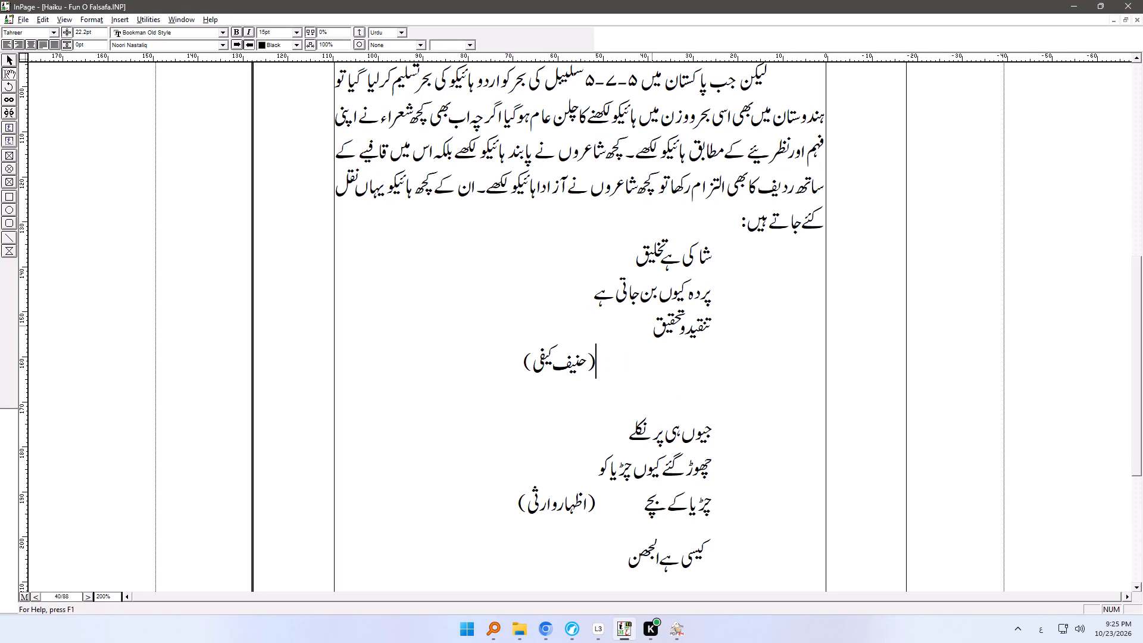
Move the poet's name after "چڑیا کے بچے" on page 40 to its own line, indented by three tabs.
{"action": "left_click_drag", "start_coordinate": [599, 503], "coordinate": [639, 503]}
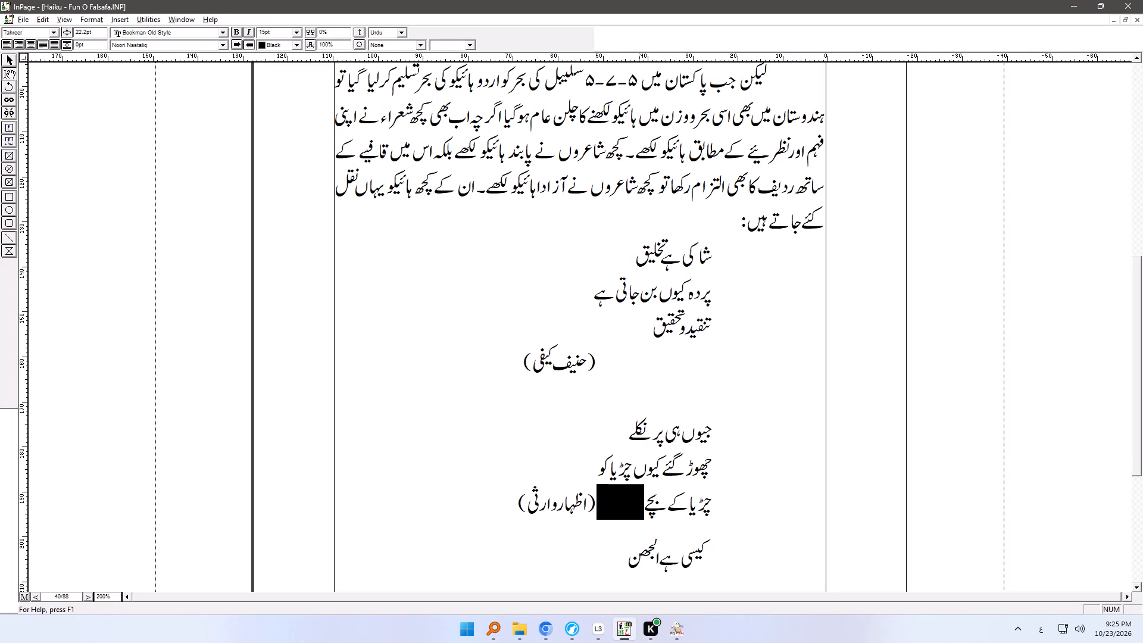
{"action": "key", "text": "Return"}
{"action": "key", "text": "Tab"}
{"action": "key", "text": "Tab"}
{"action": "key", "text": "Tab"}
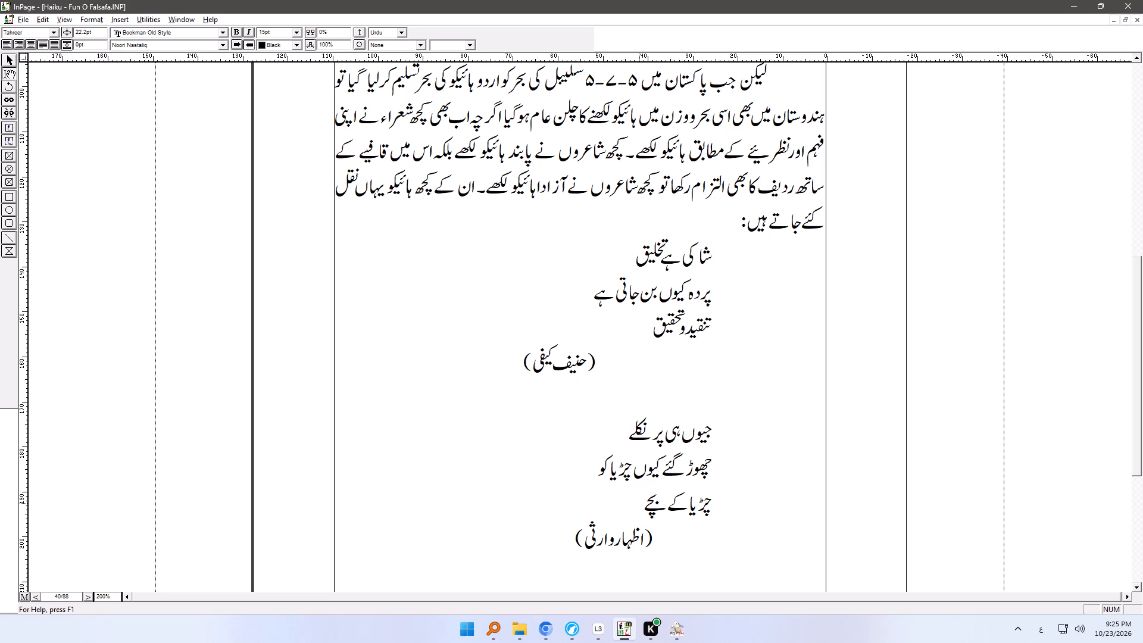
Add the poet's name "(ڈاکٹر فراز حامدی)" below "جلتا ہے تن من" on page 41, on its own line indented by three tabs.
{"action": "right_click_drag", "start_coordinate": [619, 550], "coordinate": [610, 363], "text": "ctrl"}
{"action": "left_click", "coordinate": [634, 380]}
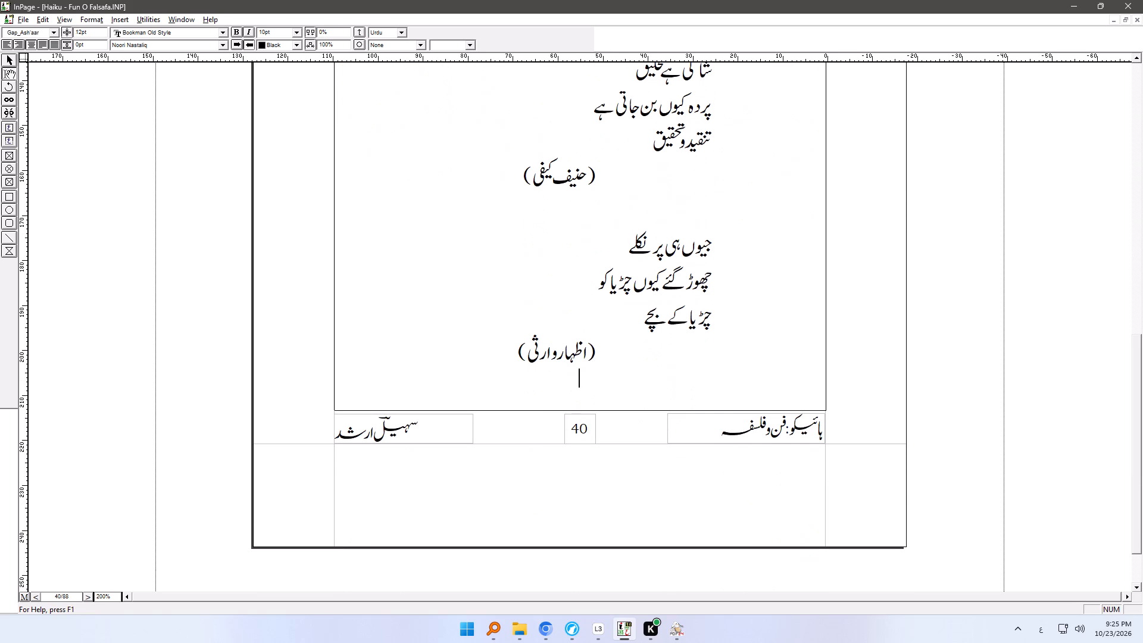
{"action": "key", "text": "Down"}
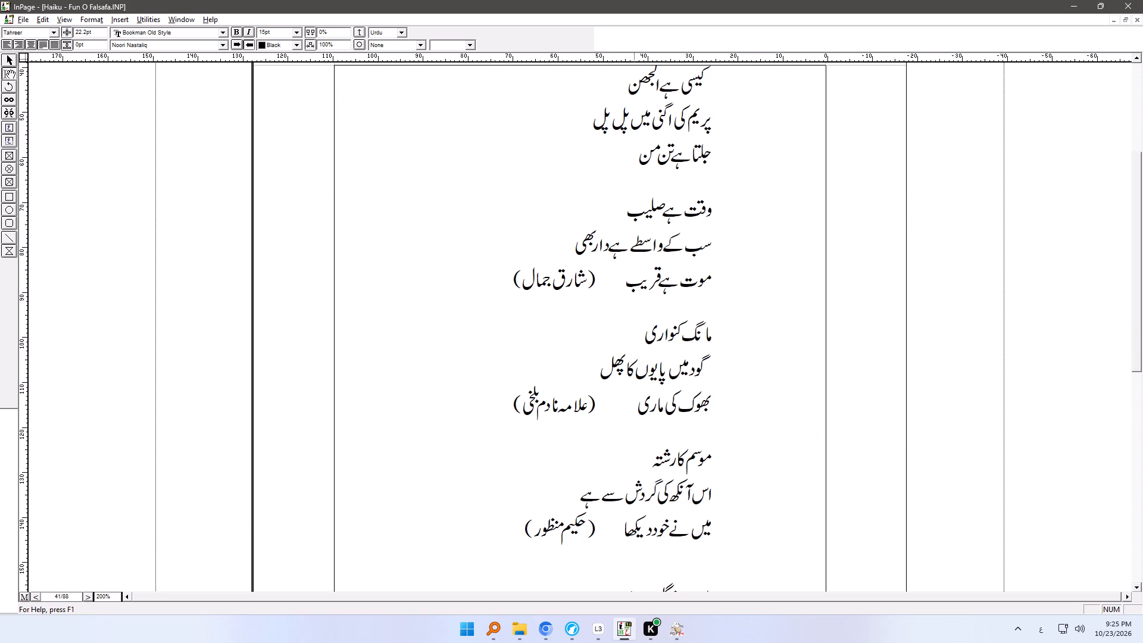
{"action": "left_click", "coordinate": [628, 155]}
{"action": "key", "text": "Return"}
{"action": "key", "text": "Tab"}
{"action": "key", "text": "Tab"}
{"action": "key", "text": "Tab"}
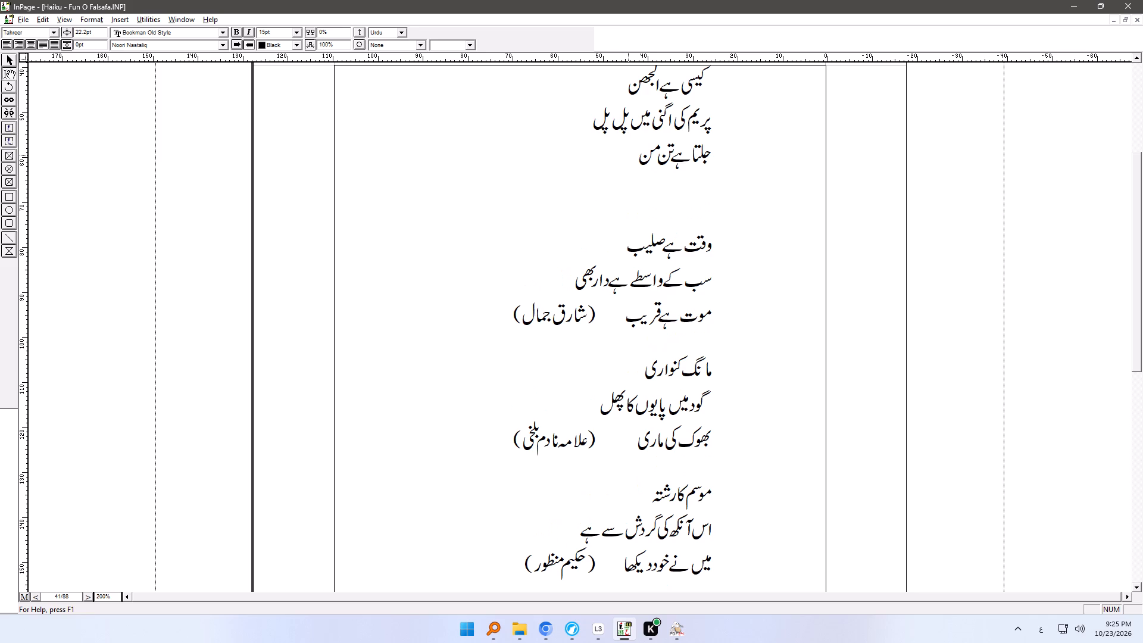
{"action": "key", "text": "shift+parenleft"}
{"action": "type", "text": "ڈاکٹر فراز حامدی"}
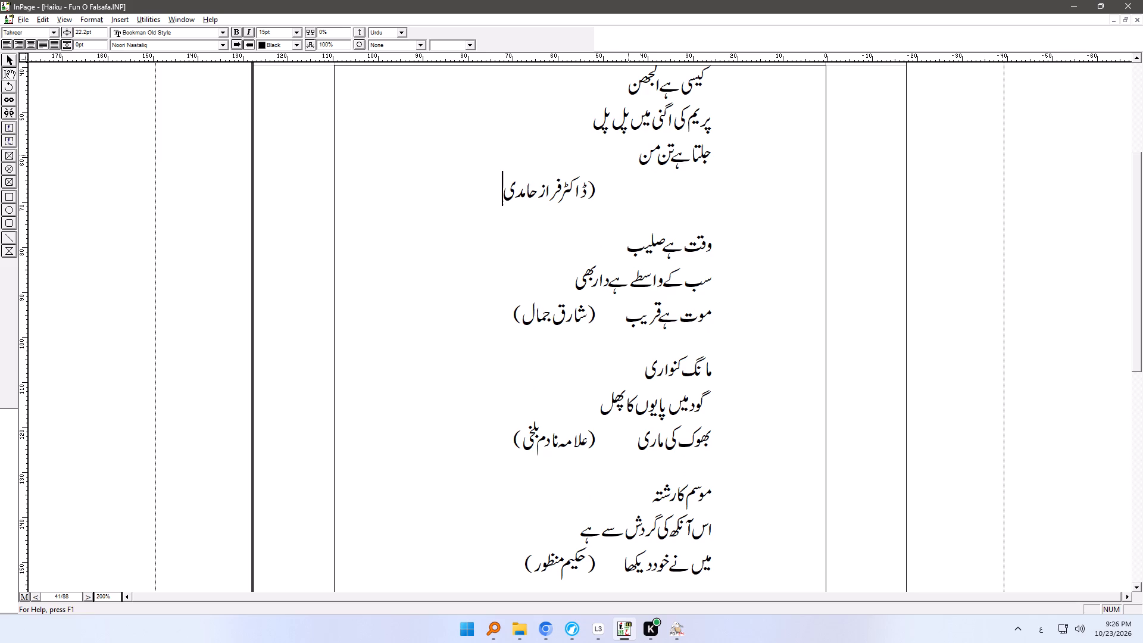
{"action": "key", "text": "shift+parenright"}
Move the poet's name after "موت ہے قریب" on page 41 to its own line, indented by three tabs.
{"action": "left_click", "coordinate": [602, 306]}
{"action": "left_click_drag", "start_coordinate": [602, 306], "coordinate": [623, 307]}
{"action": "key", "text": "Return"}
{"action": "key", "text": "Tab"}
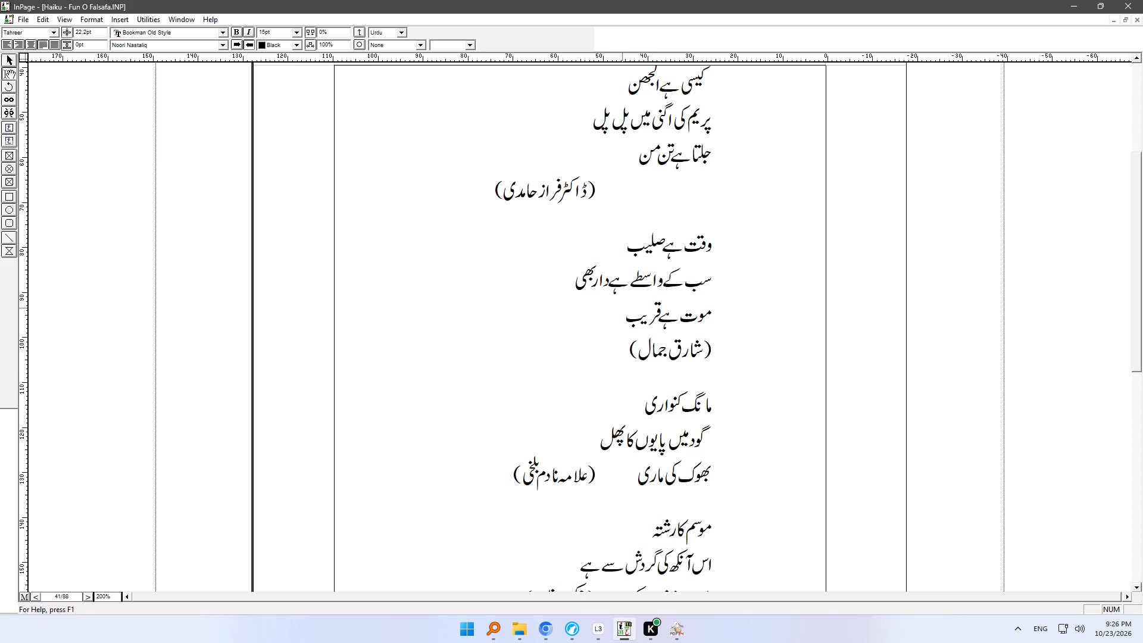
{"action": "key", "text": "Tab"}
{"action": "key", "text": "Tab"}
Move the poet's name after "بھوک کی ماری" on page 41 to its own line, indented by three tabs.
{"action": "left_click_drag", "start_coordinate": [603, 472], "coordinate": [636, 472]}
{"action": "key", "text": "Return"}
{"action": "key", "text": "Tab"}
{"action": "key", "text": "Tab"}
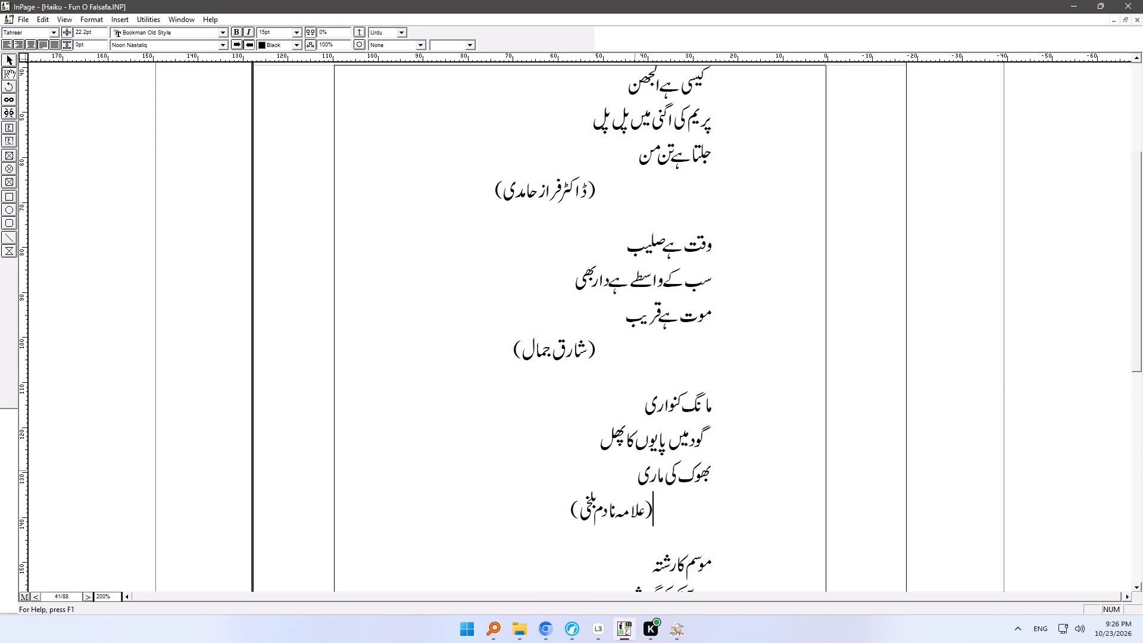
{"action": "key", "text": "Tab"}
Move the poet's name after "میں نے خود دیکھا" on page 41 to its own line, indented by three tabs.
{"action": "right_click_drag", "start_coordinate": [611, 507], "coordinate": [611, 262], "text": "ctrl"}
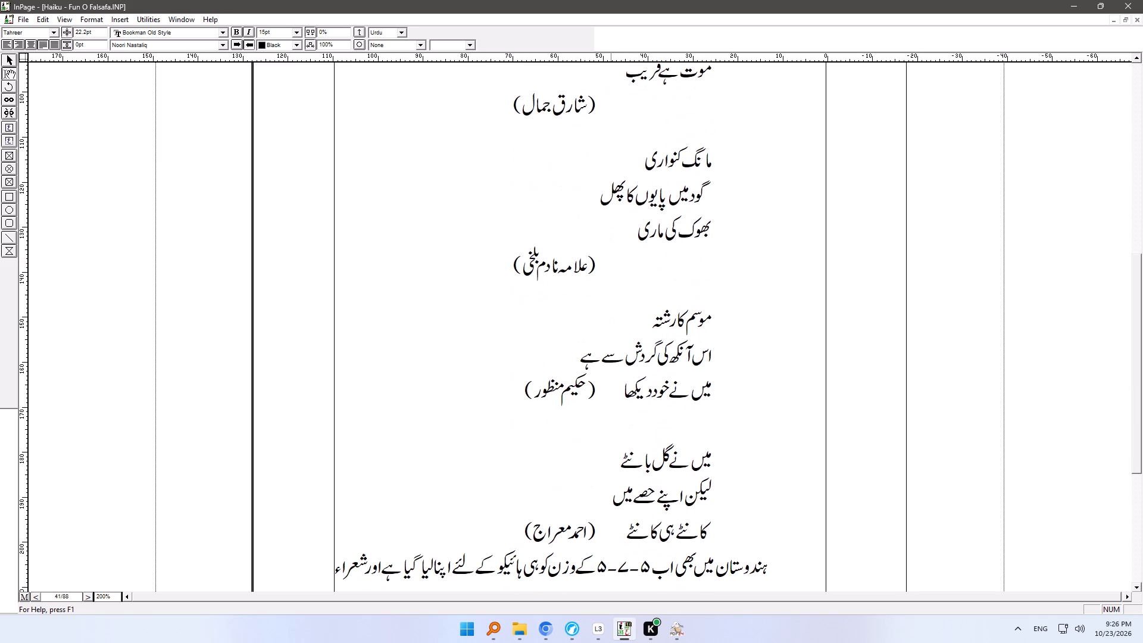
{"action": "right_click_drag", "start_coordinate": [611, 262], "coordinate": [611, 261], "text": "ctrl"}
{"action": "left_click_drag", "start_coordinate": [601, 383], "coordinate": [626, 382]}
{"action": "left_click_drag", "start_coordinate": [626, 382], "coordinate": [627, 388]}
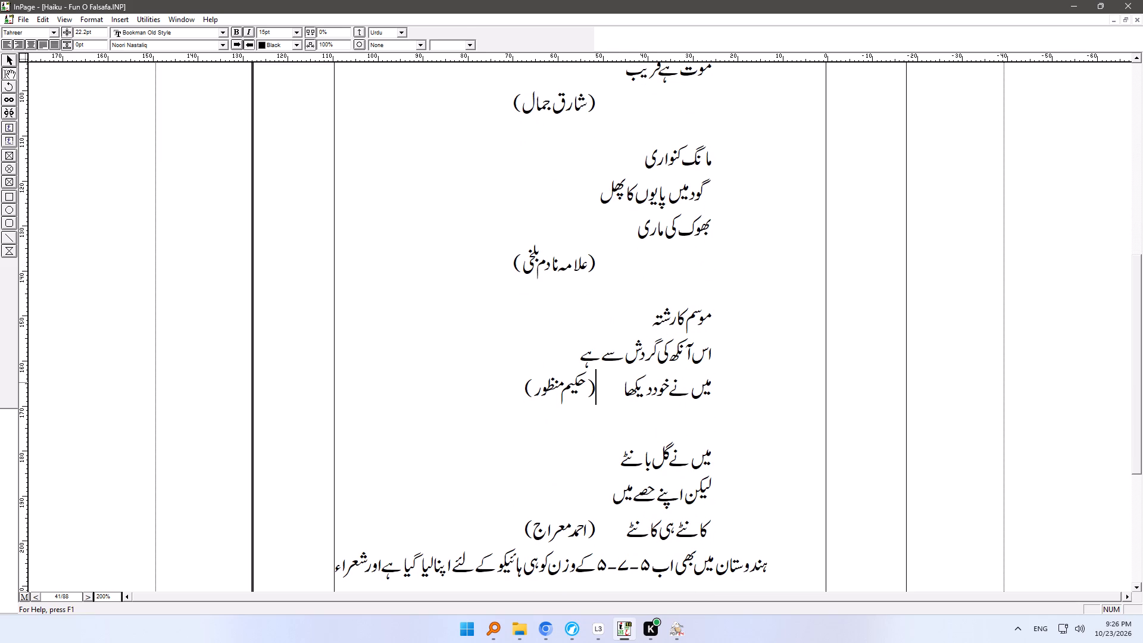
{"action": "left_click_drag", "start_coordinate": [627, 388], "coordinate": [619, 390]}
{"action": "key", "text": "Return"}
{"action": "key", "text": "Tab"}
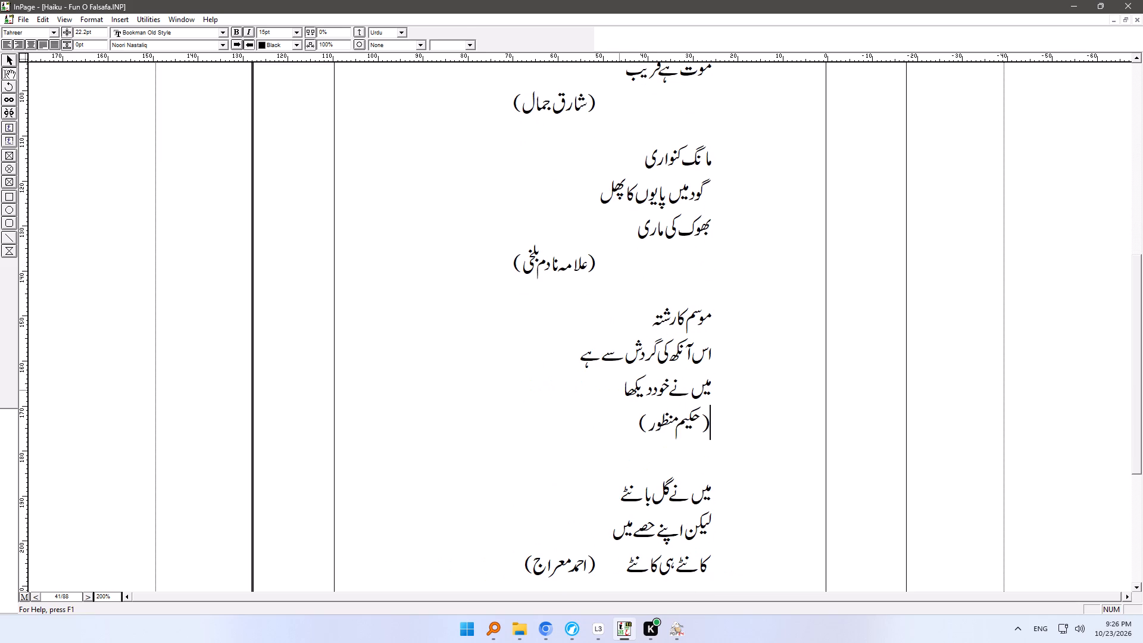
{"action": "key", "text": "Tab"}
{"action": "key", "text": "Tab"}
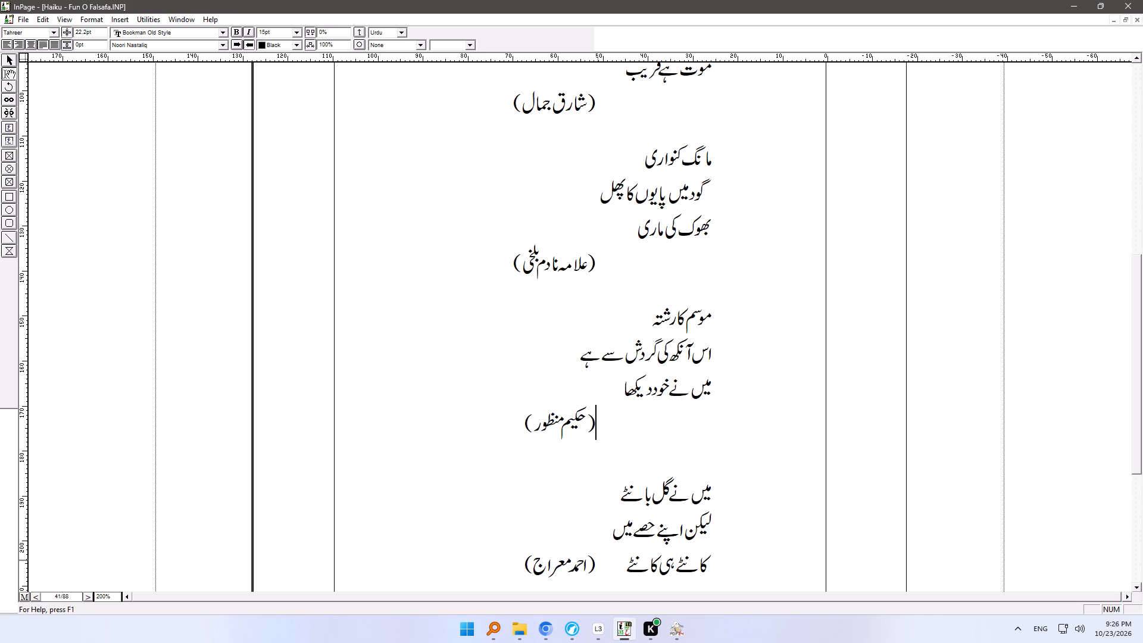
Move the poet's name after "کانٹے ہی کانٹے" on page 41 to its own line, indented by three tabs.
{"action": "left_click_drag", "start_coordinate": [599, 560], "coordinate": [624, 561]}
{"action": "key", "text": "Return"}
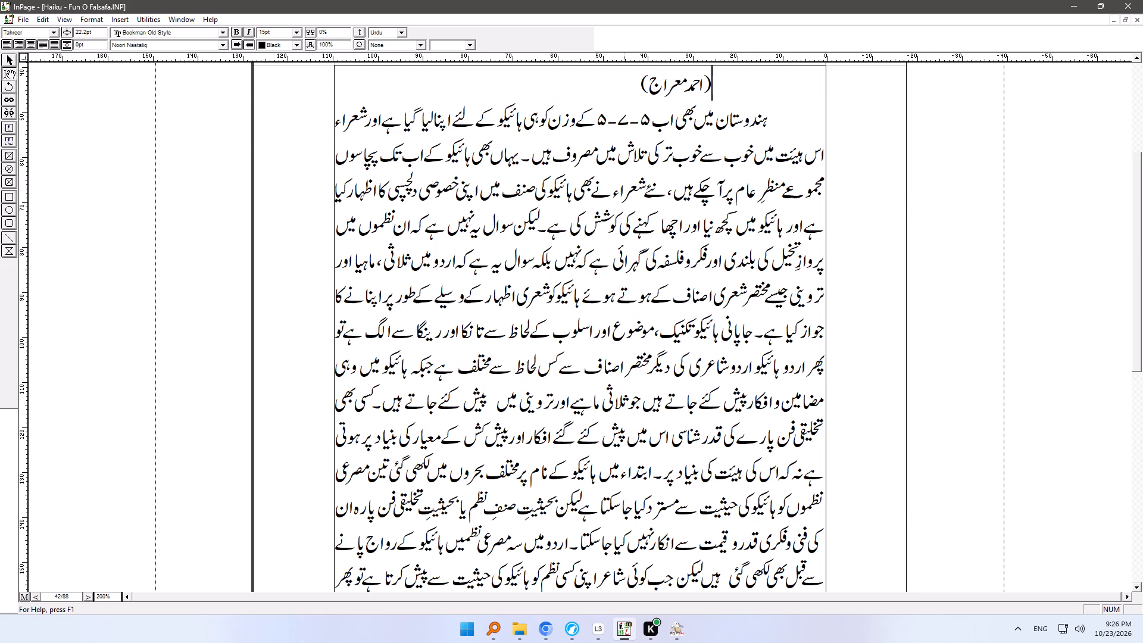
{"action": "key", "text": "Tab"}
{"action": "key", "text": "Tab"}
{"action": "key", "text": "Tab"}
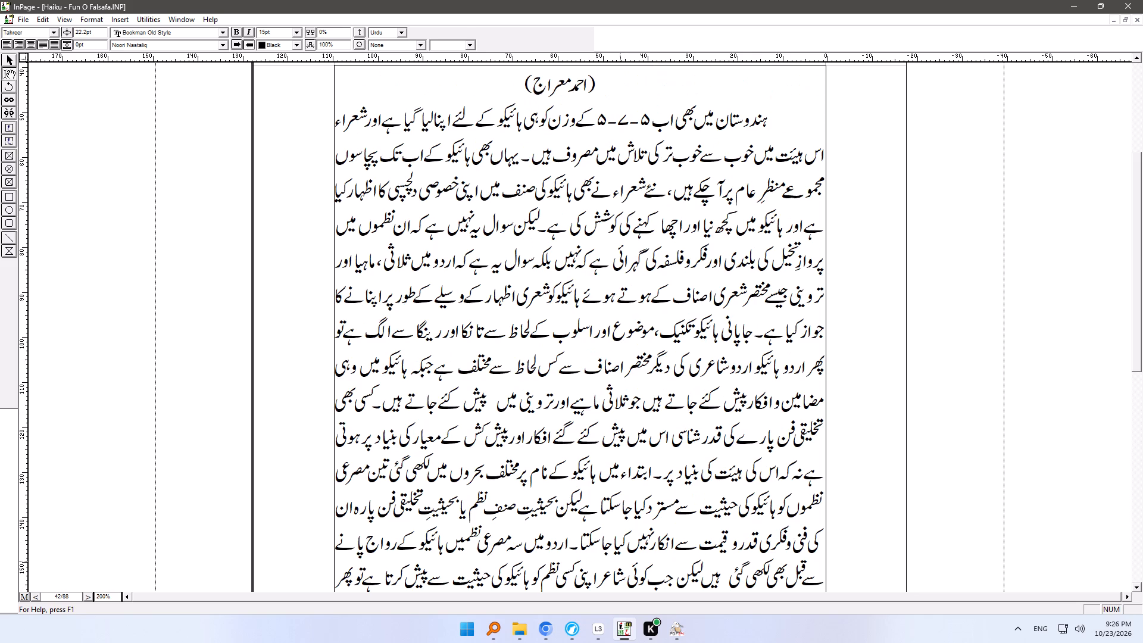
Check the paragraph style of the blank lines between the haiku on page 41.
{"action": "key", "text": "Up"}
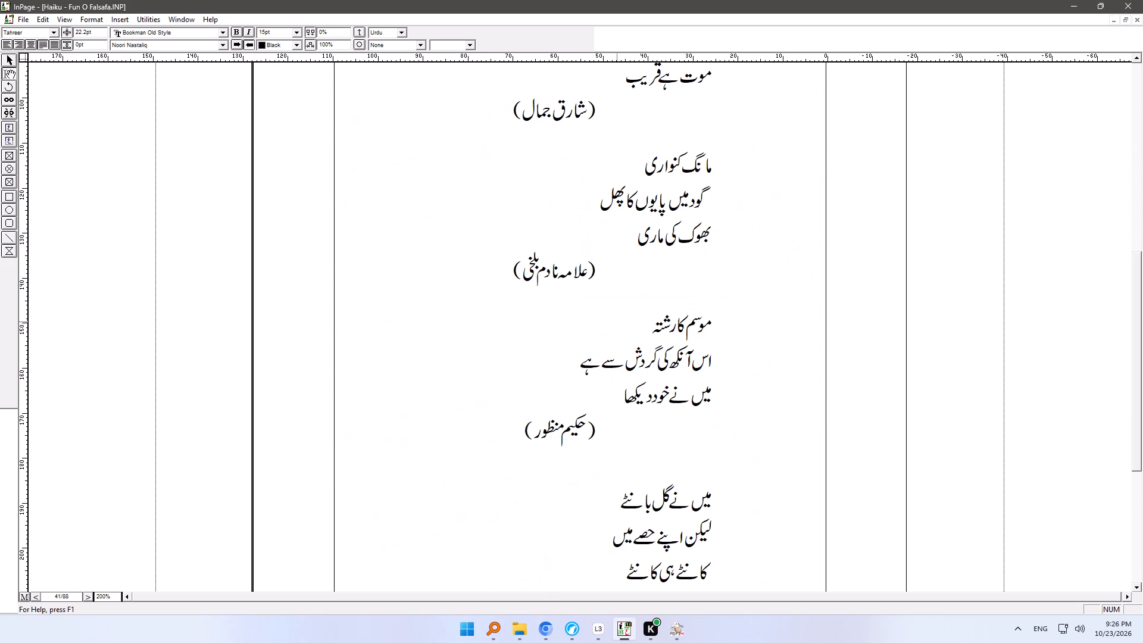
{"action": "right_click_drag", "start_coordinate": [701, 265], "coordinate": [673, 588], "text": "ctrl"}
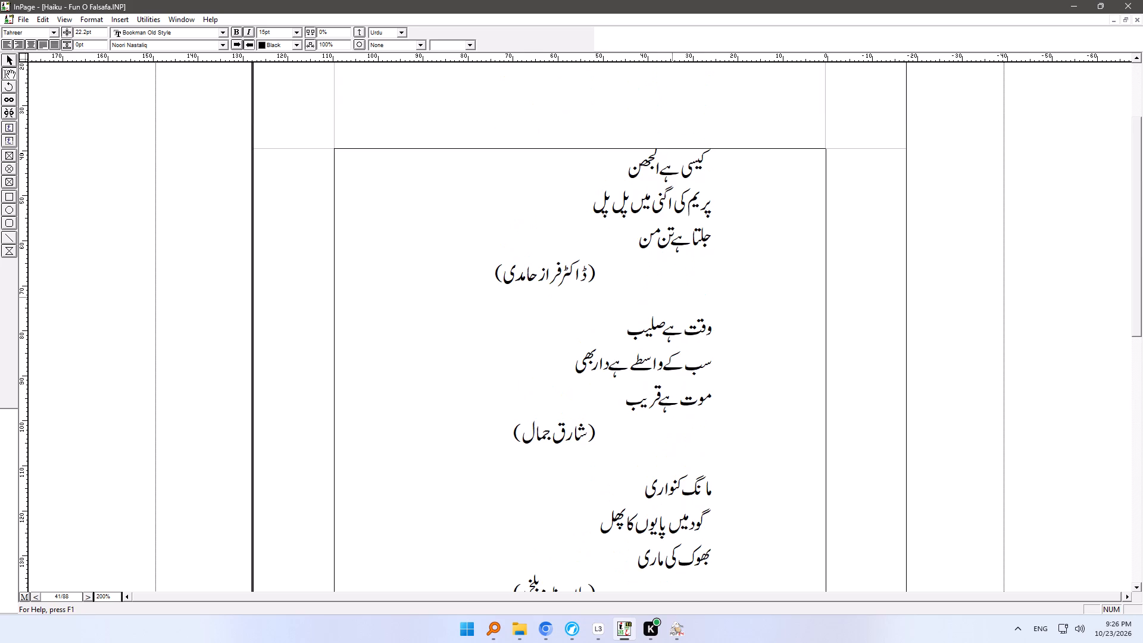
{"action": "left_click", "coordinate": [684, 300]}
{"action": "left_click", "coordinate": [662, 461]}
{"action": "right_click_drag", "start_coordinate": [671, 494], "coordinate": [668, 435], "text": "ctrl"}
{"action": "scroll", "coordinate": [669, 486], "scroll_direction": "down", "scroll_amount": 1, "text": "ctrl"}
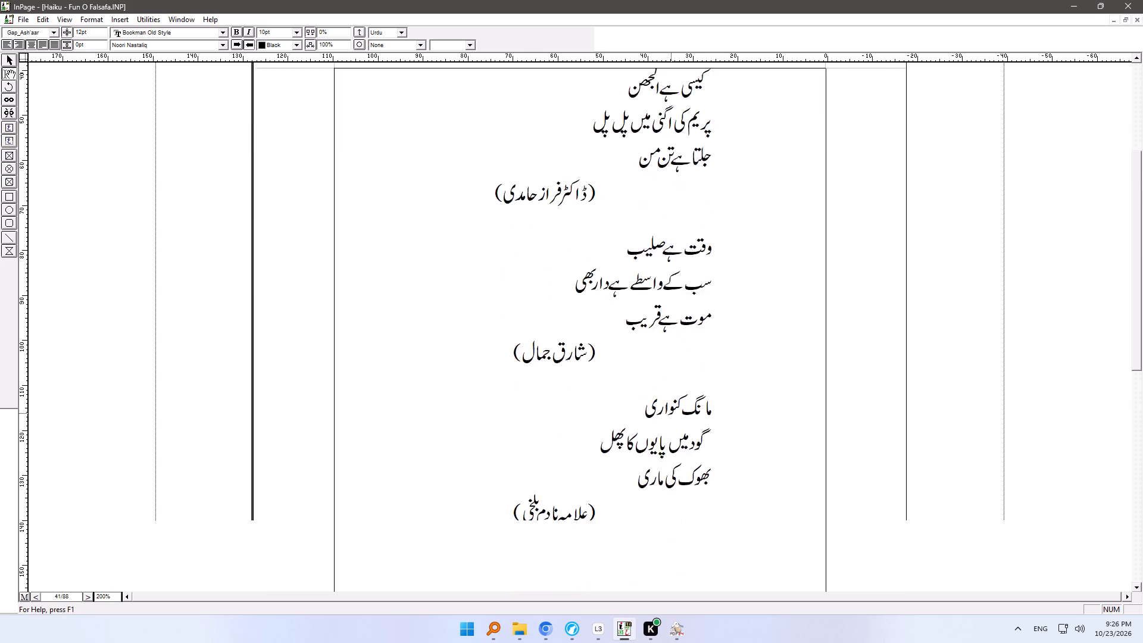
{"action": "right_click_drag", "start_coordinate": [668, 435], "coordinate": [670, 263], "text": "ctrl"}
{"action": "left_click", "coordinate": [639, 323]}
{"action": "scroll", "coordinate": [639, 323], "scroll_direction": "down", "scroll_amount": 1}
{"action": "scroll", "coordinate": [645, 394], "scroll_direction": "up", "scroll_amount": 1}
{"action": "left_click", "coordinate": [645, 394]}
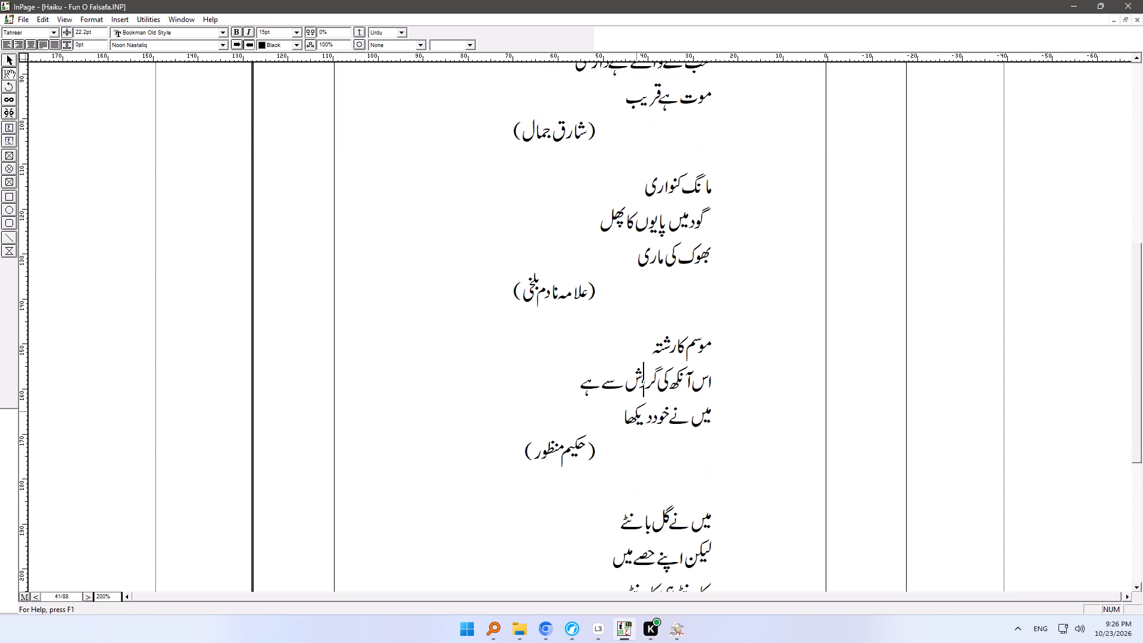
{"action": "left_click", "coordinate": [618, 326]}
{"action": "right_click_drag", "start_coordinate": [638, 429], "coordinate": [638, 257], "text": "ctrl"}
{"action": "scroll", "coordinate": [638, 424], "scroll_direction": "up", "scroll_amount": 1, "text": "ctrl"}
{"action": "scroll", "coordinate": [638, 271], "scroll_direction": "down", "scroll_amount": 1, "text": "ctrl"}
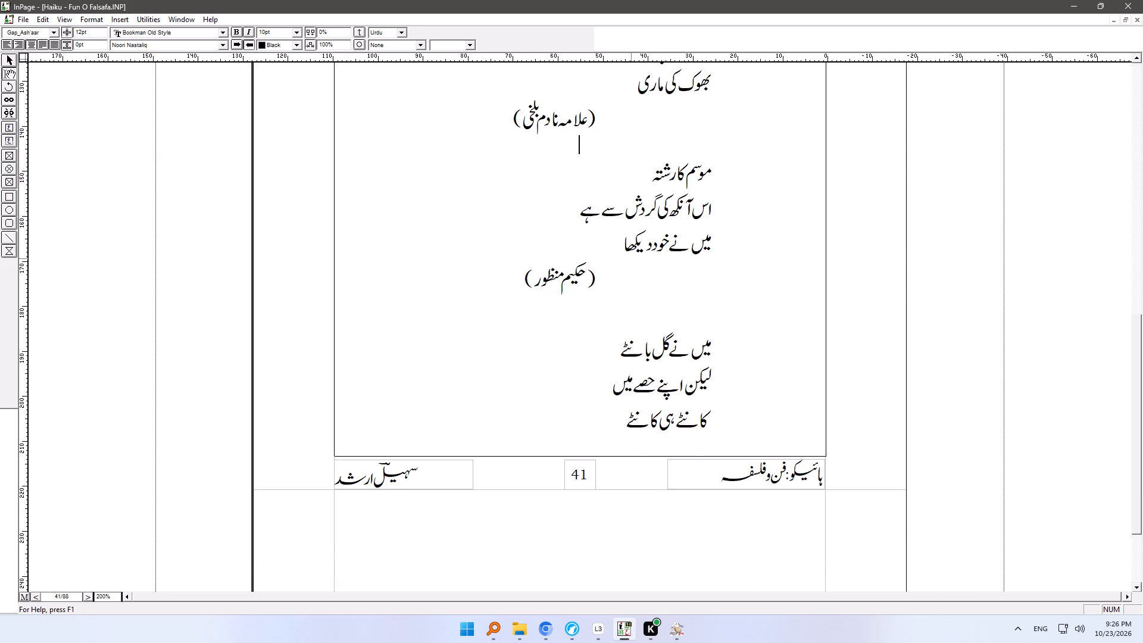
{"action": "scroll", "coordinate": [616, 192], "scroll_direction": "up", "scroll_amount": 1, "text": "ctrl"}
{"action": "left_click", "coordinate": [609, 241]}
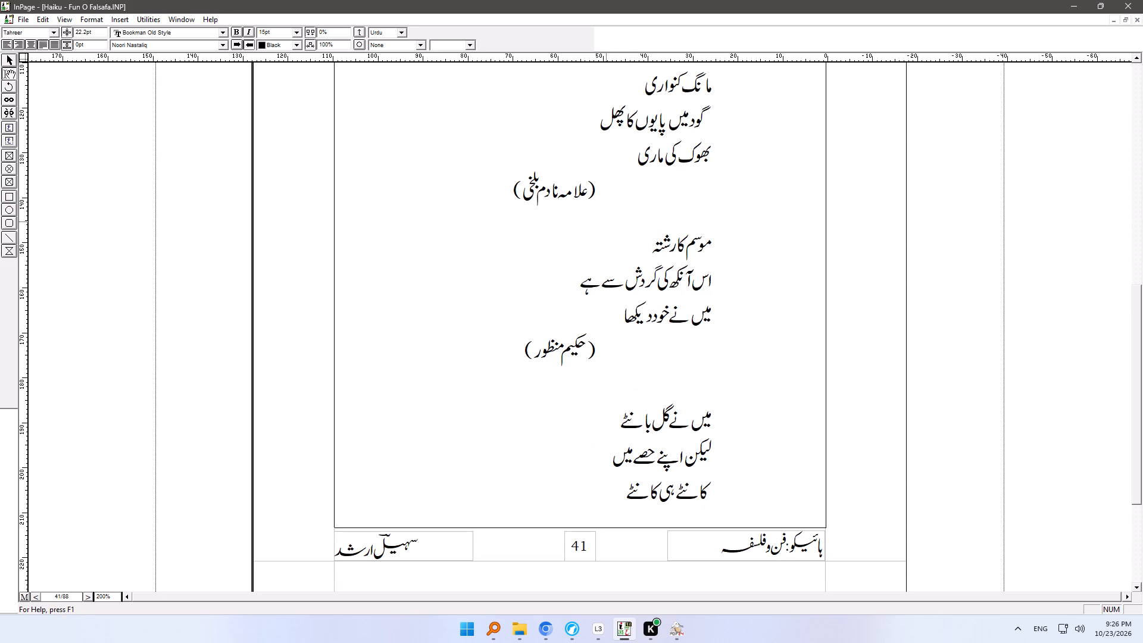
{"action": "left_click", "coordinate": [606, 221]}
Apply the Gap_Ash'aar style to the blank line before "میں نے گل بانٹے" on page 41.
{"action": "left_click", "coordinate": [604, 376]}
{"action": "key", "text": "ctrl+shift+u"}
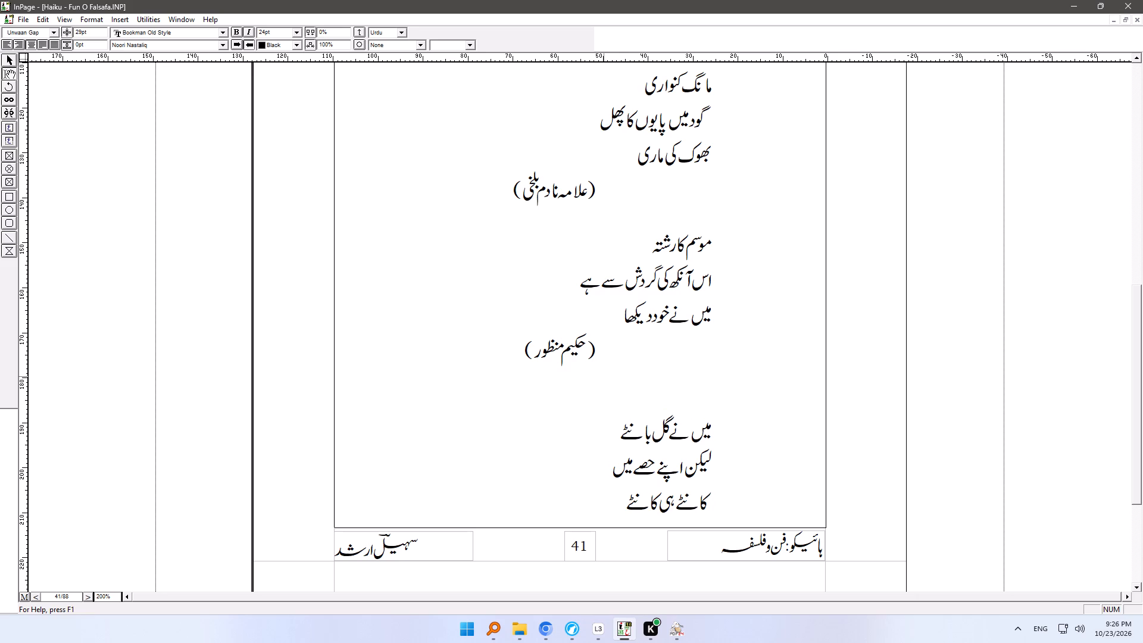
{"action": "key", "text": "ctrl+shift+g"}
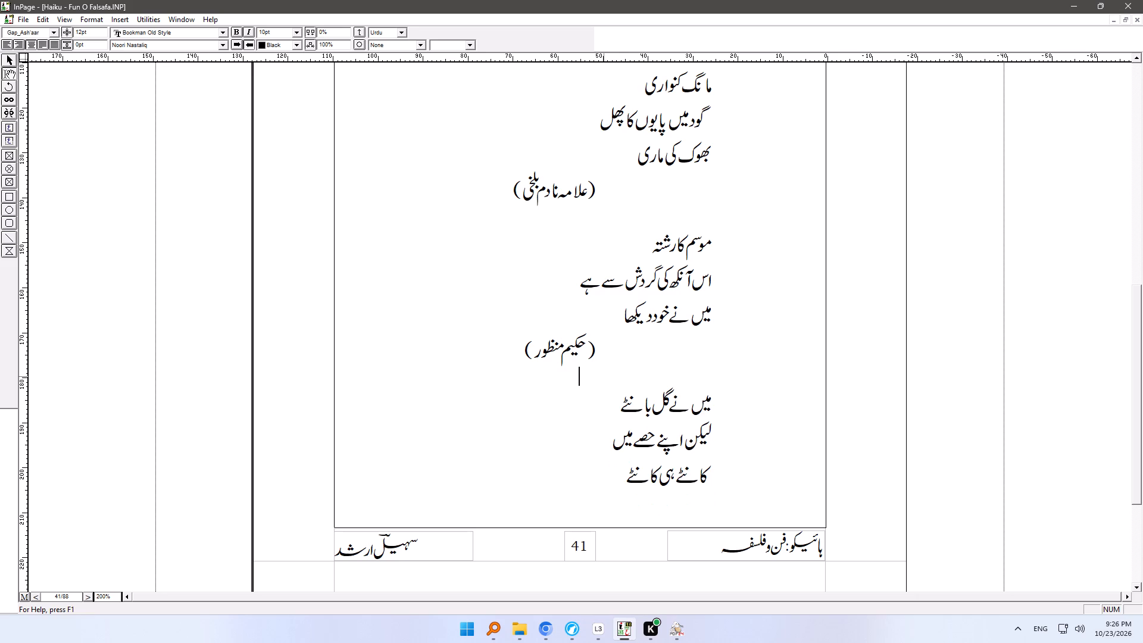
Apply the Gap_Ash'aar style to the blank line before "جیوں ہی پر نکلے" on page 40.
{"action": "left_click", "coordinate": [667, 498]}
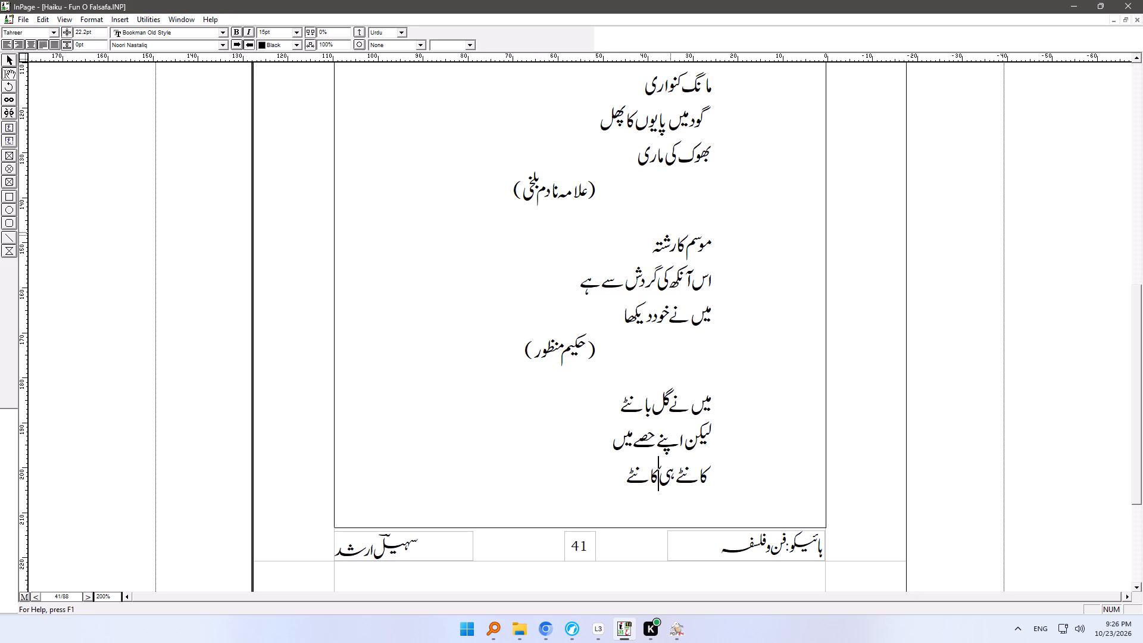
{"action": "right_click_drag", "start_coordinate": [680, 186], "coordinate": [686, 532], "text": "ctrl"}
{"action": "scroll", "coordinate": [686, 218], "scroll_direction": "up", "scroll_amount": 1, "text": "ctrl"}
{"action": "left_click", "coordinate": [692, 185]}
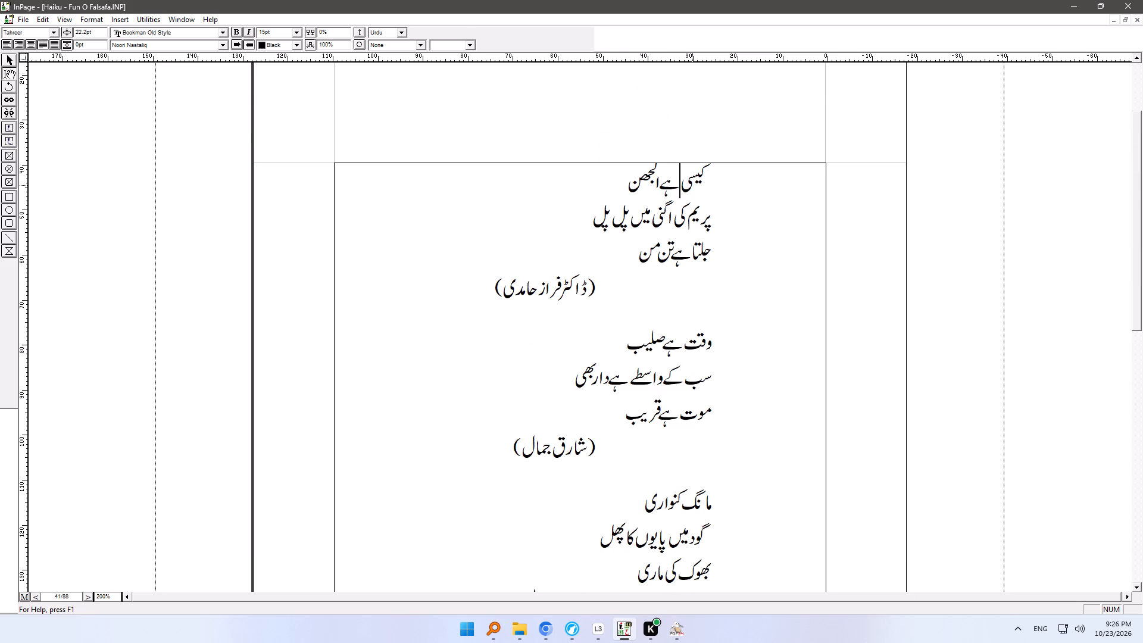
{"action": "key", "text": "Up"}
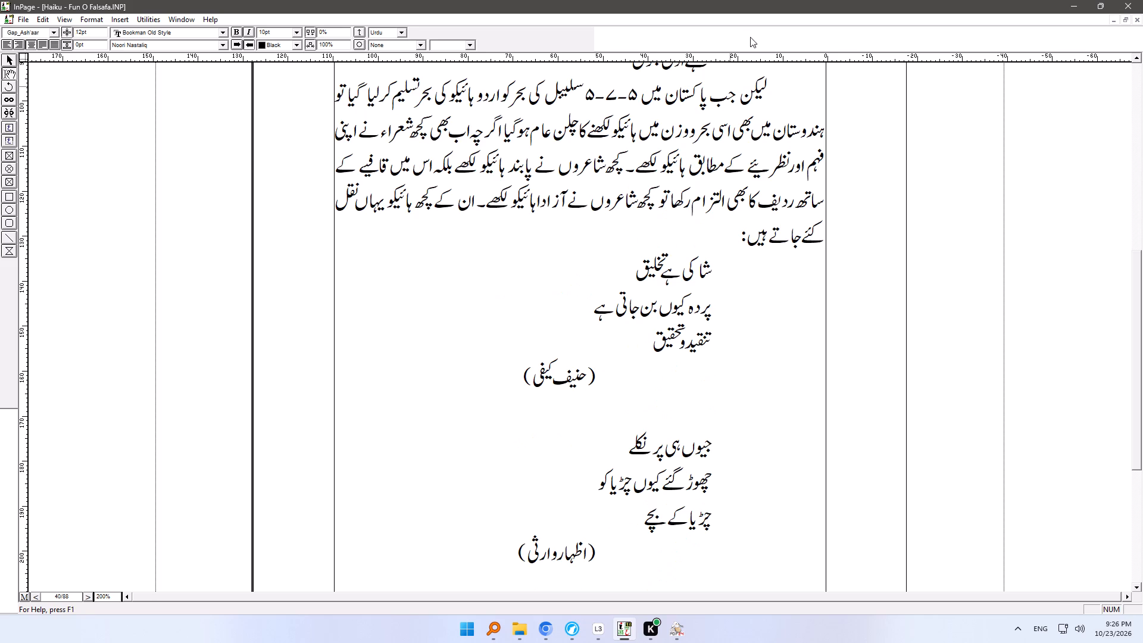
{"action": "left_click", "coordinate": [660, 405]}
{"action": "key", "text": "ctrl+shift+g"}
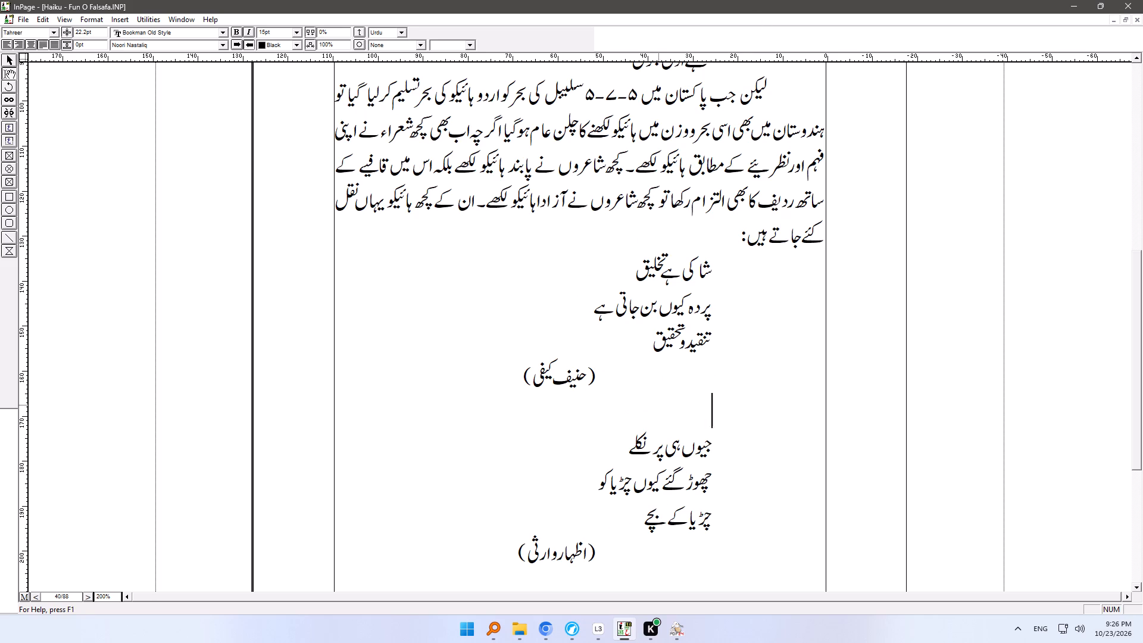
Insert a line break before "کیسی ہے الجھن" at the bottom of page 40 to push that haiku onto page 41.
{"action": "scroll", "coordinate": [658, 513], "scroll_direction": "down", "scroll_amount": 1, "text": "ctrl"}
{"action": "right_click_drag", "start_coordinate": [659, 512], "coordinate": [660, 318], "text": "ctrl"}
{"action": "scroll", "coordinate": [660, 490], "scroll_direction": "up", "scroll_amount": 1, "text": "ctrl"}
{"action": "scroll", "coordinate": [660, 463], "scroll_direction": "down", "scroll_amount": 1, "text": "ctrl"}
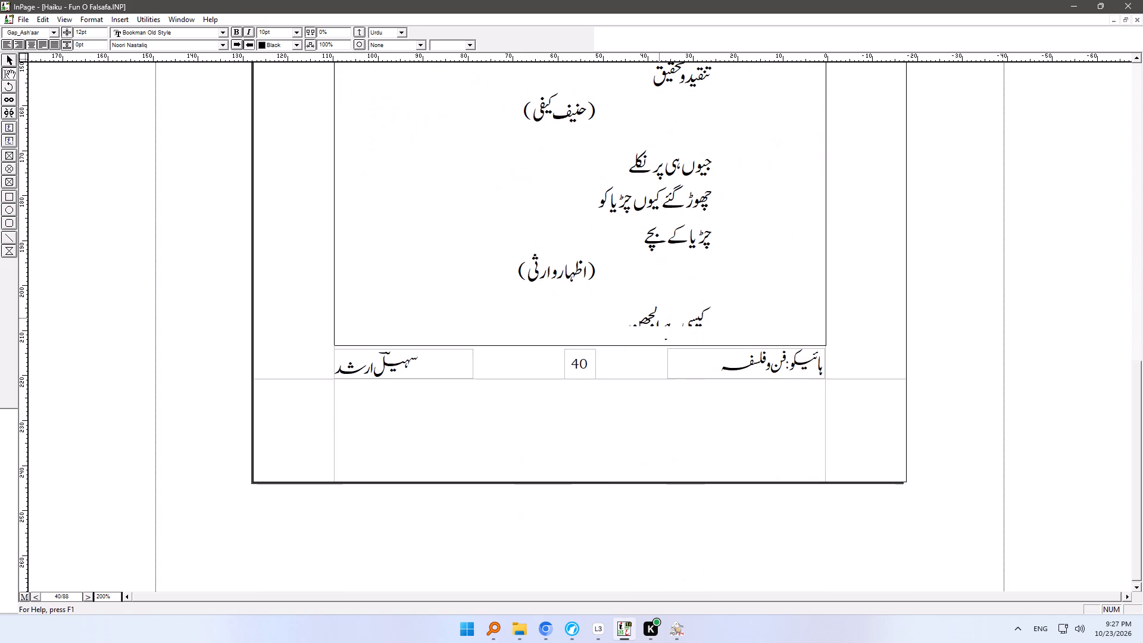
{"action": "right_click_drag", "start_coordinate": [660, 318], "coordinate": [661, 319], "text": "ctrl"}
{"action": "left_click", "coordinate": [710, 320]}
{"action": "left_click", "coordinate": [685, 298]}
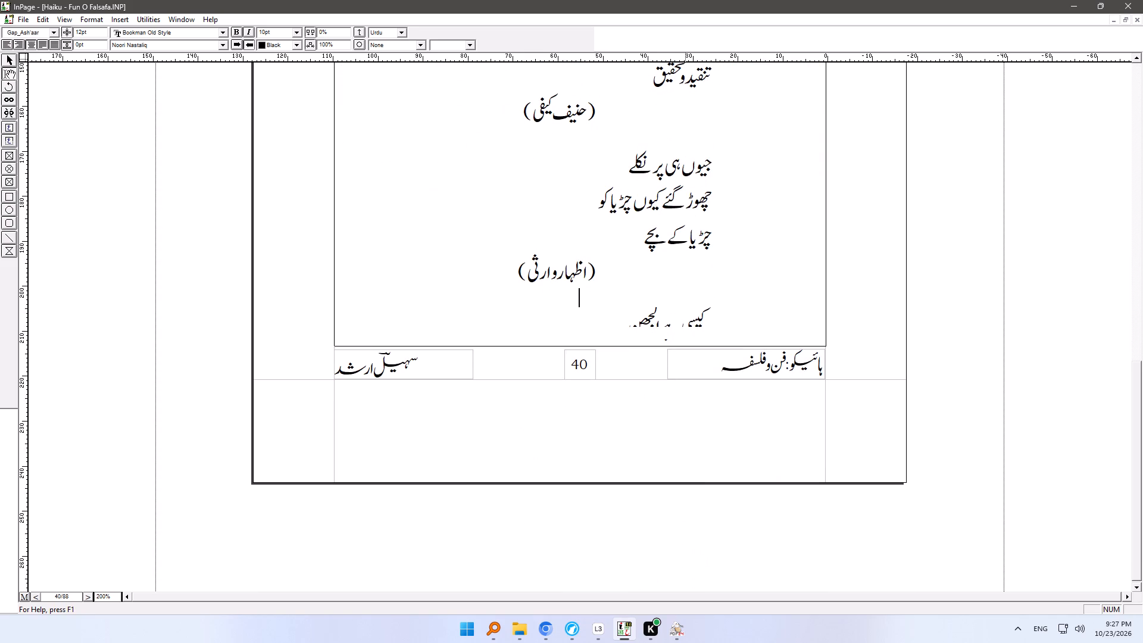
{"action": "left_click", "coordinate": [713, 316]}
{"action": "key", "text": "Return"}
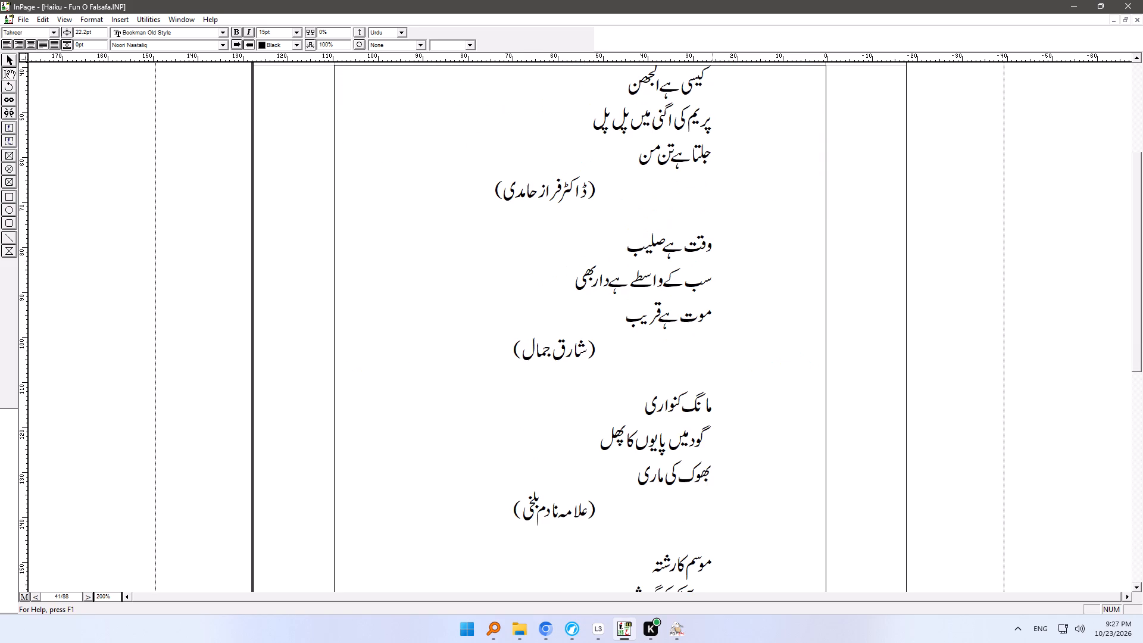
Review the gaps between the haiku and the text flow down to the end of page 41.
{"action": "left_click", "coordinate": [617, 210]}
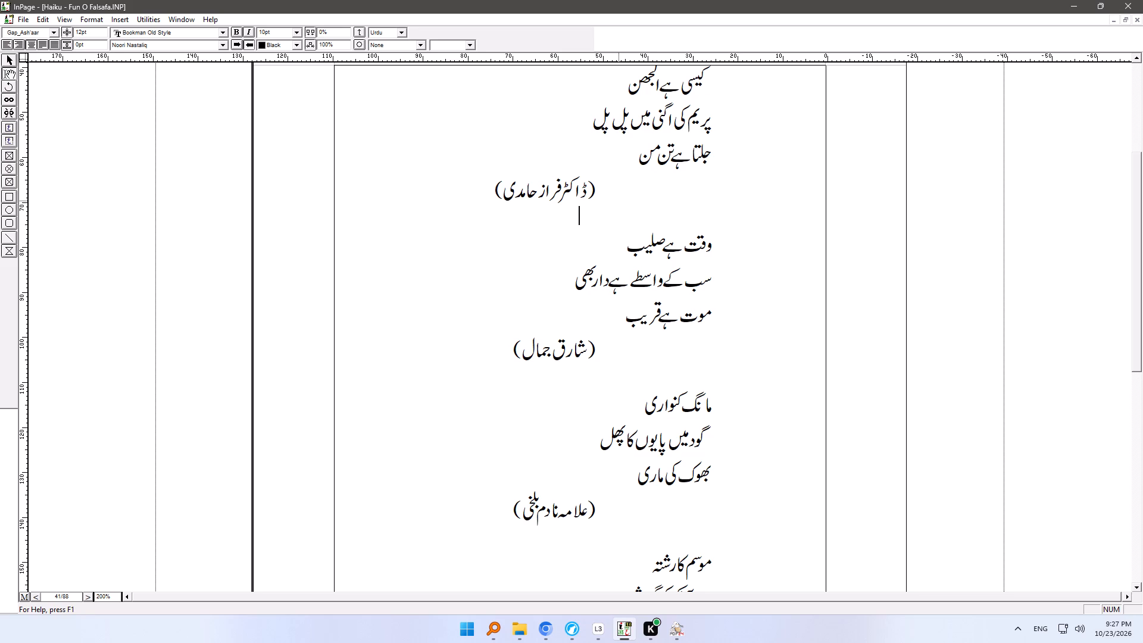
{"action": "left_click", "coordinate": [638, 377]}
{"action": "scroll", "coordinate": [652, 410], "scroll_direction": "down", "scroll_amount": 3, "text": "ctrl"}
{"action": "right_click_drag", "start_coordinate": [652, 409], "coordinate": [649, 404], "text": "ctrl"}
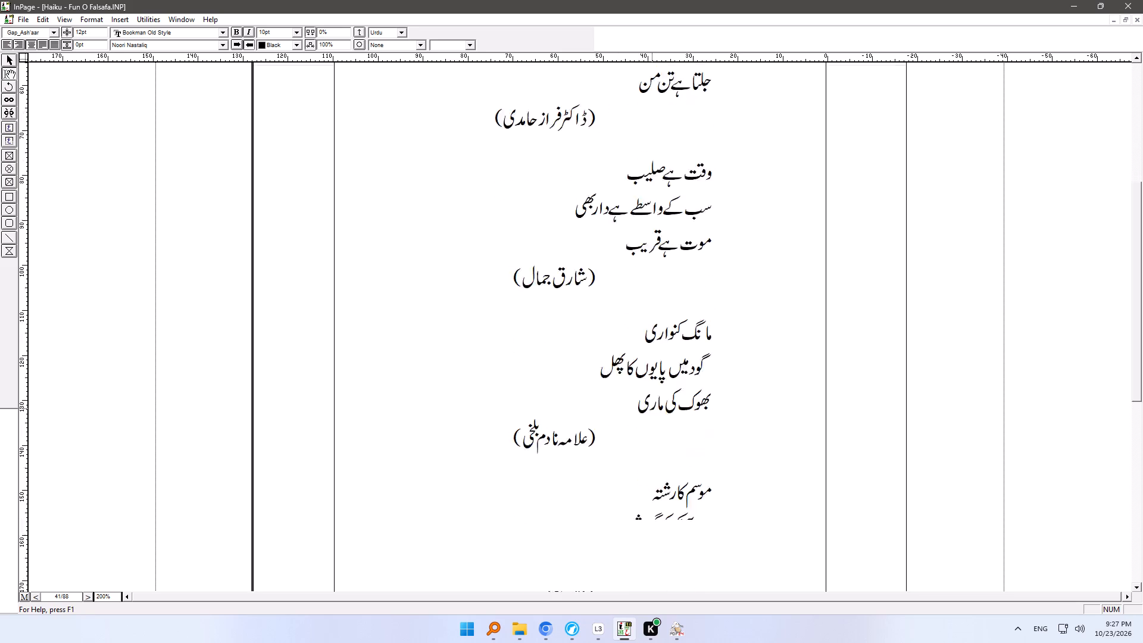
{"action": "scroll", "coordinate": [649, 404], "scroll_direction": "down", "scroll_amount": 1, "text": "ctrl"}
{"action": "right_click_drag", "start_coordinate": [649, 404], "coordinate": [630, 239], "text": "ctrl"}
{"action": "scroll", "coordinate": [629, 210], "scroll_direction": "up", "scroll_amount": 2, "text": "ctrl"}
{"action": "scroll", "coordinate": [629, 210], "scroll_direction": "down", "scroll_amount": 2, "text": "ctrl"}
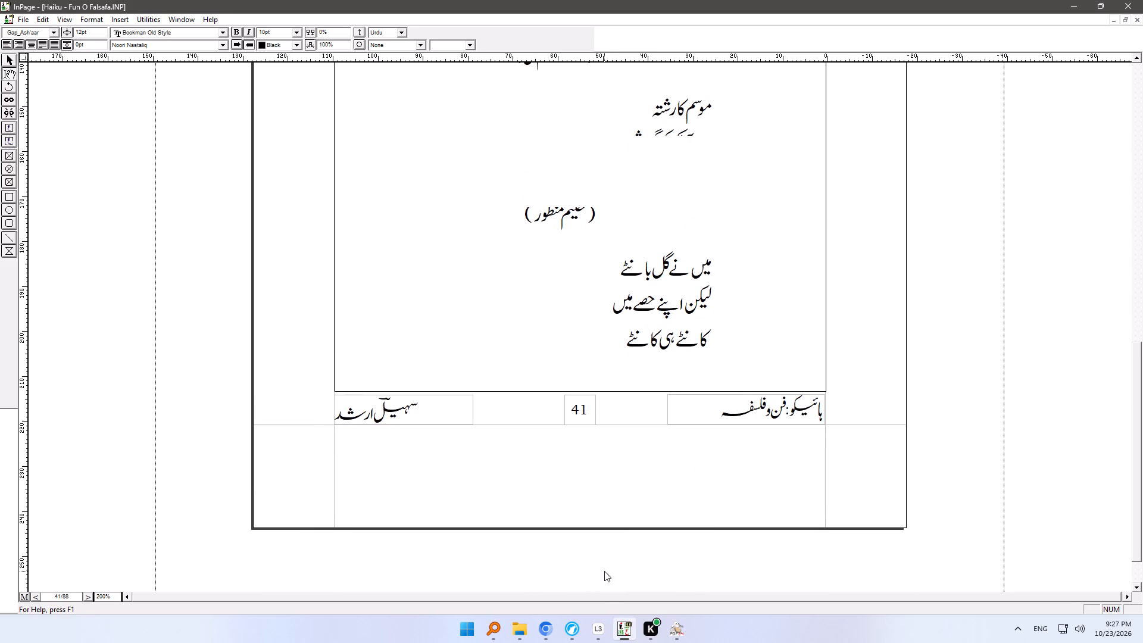
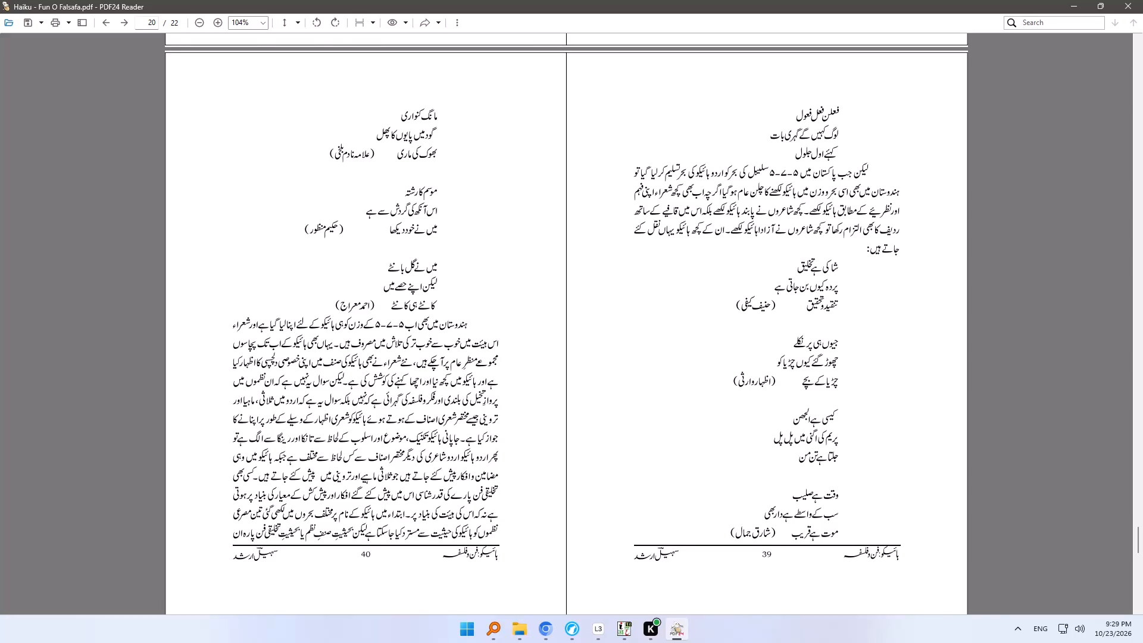
Switch back to InPage and delete the extra space between "ہائیکو" and "کے تئیں ان کے غلط اپروچ" on page 43.
{"action": "key", "text": "alt+Tab"}
{"action": "right_click_drag", "start_coordinate": [685, 144], "coordinate": [685, 450], "text": "ctrl"}
{"action": "scroll", "coordinate": [685, 149], "scroll_direction": "down", "scroll_amount": 3, "text": "ctrl"}
{"action": "scroll", "coordinate": [685, 201], "scroll_direction": "up", "scroll_amount": 2, "text": "ctrl"}
{"action": "scroll", "coordinate": [685, 216], "scroll_direction": "down", "scroll_amount": 1, "text": "ctrl"}
{"action": "scroll", "coordinate": [685, 242], "scroll_direction": "up", "scroll_amount": 2, "text": "ctrl"}
{"action": "scroll", "coordinate": [685, 281], "scroll_direction": "down", "scroll_amount": 2, "text": "ctrl"}
{"action": "scroll", "coordinate": [685, 399], "scroll_direction": "up", "scroll_amount": 1, "text": "ctrl"}
{"action": "scroll", "coordinate": [685, 423], "scroll_direction": "down", "scroll_amount": 1, "text": "ctrl"}
{"action": "scroll", "coordinate": [685, 429], "scroll_direction": "up", "scroll_amount": 1, "text": "ctrl"}
{"action": "scroll", "coordinate": [685, 432], "scroll_direction": "down", "scroll_amount": 1, "text": "ctrl"}
{"action": "scroll", "coordinate": [685, 446], "scroll_direction": "up", "scroll_amount": 1, "text": "ctrl"}
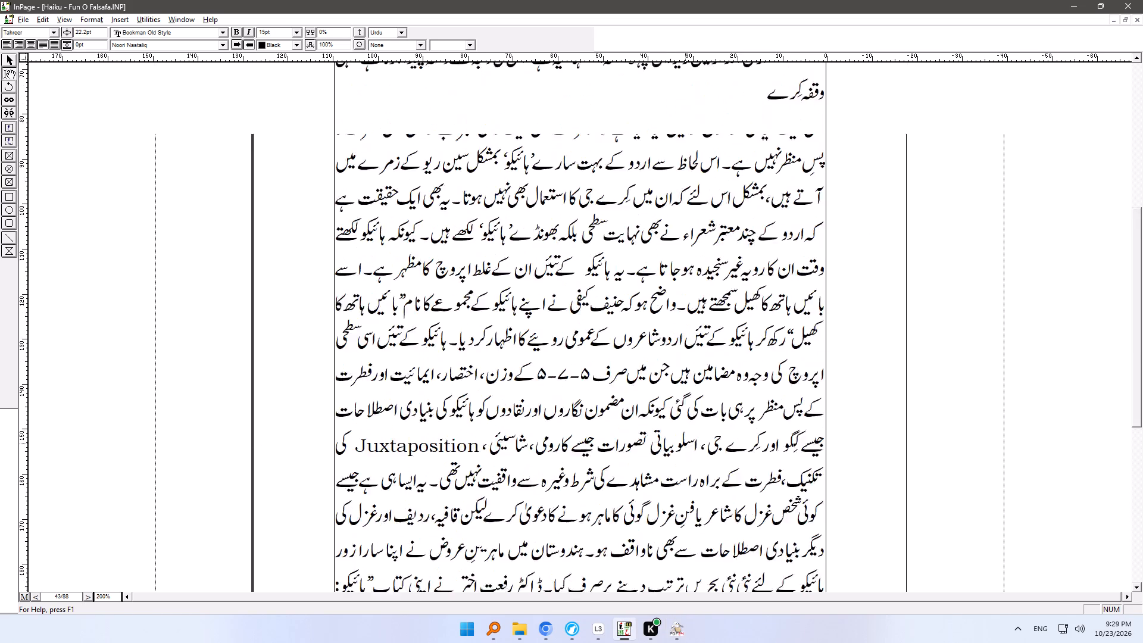
{"action": "right_click_drag", "start_coordinate": [685, 450], "coordinate": [685, 457], "text": "ctrl"}
{"action": "scroll", "coordinate": [666, 333], "scroll_direction": "down", "scroll_amount": 2}
{"action": "scroll", "coordinate": [672, 140], "scroll_direction": "up", "scroll_amount": 1}
{"action": "right_click_drag", "start_coordinate": [672, 141], "coordinate": [674, 314]}
{"action": "scroll", "coordinate": [672, 147], "scroll_direction": "down", "scroll_amount": 2, "text": "ctrl"}
{"action": "scroll", "coordinate": [673, 158], "scroll_direction": "up", "scroll_amount": 2, "text": "ctrl"}
{"action": "scroll", "coordinate": [674, 310], "scroll_direction": "down", "scroll_amount": 1, "text": "ctrl"}
{"action": "scroll", "coordinate": [674, 314], "scroll_direction": "up", "scroll_amount": 1, "text": "ctrl"}
{"action": "scroll", "coordinate": [674, 314], "scroll_direction": "down", "scroll_amount": 3, "text": "ctrl"}
{"action": "scroll", "coordinate": [623, 300], "scroll_direction": "up", "scroll_amount": 2}
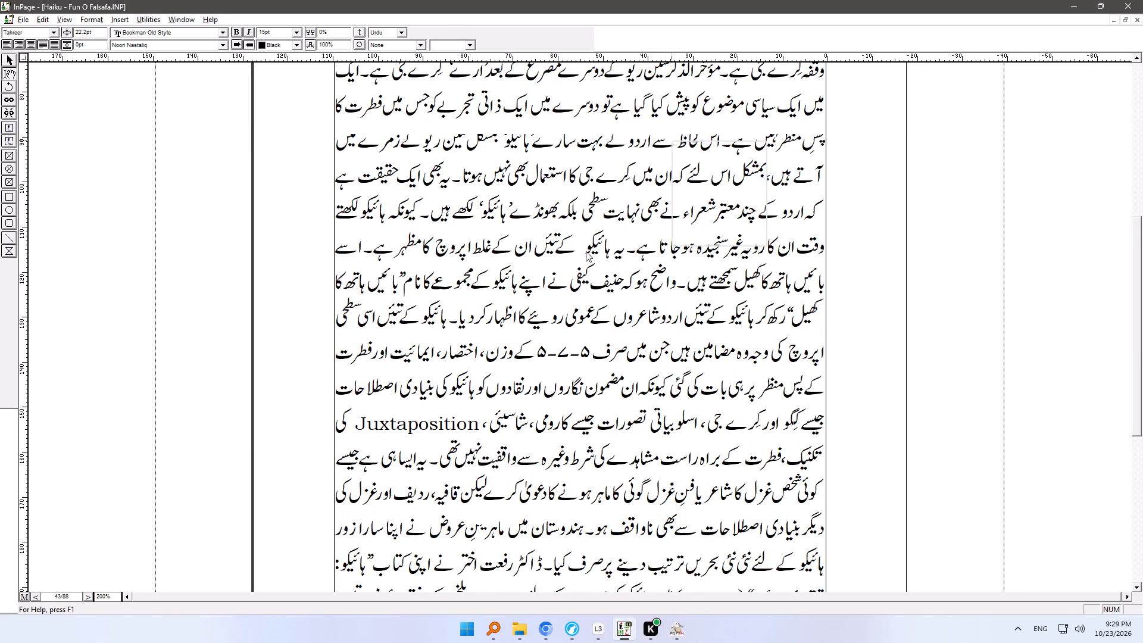
{"action": "scroll", "coordinate": [578, 239], "scroll_direction": "down", "scroll_amount": 1}
{"action": "left_click", "coordinate": [578, 239]}
{"action": "scroll", "coordinate": [578, 239], "scroll_direction": "up", "scroll_amount": 2}
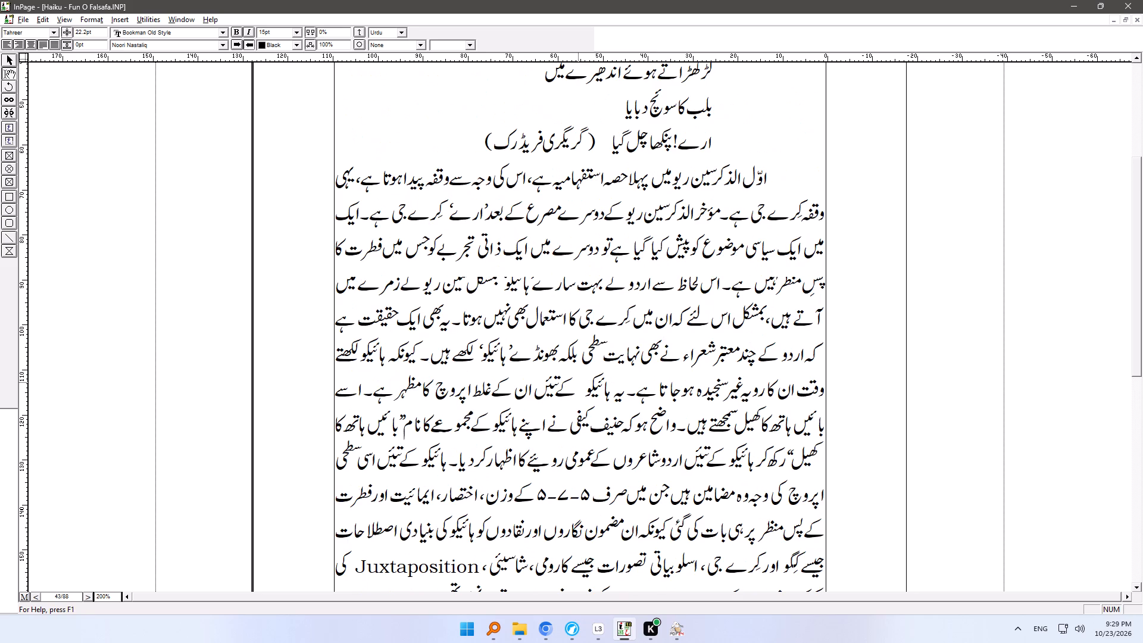
{"action": "key", "text": "BackSpace"}
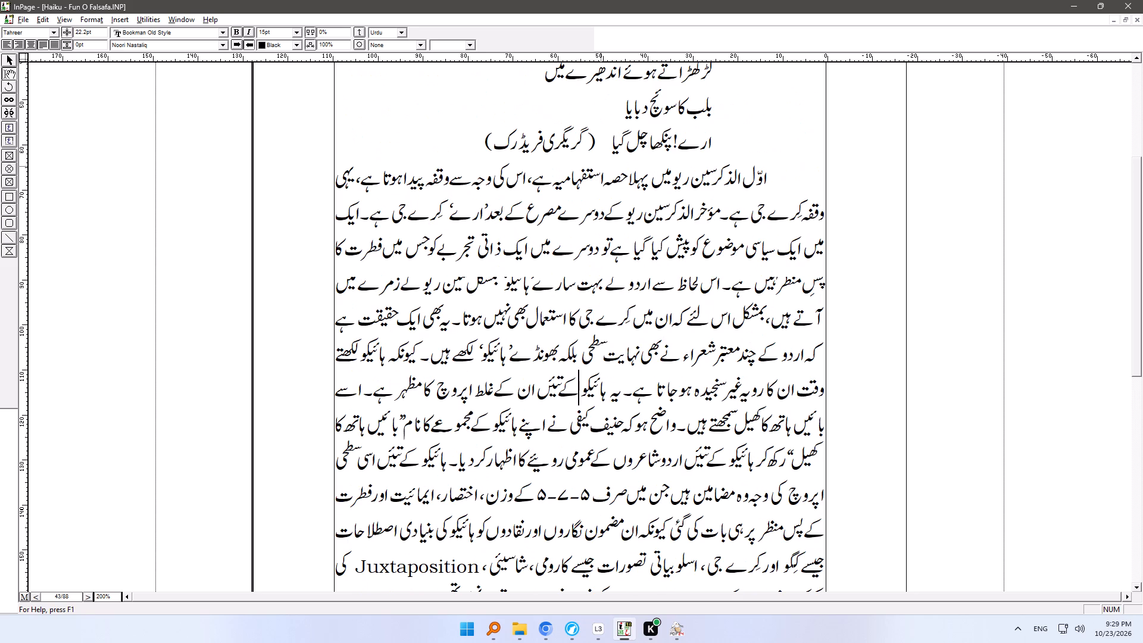
Review the haiku, poets' name placement and gaps from the top of page 43 back to page 39.
{"action": "left_click", "coordinate": [607, 138]}
{"action": "scroll", "coordinate": [615, 116], "scroll_direction": "up", "scroll_amount": 3, "text": "ctrl"}
{"action": "right_click_drag", "start_coordinate": [615, 117], "coordinate": [634, 373], "text": "ctrl"}
{"action": "scroll", "coordinate": [634, 373], "scroll_direction": "down", "scroll_amount": 2, "text": "ctrl"}
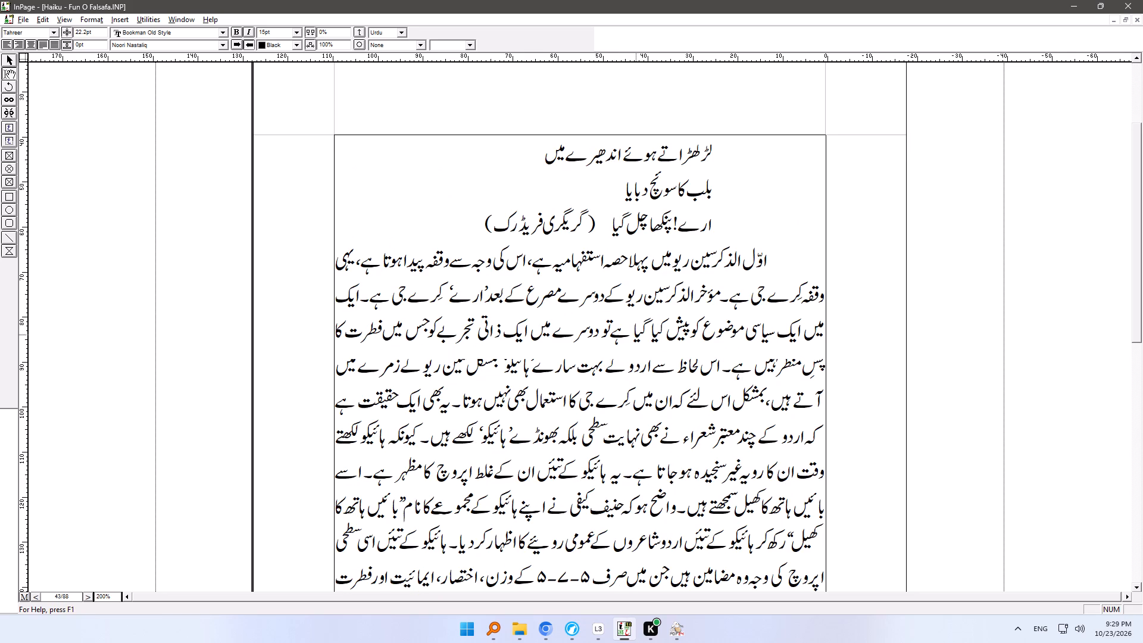
{"action": "left_click", "coordinate": [693, 155]}
{"action": "key", "text": "Up"}
{"action": "key", "text": "Up"}
{"action": "key", "text": "Up"}
{"action": "key", "text": "Up"}
{"action": "key", "text": "Up"}
{"action": "key", "text": "Up"}
{"action": "key", "text": "Up"}
{"action": "key", "text": "Up"}
{"action": "key", "text": "Up"}
{"action": "key", "text": "Up"}
{"action": "key", "text": "Up"}
{"action": "key", "text": "Up"}
{"action": "key", "text": "Up"}
{"action": "key", "text": "Up"}
{"action": "key", "text": "Up"}
{"action": "key", "text": "Up"}
{"action": "key", "text": "Up"}
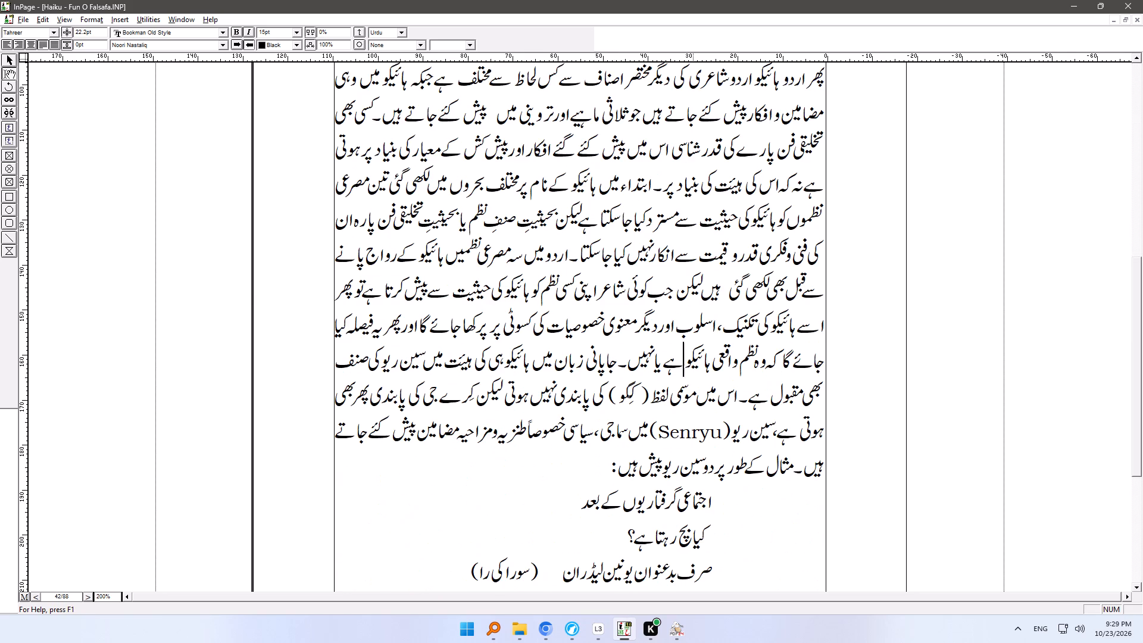
{"action": "key", "text": "Up"}
{"action": "key", "text": "Up"}
{"action": "key", "text": "Up"}
{"action": "key", "text": "Up"}
{"action": "key", "text": "Up"}
{"action": "key", "text": "Up"}
{"action": "key", "text": "Up"}
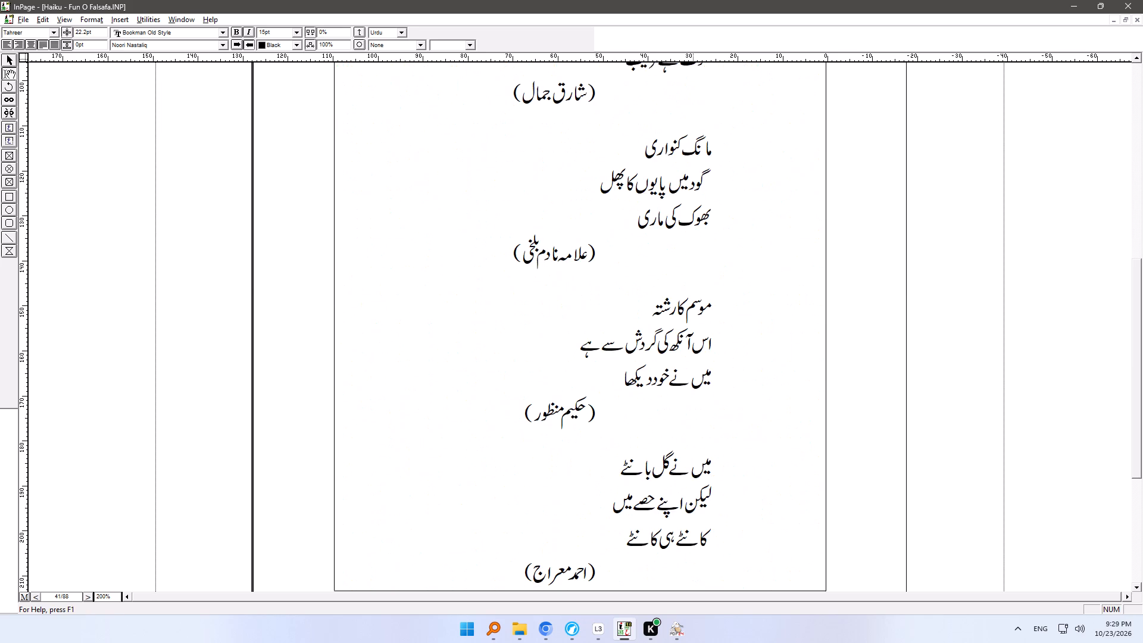
{"action": "key", "text": "Down"}
{"action": "key", "text": "Up"}
{"action": "key", "text": "Up"}
{"action": "key", "text": "Up"}
{"action": "key", "text": "Up"}
{"action": "key", "text": "Up"}
{"action": "key", "text": "Up"}
{"action": "key", "text": "Up"}
{"action": "key", "text": "Up"}
{"action": "key", "text": "Up"}
{"action": "key", "text": "Up"}
{"action": "key", "text": "Up"}
{"action": "key", "text": "Up"}
{"action": "key", "text": "Up"}
{"action": "key", "text": "Up"}
{"action": "key", "text": "Up"}
{"action": "key", "text": "Up"}
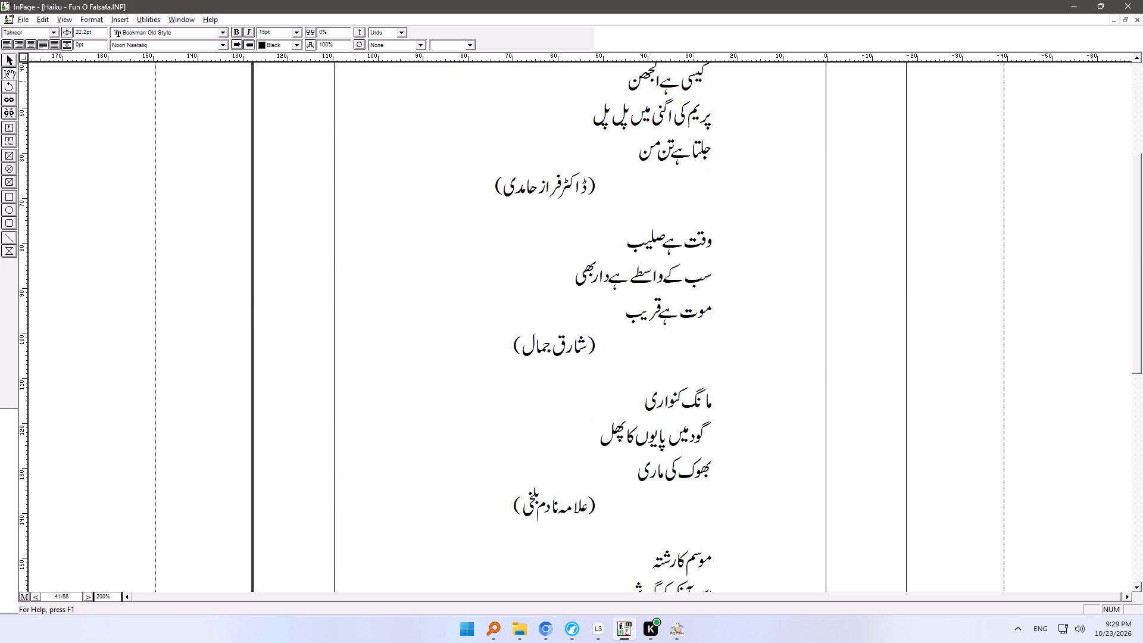
{"action": "key", "text": "Up"}
{"action": "key", "text": "Up"}
{"action": "key", "text": "Up"}
{"action": "key", "text": "Up"}
{"action": "key", "text": "Up"}
{"action": "key", "text": "Up"}
{"action": "key", "text": "Up"}
{"action": "key", "text": "Up"}
{"action": "key", "text": "Up"}
{"action": "key", "text": "Up"}
{"action": "key", "text": "Up"}
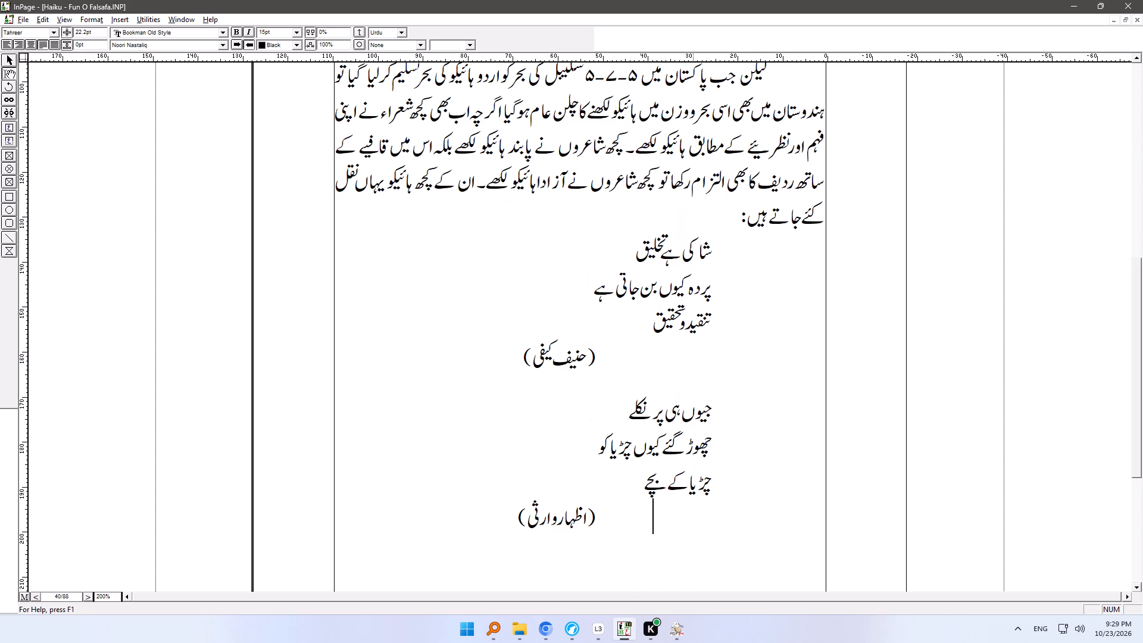
{"action": "key", "text": "Up"}
{"action": "key", "text": "Up"}
{"action": "key", "text": "Up"}
{"action": "key", "text": "Up"}
{"action": "key", "text": "Up"}
{"action": "key", "text": "Up"}
{"action": "key", "text": "Up"}
{"action": "key", "text": "Up"}
{"action": "key", "text": "Up"}
{"action": "key", "text": "Up"}
{"action": "key", "text": "Up"}
{"action": "key", "text": "Up"}
{"action": "key", "text": "Up"}
{"action": "key", "text": "Up"}
{"action": "key", "text": "Up"}
{"action": "key", "text": "Up"}
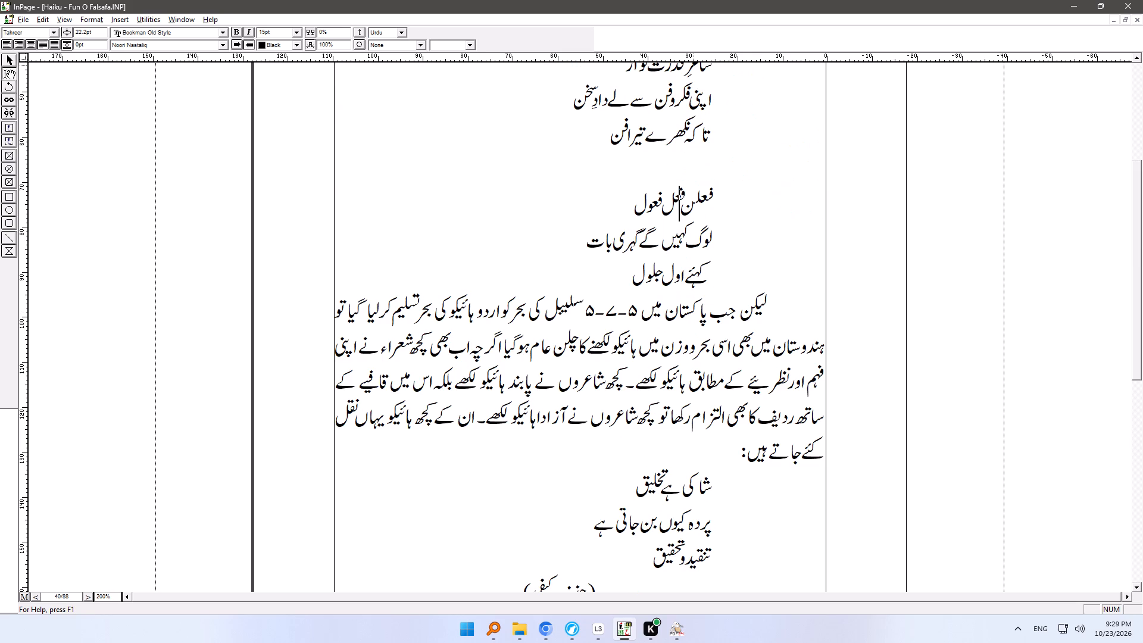
{"action": "key", "text": "Up"}
{"action": "key", "text": "Up"}
{"action": "key", "text": "Up"}
{"action": "key", "text": "Up"}
{"action": "key", "text": "Up"}
{"action": "key", "text": "Up"}
{"action": "key", "text": "Up"}
{"action": "key", "text": "Up"}
{"action": "key", "text": "Up"}
{"action": "key", "text": "Up"}
{"action": "key", "text": "Up"}
{"action": "key", "text": "Up"}
{"action": "key", "text": "Up"}
{"action": "key", "text": "Up"}
{"action": "key", "text": "Up"}
{"action": "key", "text": "Up"}
{"action": "key", "text": "Up"}
{"action": "key", "text": "Up"}
{"action": "key", "text": "Up"}
{"action": "key", "text": "Up"}
{"action": "key", "text": "Up"}
{"action": "key", "text": "Up"}
{"action": "key", "text": "Up"}
{"action": "key", "text": "Up"}
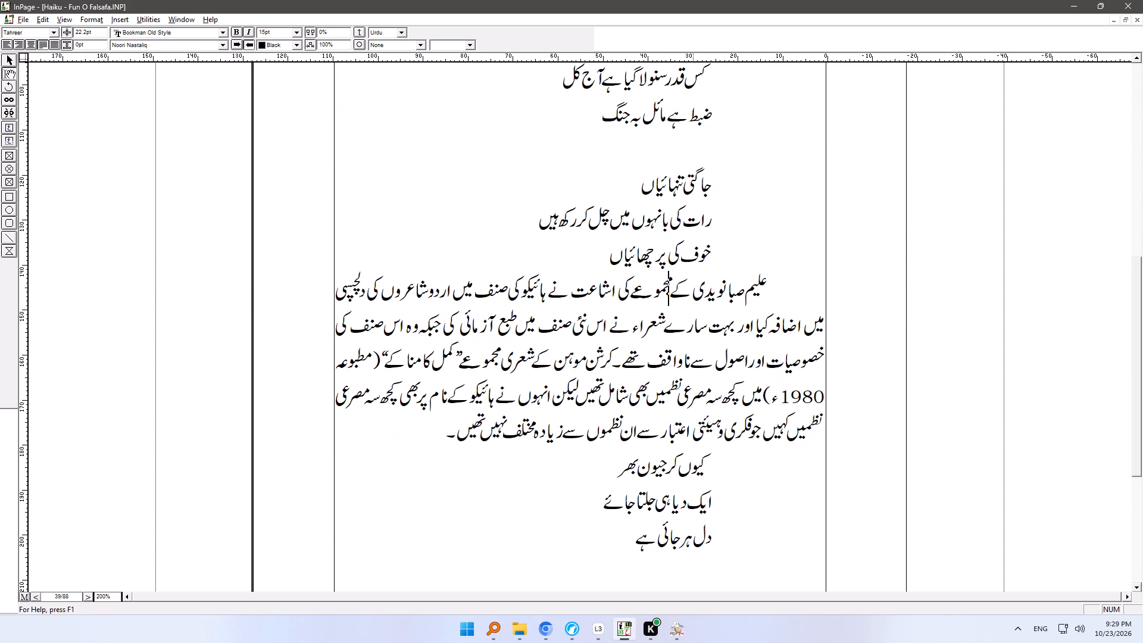
Review the haiku, the gaps between them and the text flow from page 39 down to page 42.
{"action": "key", "text": "Down"}
{"action": "key", "text": "Down"}
{"action": "key", "text": "Down"}
{"action": "key", "text": "Down"}
{"action": "key", "text": "Down"}
{"action": "key", "text": "Down"}
{"action": "key", "text": "Down"}
{"action": "key", "text": "Down"}
{"action": "key", "text": "Down"}
{"action": "key", "text": "Down"}
{"action": "key", "text": "Down"}
{"action": "key", "text": "Down"}
{"action": "key", "text": "Down"}
{"action": "key", "text": "Down"}
{"action": "key", "text": "Down"}
{"action": "key", "text": "Down"}
{"action": "key", "text": "Down"}
{"action": "key", "text": "Down"}
{"action": "key", "text": "Down"}
{"action": "key", "text": "Down"}
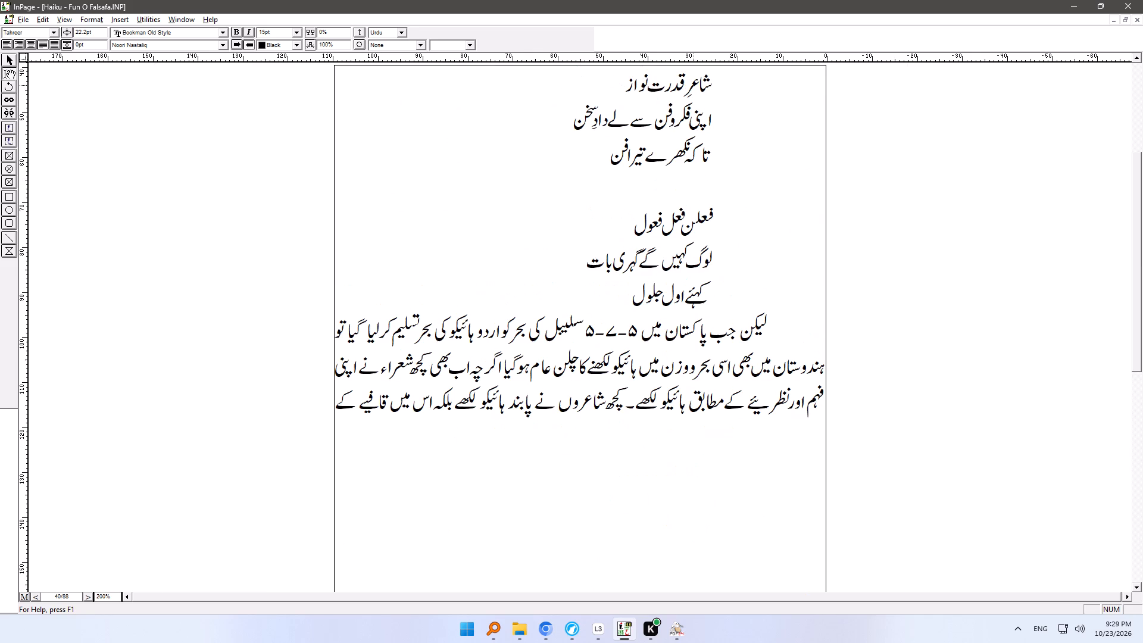
{"action": "key", "text": "Down"}
{"action": "key", "text": "Down"}
{"action": "key", "text": "Down"}
{"action": "key", "text": "Down"}
{"action": "key", "text": "Down"}
{"action": "key", "text": "Down"}
{"action": "key", "text": "Down"}
{"action": "key", "text": "Down"}
{"action": "key", "text": "Down"}
{"action": "key", "text": "Down"}
{"action": "key", "text": "Down"}
{"action": "key", "text": "Down"}
{"action": "key", "text": "Down"}
{"action": "key", "text": "Down"}
{"action": "key", "text": "Down"}
{"action": "key", "text": "Down"}
{"action": "key", "text": "Down"}
{"action": "key", "text": "Down"}
{"action": "key", "text": "Down"}
{"action": "key", "text": "Down"}
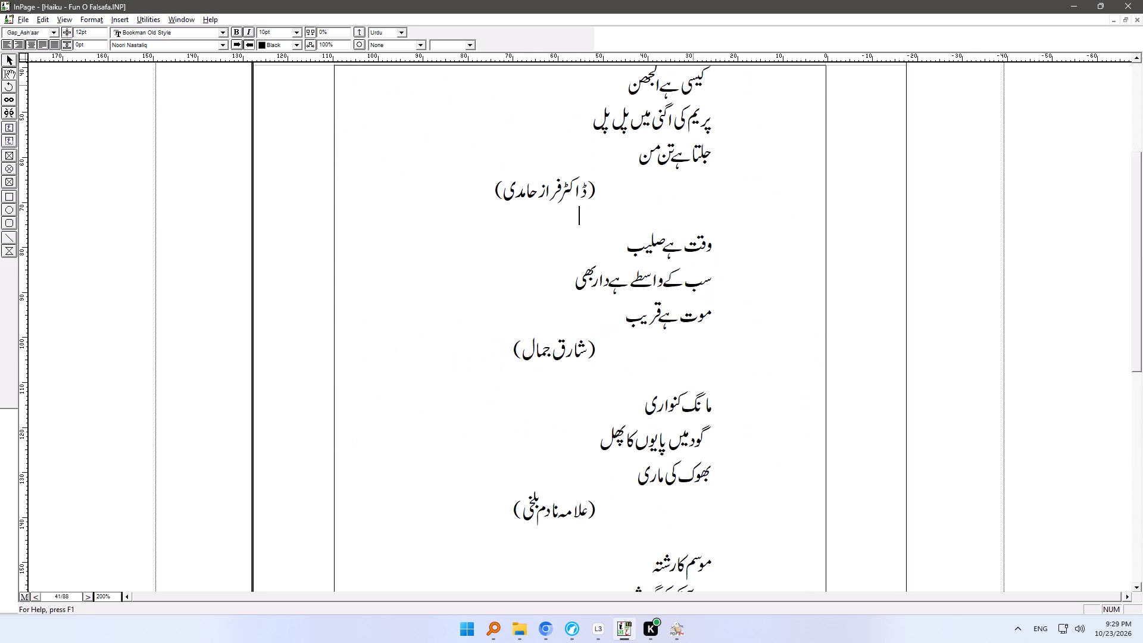
{"action": "key", "text": "Up"}
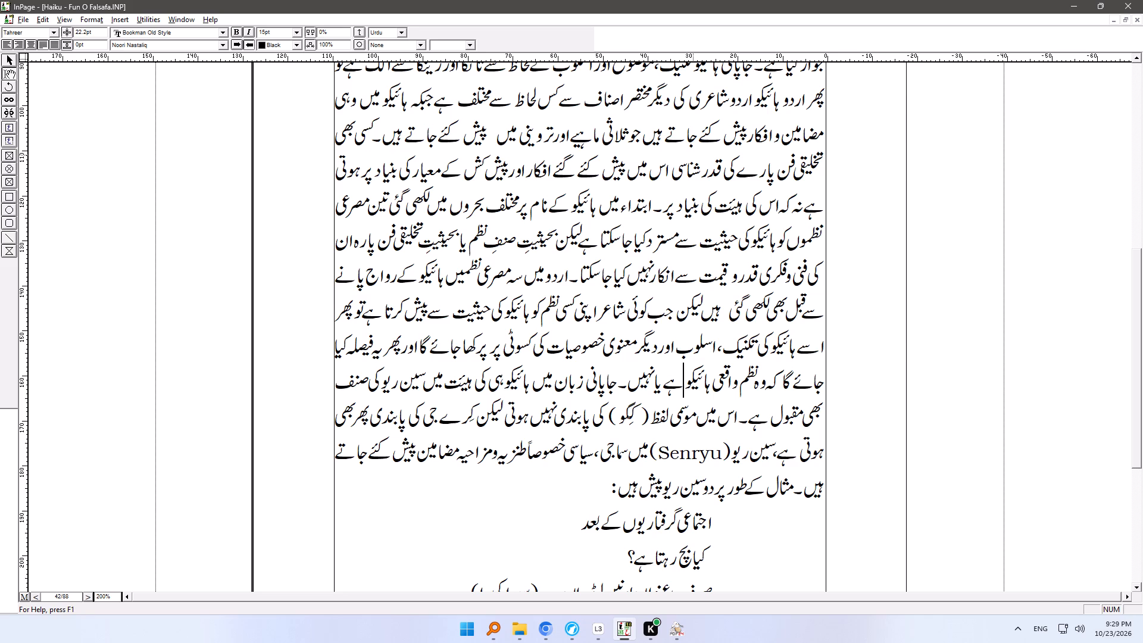
Delete the extra space between "لکھی گئی" and "ہیں" on page 42.
{"action": "left_click", "coordinate": [723, 307]}
{"action": "key", "text": "BackSpace"}
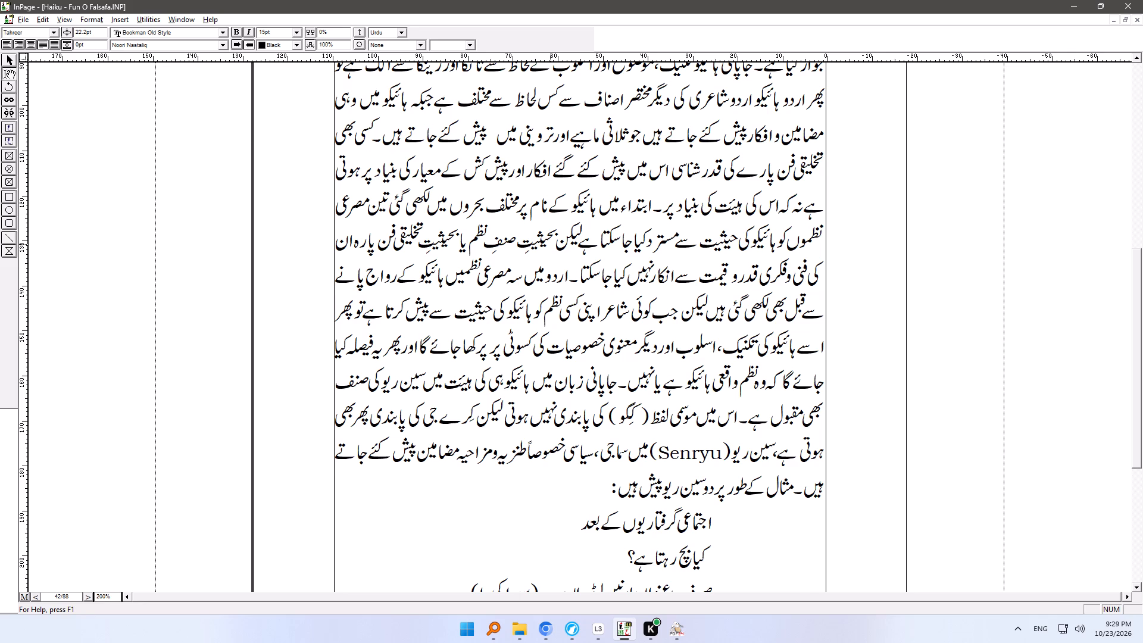
Delete the extra space between "تروینی میں" and "پیش کئے جاتے ہیں" on page 42.
{"action": "scroll", "coordinate": [550, 237], "scroll_direction": "up", "scroll_amount": 5}
{"action": "left_click", "coordinate": [608, 344]}
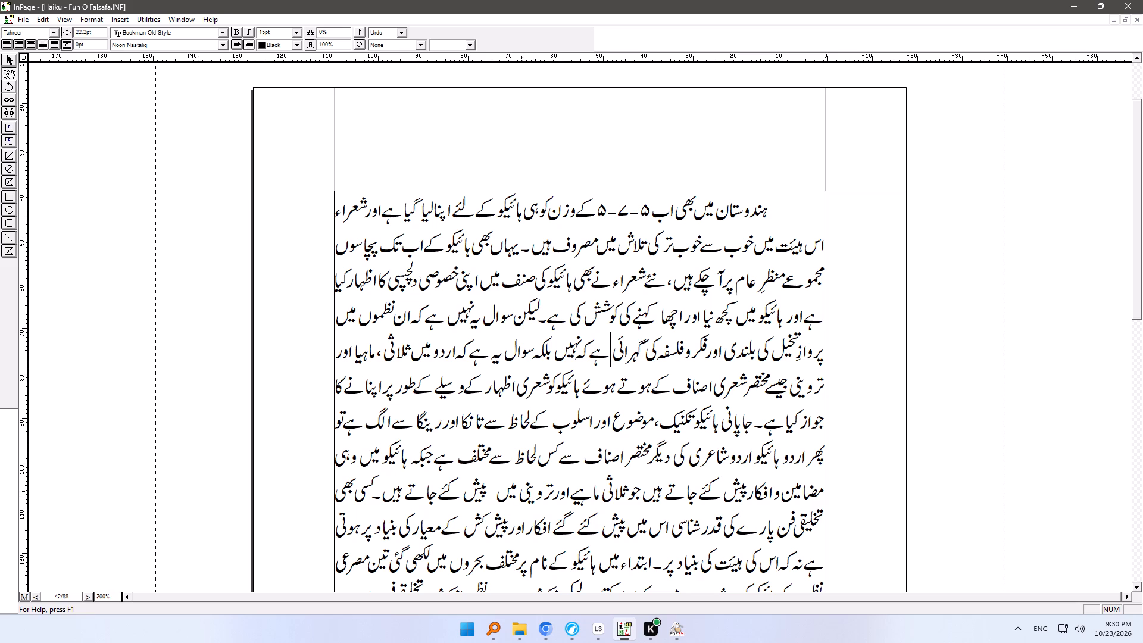
{"action": "left_click", "coordinate": [495, 484]}
{"action": "key", "text": "Delete"}
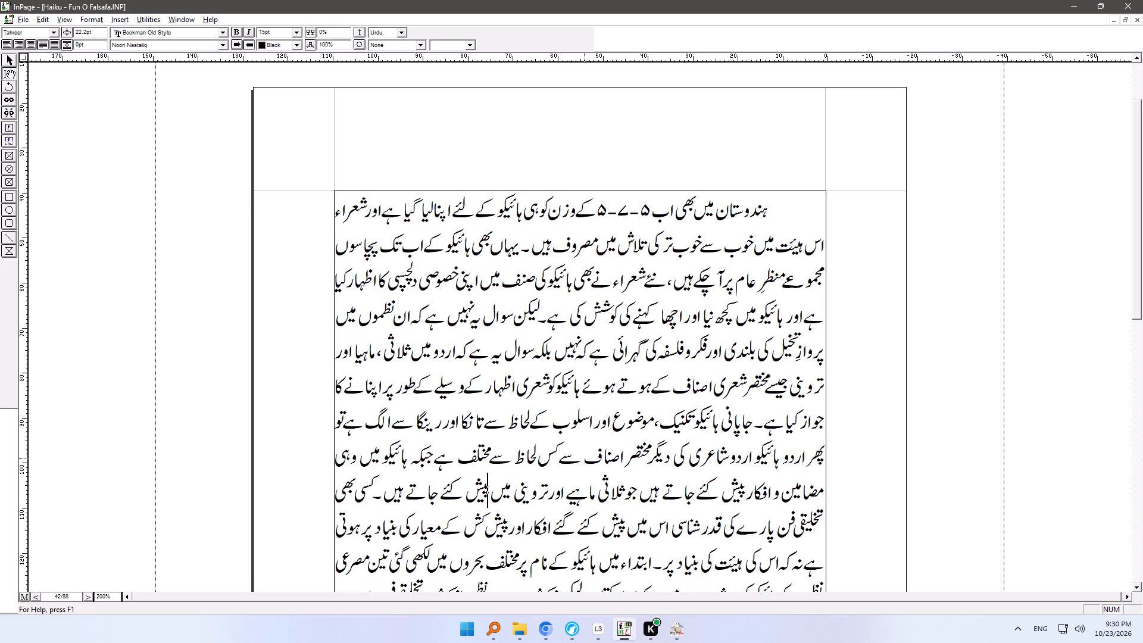
Correct "جیسے" to "جیسی" before "مختصر شعری اصناف" on page 42.
{"action": "left_click", "coordinate": [773, 392]}
{"action": "key", "text": "BackSpace"}
{"action": "key", "text": "i"}
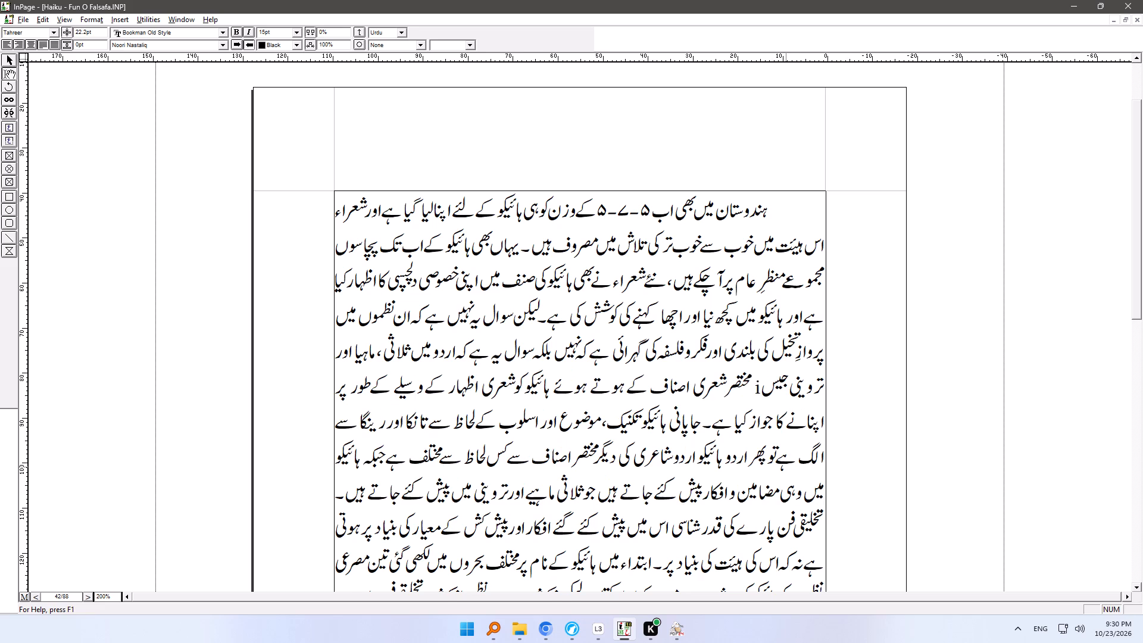
{"action": "key", "text": "BackSpace"}
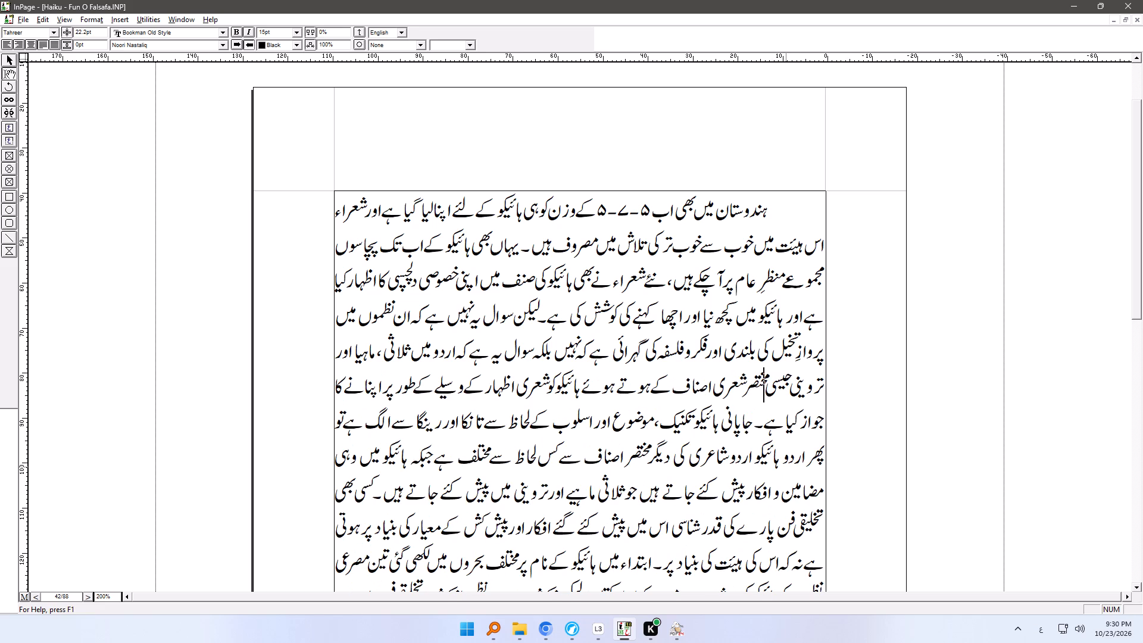
Read through the rest of page 42 to its bottom, examining the wording, word spacing and the closing haiku.
{"action": "left_click", "coordinate": [636, 430]}
{"action": "scroll", "coordinate": [660, 502], "scroll_direction": "up", "scroll_amount": 2, "text": "ctrl"}
{"action": "right_click_drag", "start_coordinate": [660, 502], "coordinate": [660, 452], "text": "ctrl"}
{"action": "scroll", "coordinate": [660, 502], "scroll_direction": "down", "scroll_amount": 1, "text": "ctrl"}
{"action": "scroll", "coordinate": [660, 501], "scroll_direction": "up", "scroll_amount": 1, "text": "ctrl"}
{"action": "scroll", "coordinate": [660, 487], "scroll_direction": "down", "scroll_amount": 1, "text": "ctrl"}
{"action": "scroll", "coordinate": [667, 471], "scroll_direction": "up", "scroll_amount": 1, "text": "ctrl"}
{"action": "right_click_drag", "start_coordinate": [666, 463], "coordinate": [666, 168], "text": "ctrl"}
{"action": "scroll", "coordinate": [666, 229], "scroll_direction": "down", "scroll_amount": 1, "text": "ctrl"}
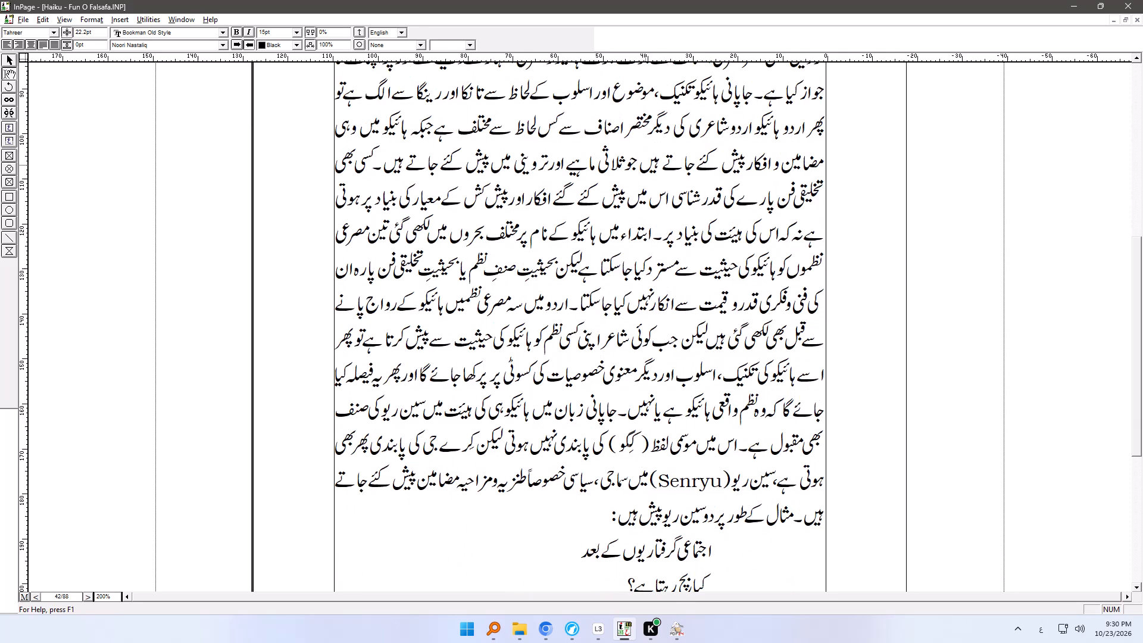
{"action": "scroll", "coordinate": [645, 165], "scroll_direction": "up", "scroll_amount": 1}
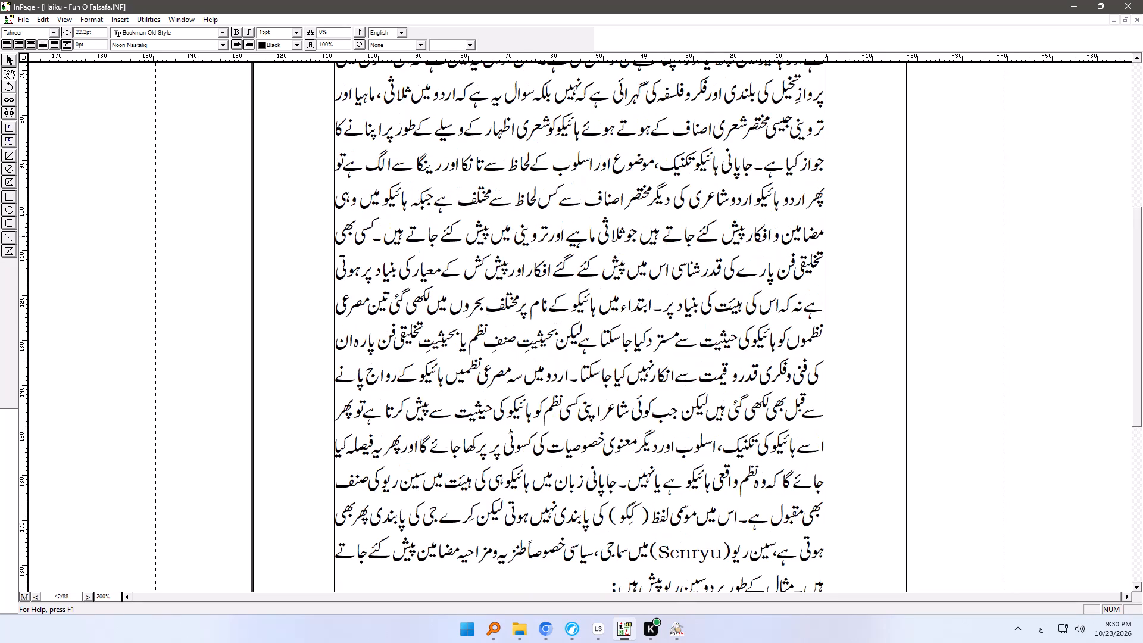
{"action": "right_click", "coordinate": [645, 165]}
{"action": "scroll", "coordinate": [645, 165], "scroll_direction": "up", "scroll_amount": 1}
{"action": "scroll", "coordinate": [645, 165], "scroll_direction": "down", "scroll_amount": 1}
{"action": "scroll", "coordinate": [645, 165], "scroll_direction": "up", "scroll_amount": 1}
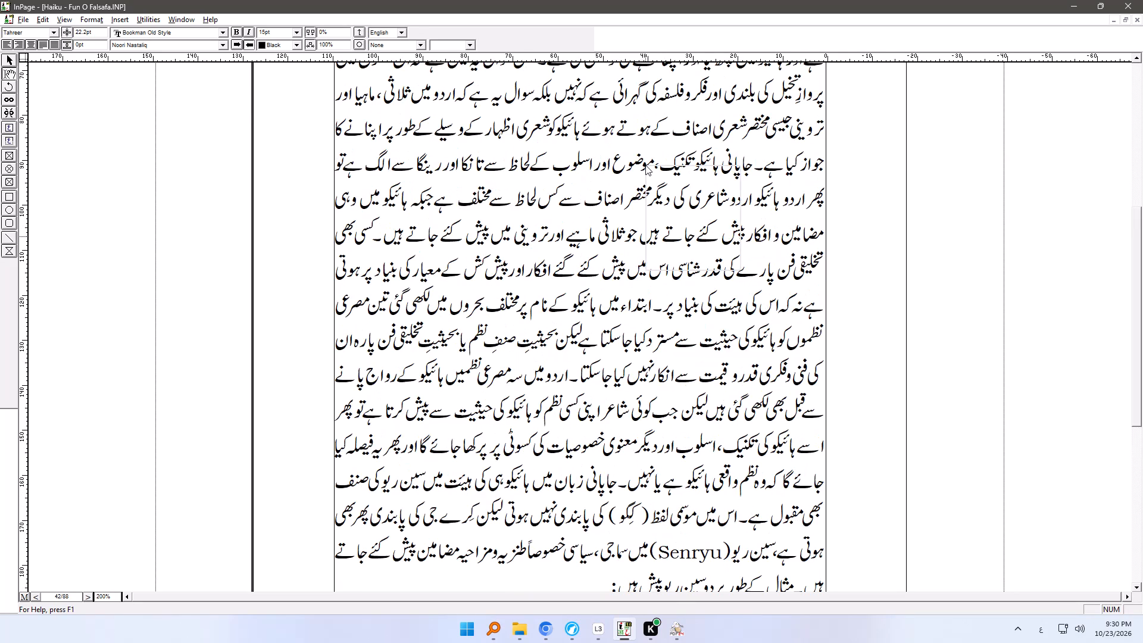
{"action": "scroll", "coordinate": [645, 165], "scroll_direction": "up", "scroll_amount": 1}
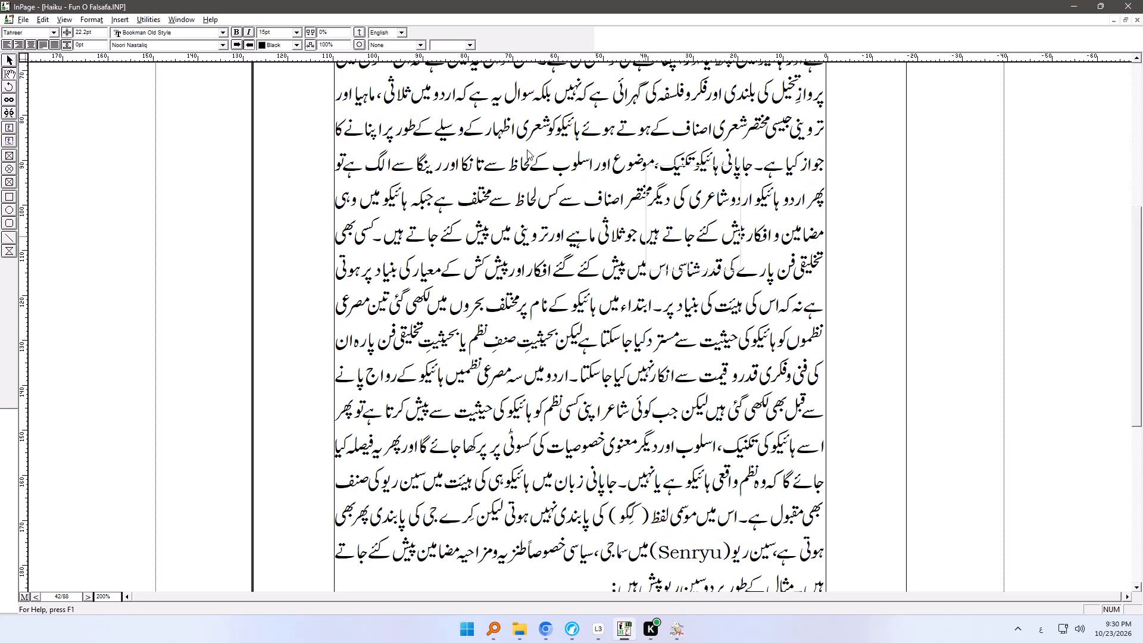
{"action": "left_click", "coordinate": [538, 232]}
{"action": "right_click_drag", "start_coordinate": [598, 304], "coordinate": [598, 283], "text": "ctrl"}
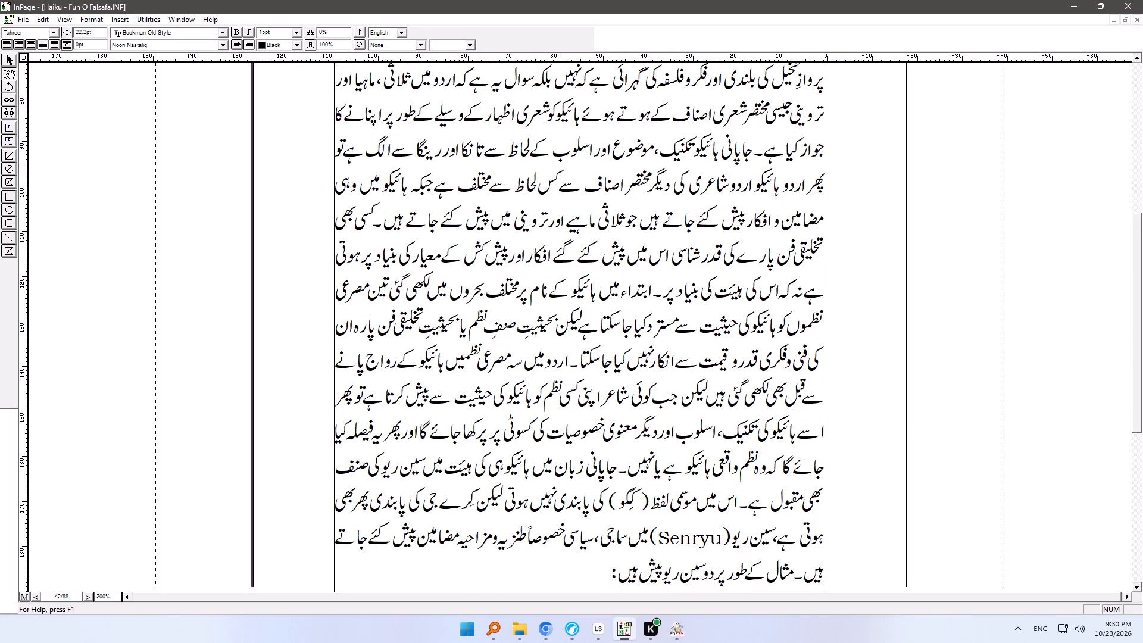
{"action": "right_click_drag", "start_coordinate": [598, 283], "coordinate": [601, 160], "text": "ctrl"}
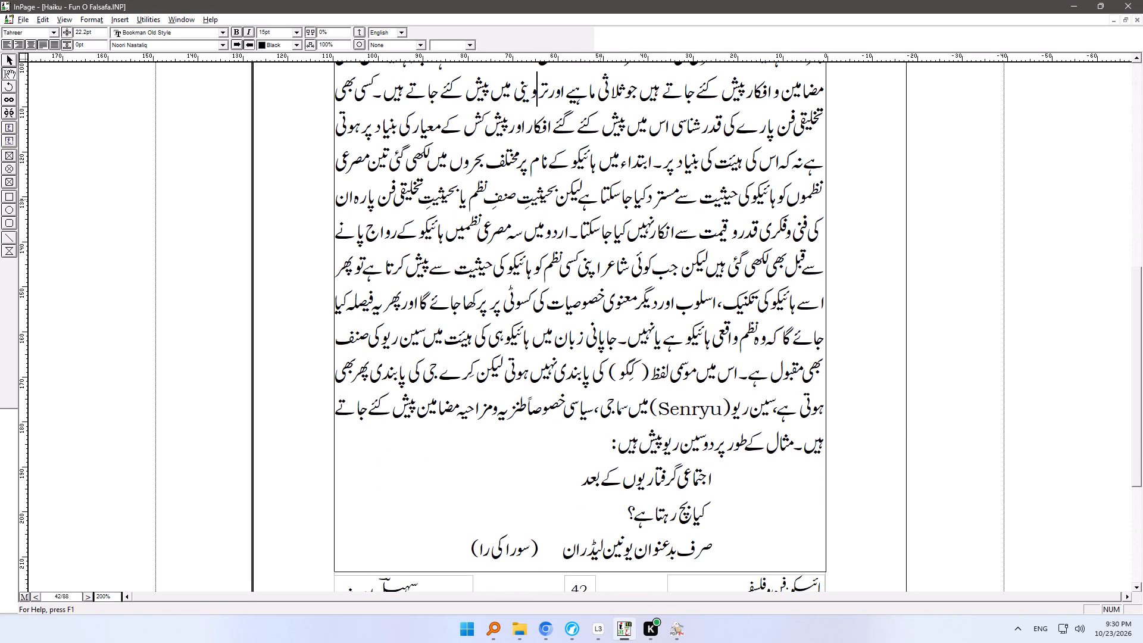
Switch to the Haiku - Fun O Falsafa PDF in PDF24 Reader.
{"action": "key", "text": "alt+Tab"}
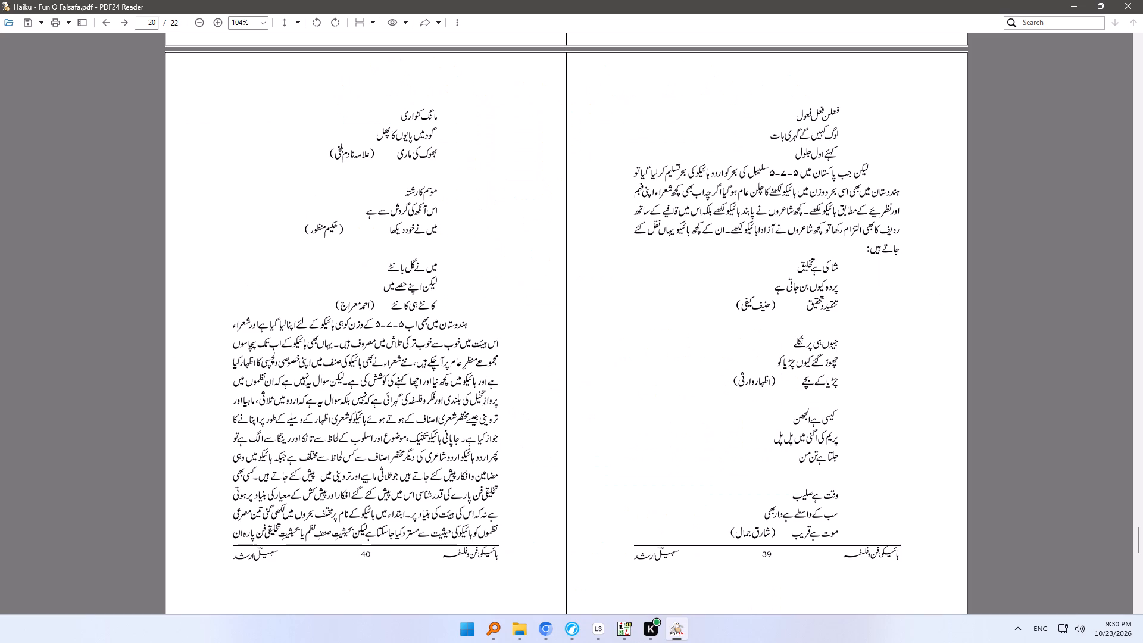
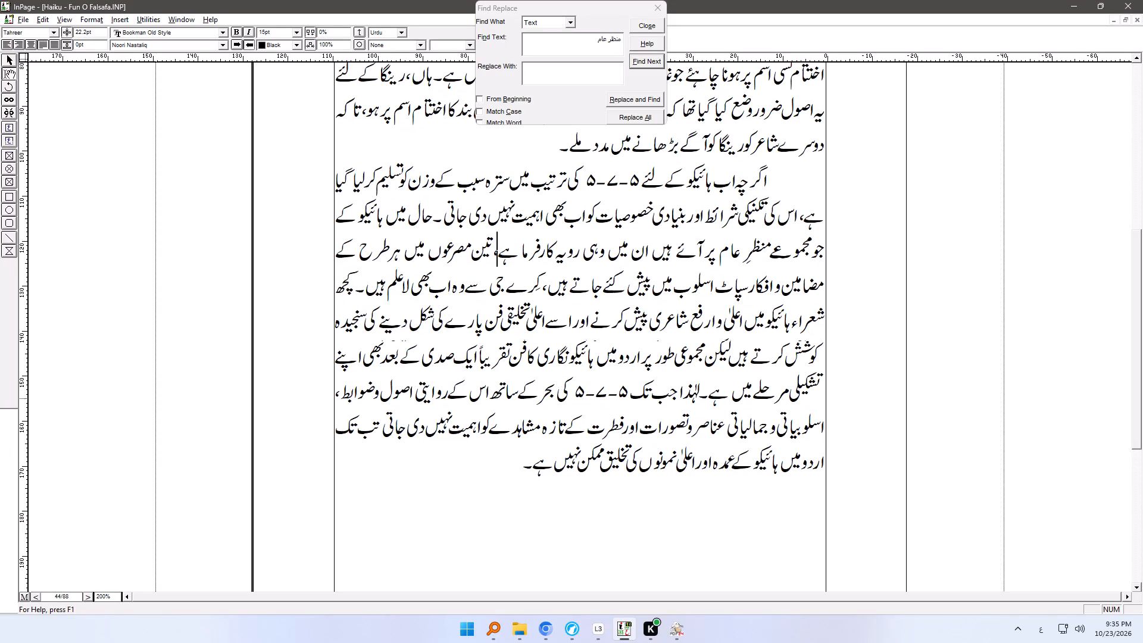
Add a centred row of 17 dashes on the empty line below the chapter's closing paragraph on page 44.
{"action": "right_click_drag", "start_coordinate": [577, 460], "coordinate": [580, 287], "text": "ctrl"}
{"action": "left_click", "coordinate": [601, 330]}
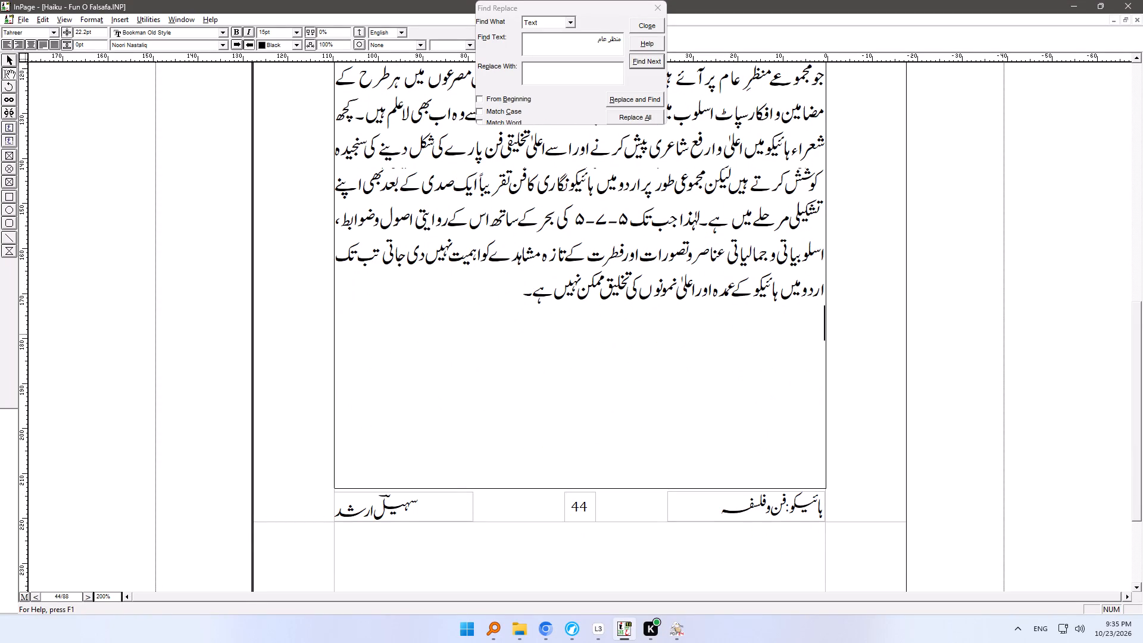
{"action": "key", "text": "ctrl+alt+c"}
{"action": "key", "text": "minus"}
{"action": "key", "text": "minus"}
{"action": "key", "text": "minus"}
{"action": "key", "text": "minus"}
{"action": "key", "text": "minus"}
{"action": "key", "text": "minus"}
{"action": "key", "text": "minus"}
{"action": "key", "text": "minus"}
{"action": "key", "text": "minus"}
{"action": "key", "text": "minus"}
{"action": "key", "text": "minus"}
{"action": "key", "text": "minus"}
{"action": "key", "text": "minus"}
{"action": "key", "text": "minus"}
{"action": "key", "text": "minus"}
{"action": "key", "text": "minus"}
{"action": "key", "text": "minus"}
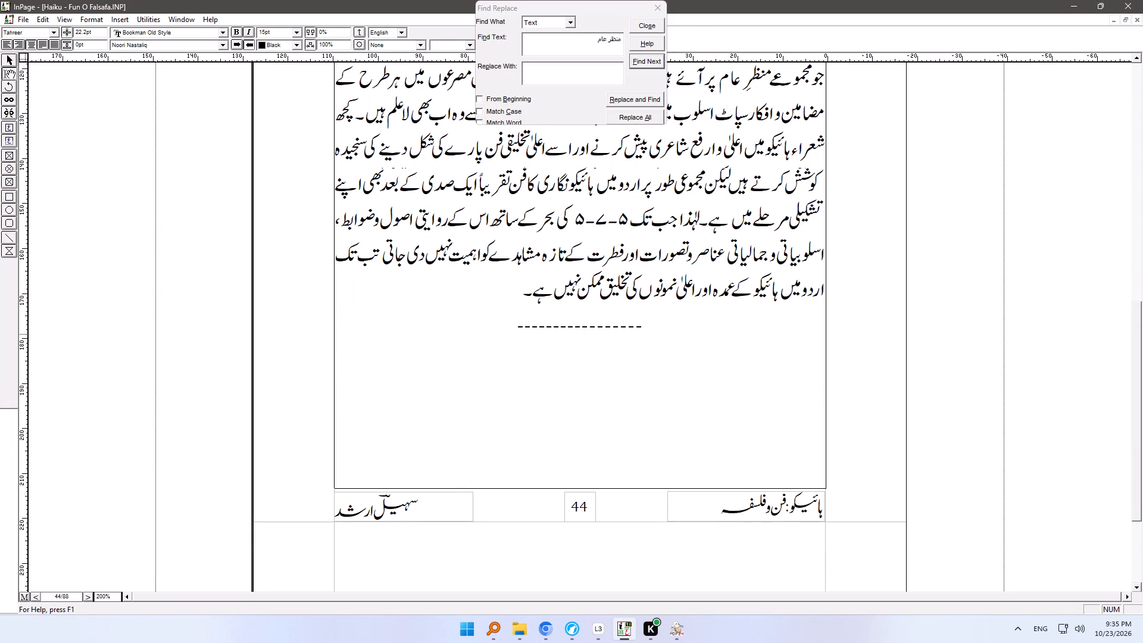
Delete the extra blank line above the chapter heading on page 45, save the document and close Find Replace.
{"action": "key", "text": "Down"}
{"action": "key", "text": "Down"}
{"action": "key", "text": "Down"}
{"action": "key", "text": "Down"}
{"action": "key", "text": "Down"}
{"action": "key", "text": "Down"}
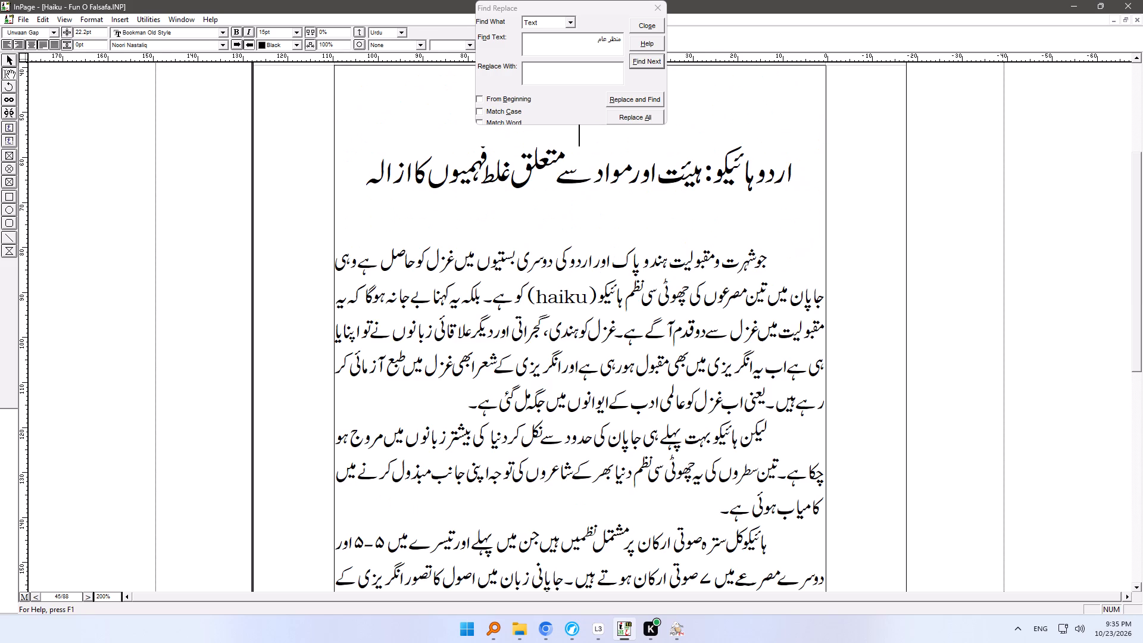
{"action": "key", "text": "Up"}
{"action": "key", "text": "Delete"}
{"action": "key", "text": "ctrl+s"}
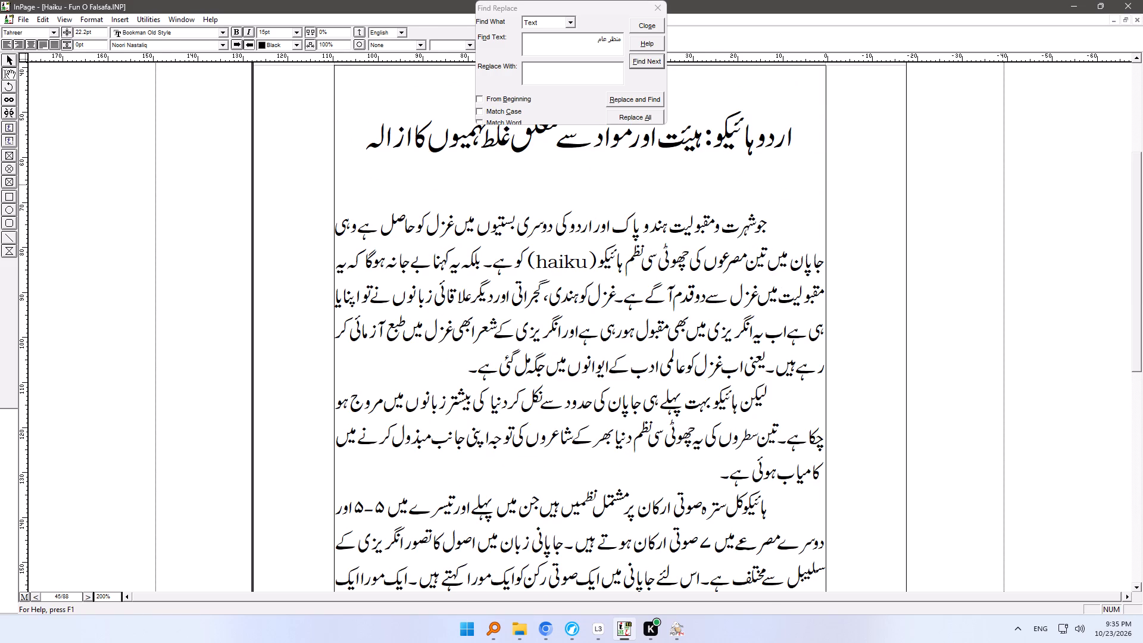
{"action": "left_click", "coordinate": [648, 27]}
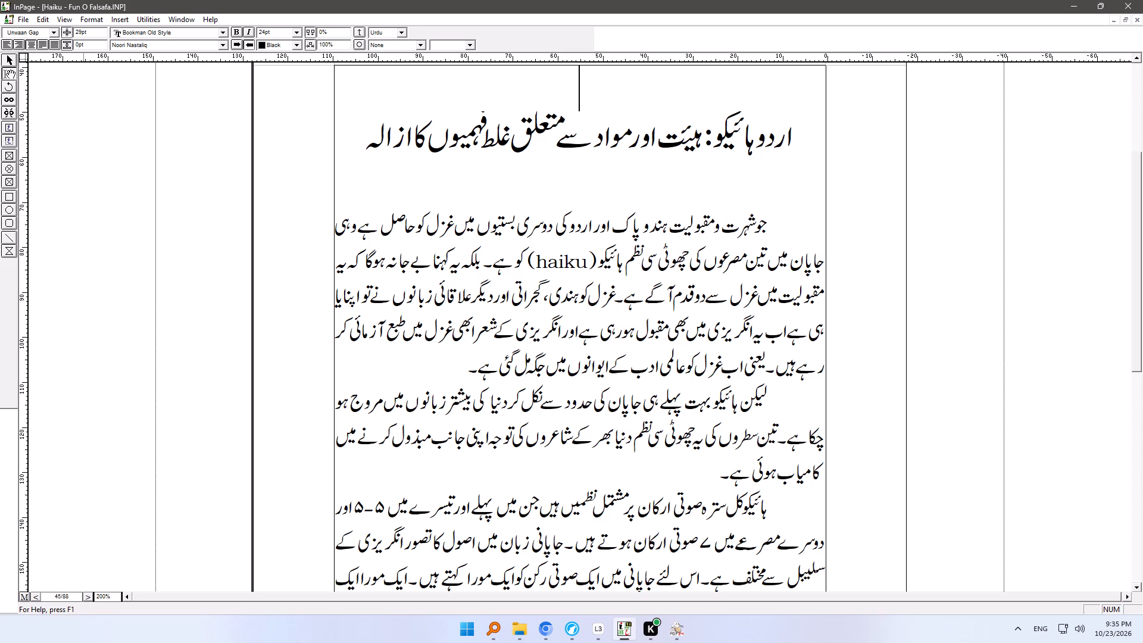
On page 1, move the white box masking the footer up to the 212.77 mm position, covering the frame's bottom line.
{"action": "left_click_drag", "start_coordinate": [74, 598], "coordinate": [42, 594]}
{"action": "key", "text": "1"}
{"action": "key", "text": "Return"}
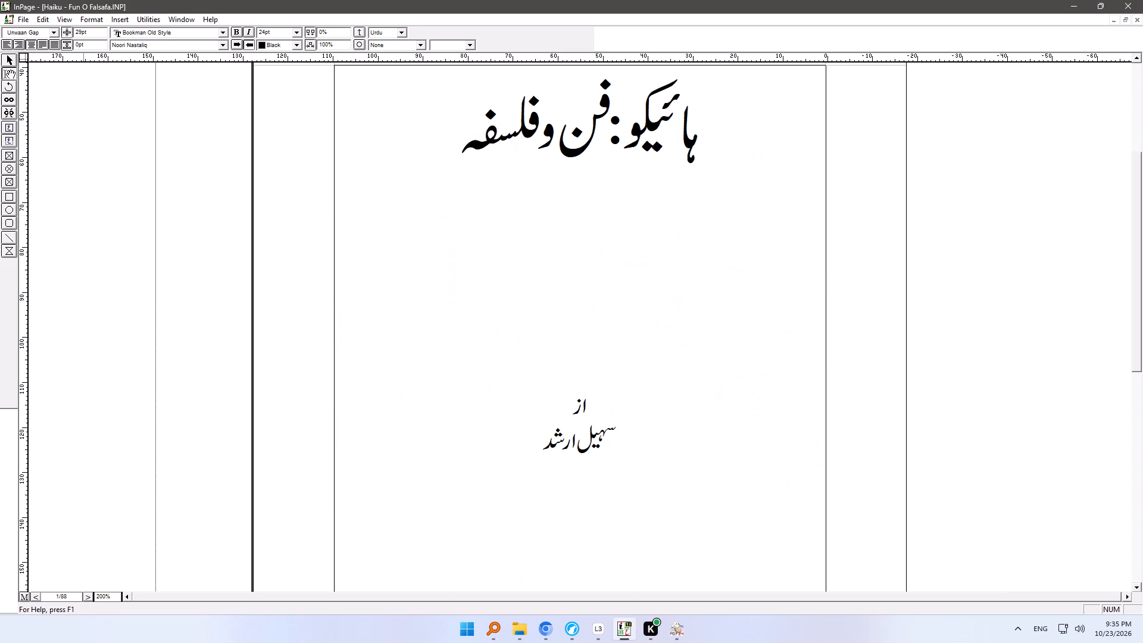
{"action": "left_click", "coordinate": [597, 298]}
{"action": "key", "text": "F7"}
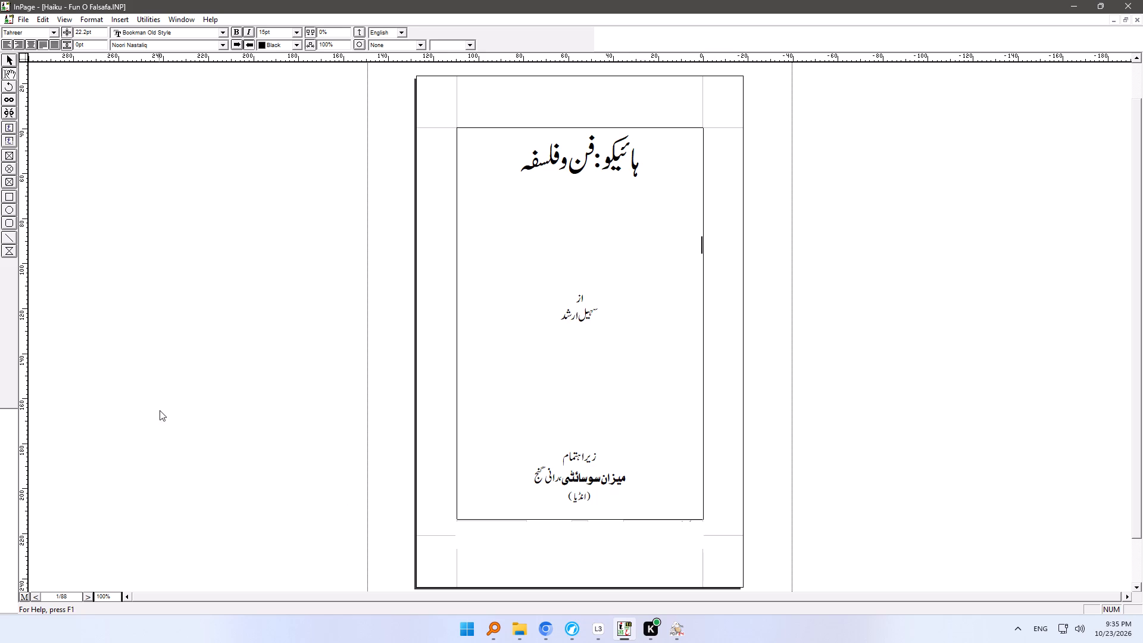
{"action": "left_click", "coordinate": [7, 58]}
{"action": "left_click", "coordinate": [496, 532]}
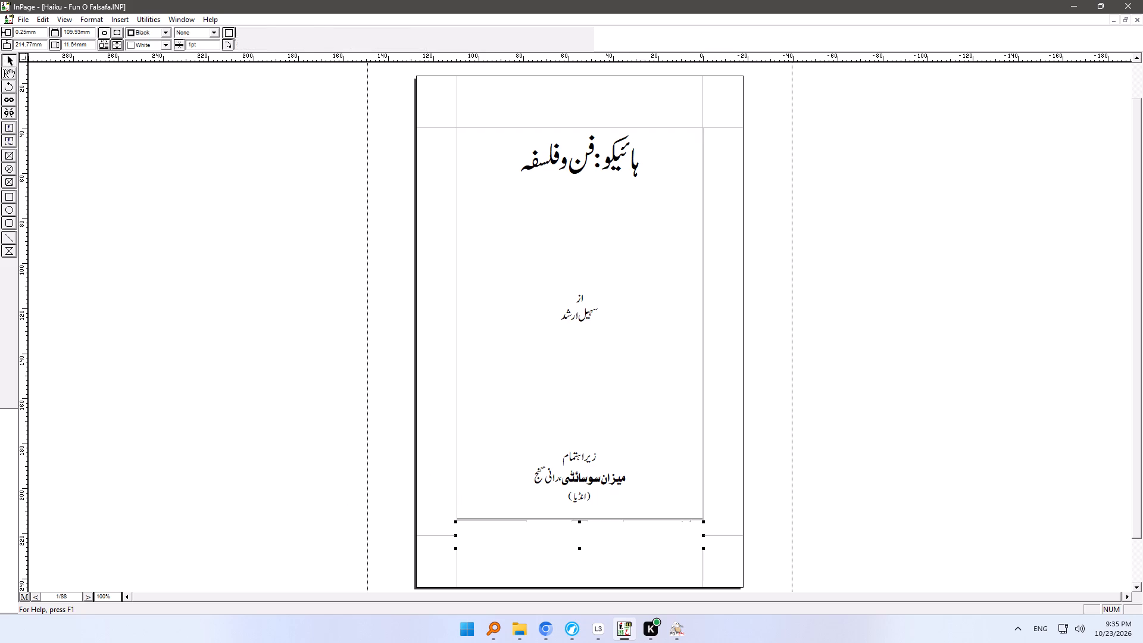
{"action": "key", "text": "Up"}
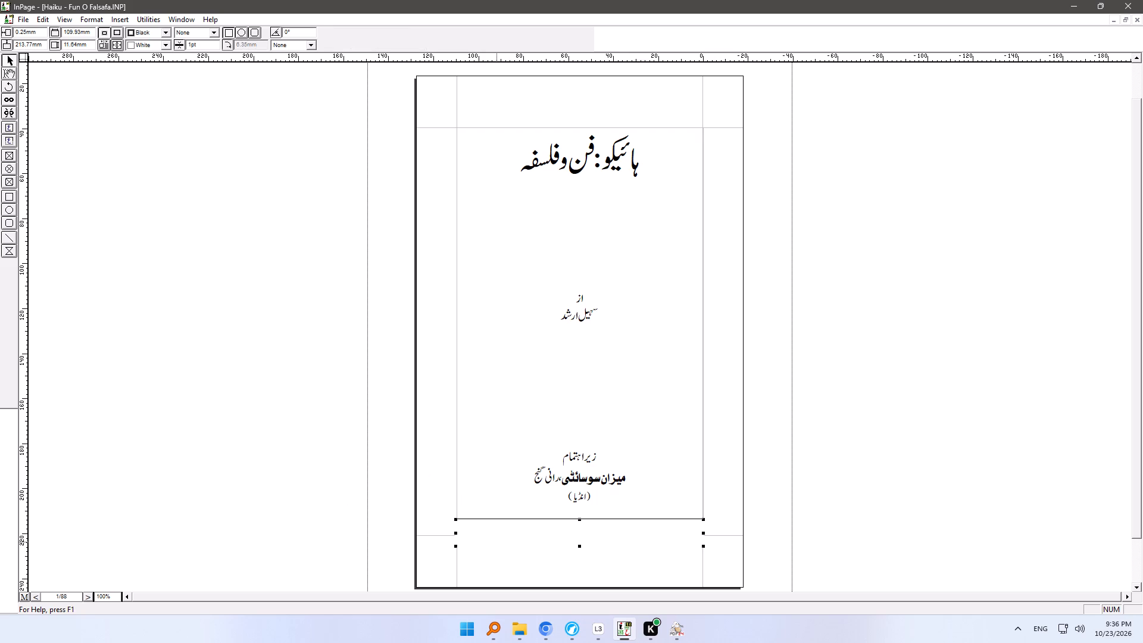
{"action": "key", "text": "Up"}
{"action": "left_click", "coordinate": [10, 74]}
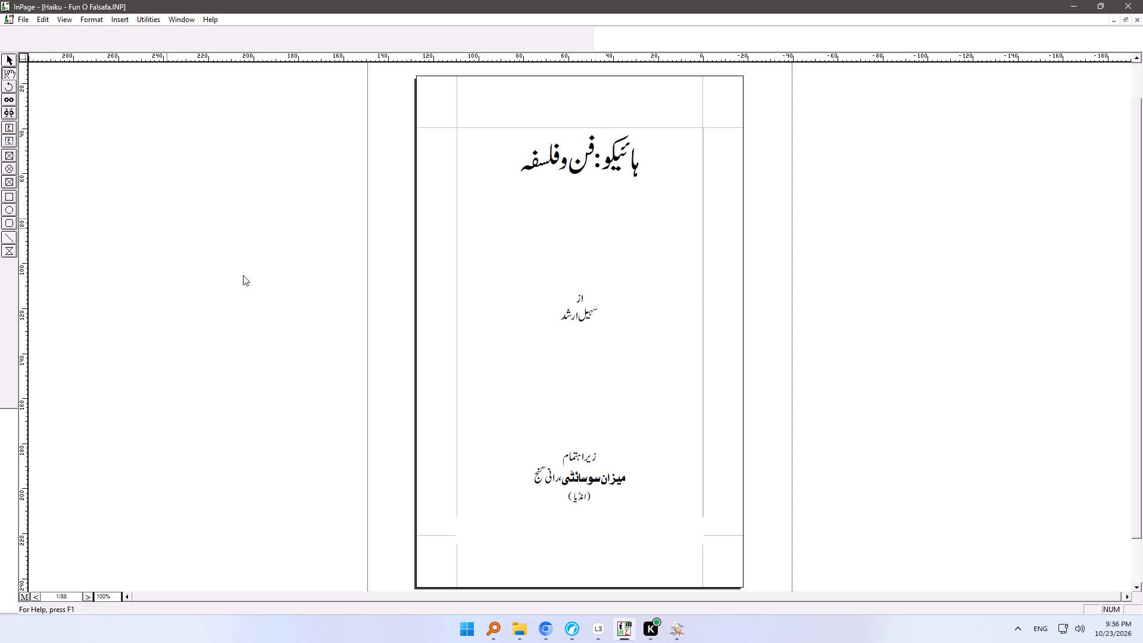
Go through pages 2 to 13 one by one, examining headings, top spacing, footers and chapter endings.
{"action": "left_click", "coordinate": [39, 595]}
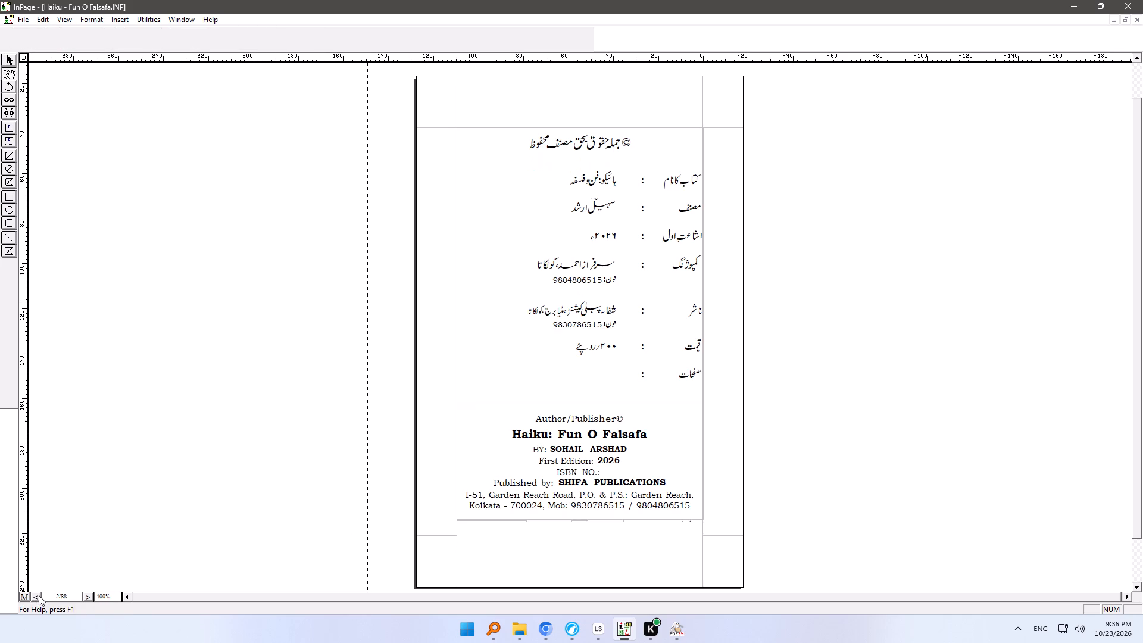
{"action": "left_click", "coordinate": [39, 595]}
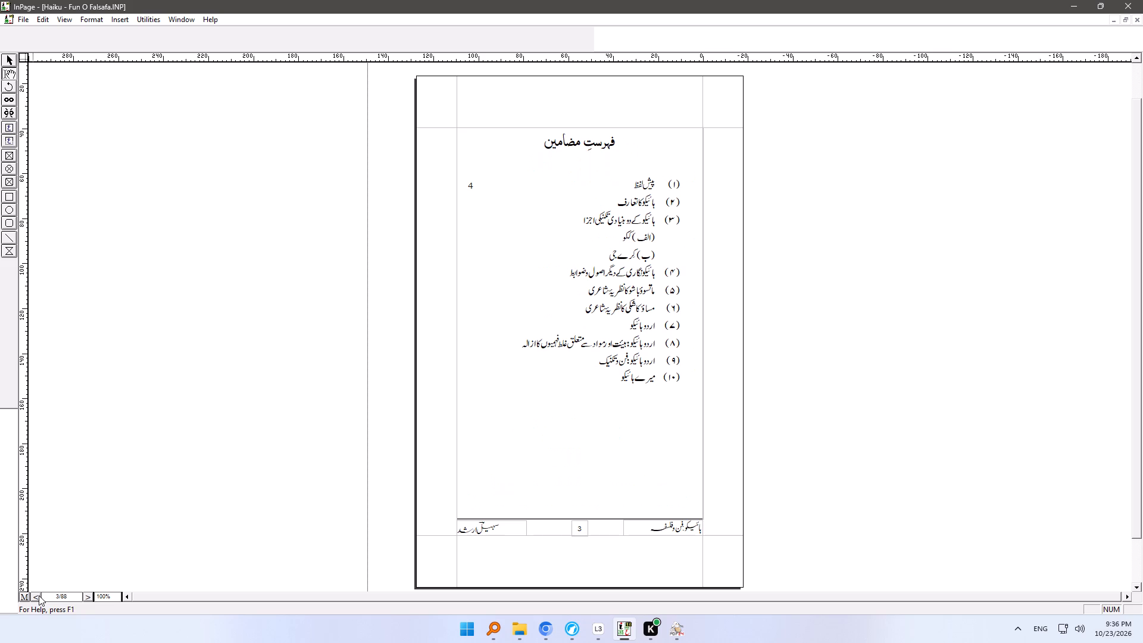
{"action": "left_click", "coordinate": [39, 595]}
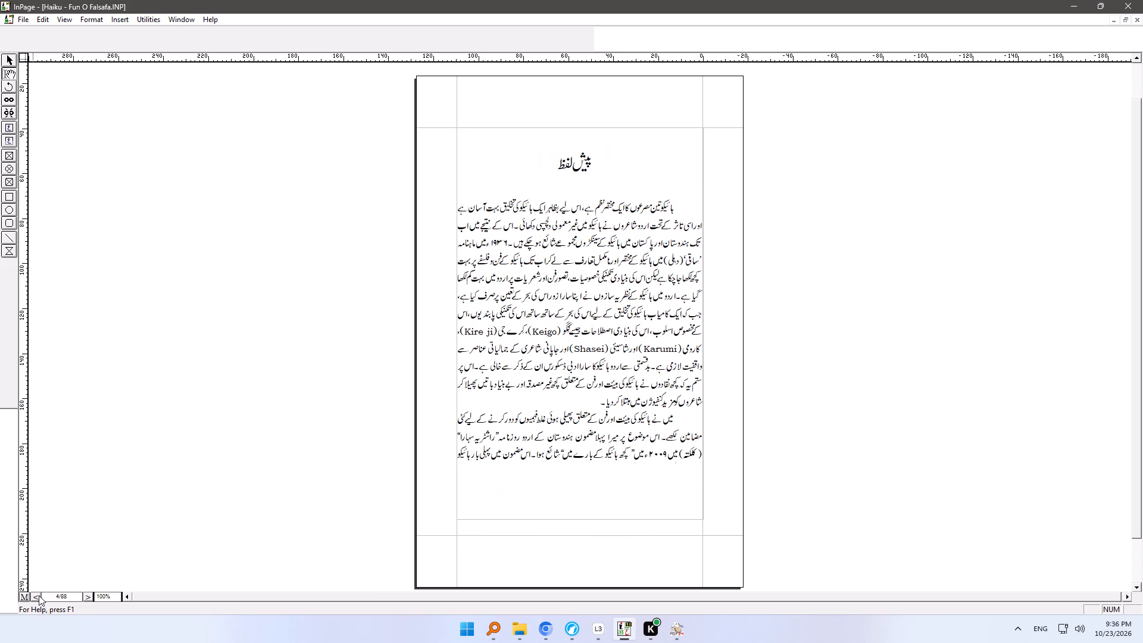
{"action": "left_click", "coordinate": [39, 595]}
{"action": "left_click", "coordinate": [39, 595]}
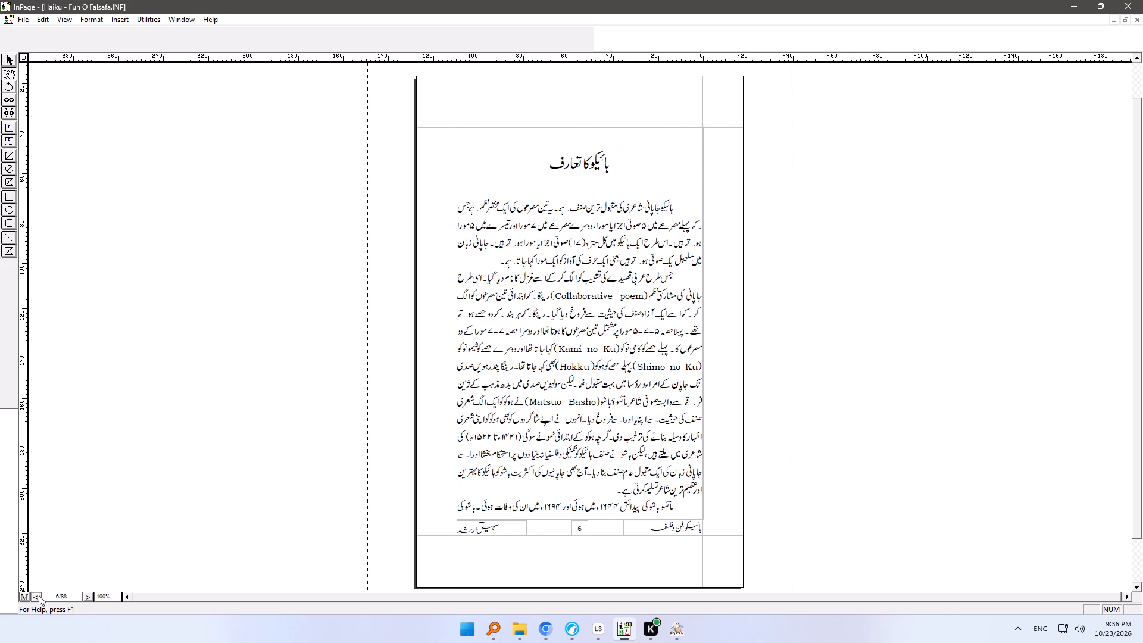
{"action": "left_click", "coordinate": [39, 595]}
{"action": "left_click", "coordinate": [39, 595]}
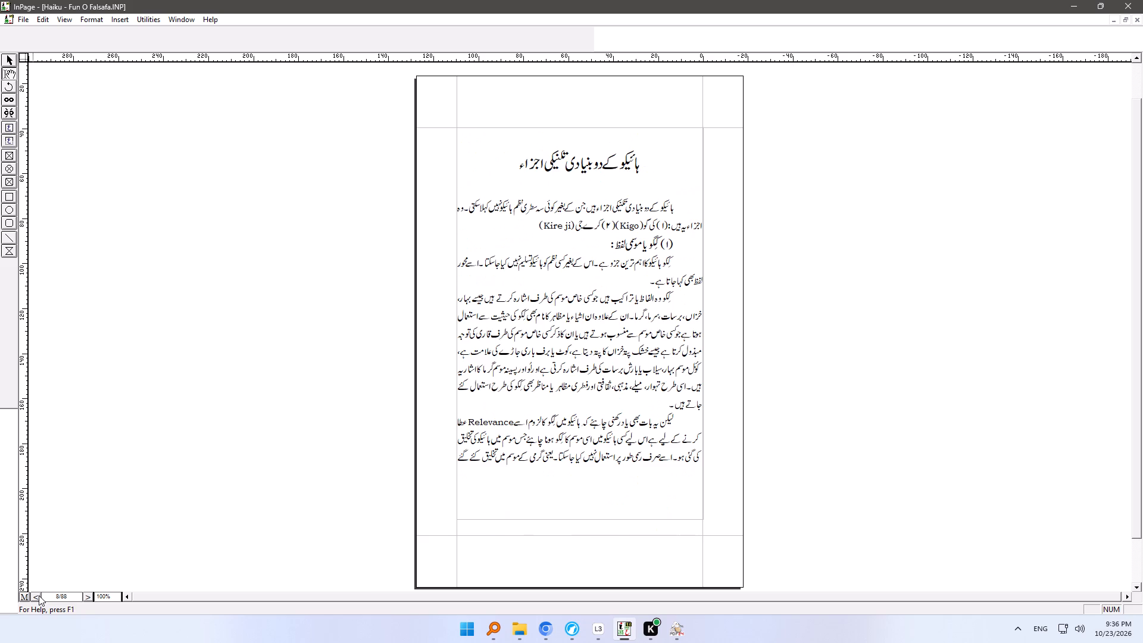
{"action": "left_click", "coordinate": [39, 595]}
{"action": "left_click", "coordinate": [39, 595]}
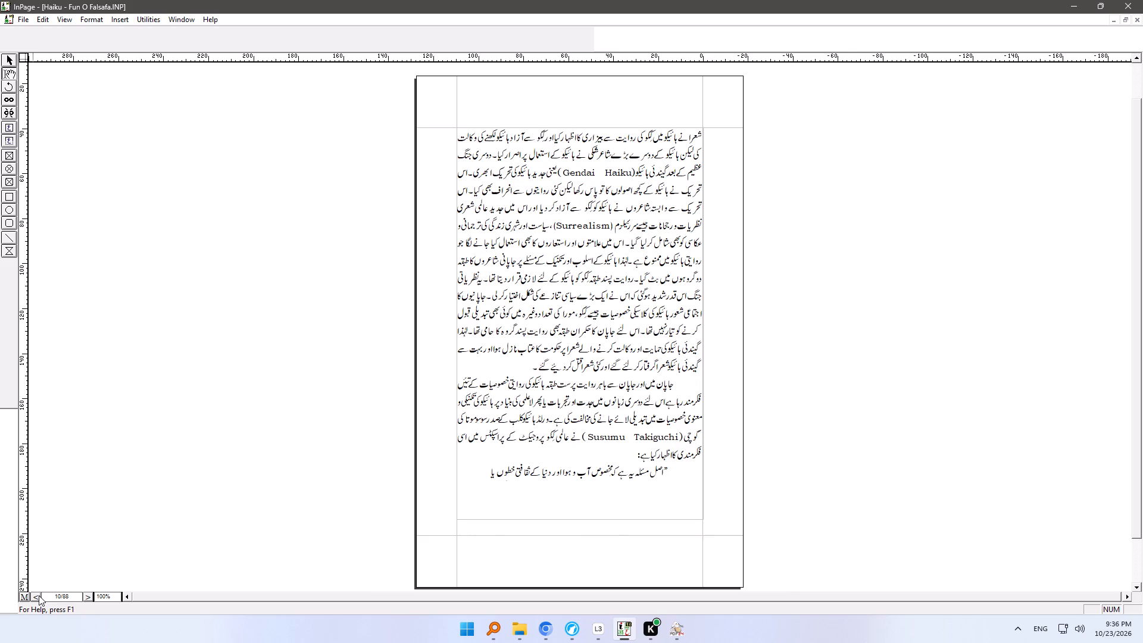
{"action": "left_click", "coordinate": [39, 595]}
{"action": "left_click", "coordinate": [39, 595]}
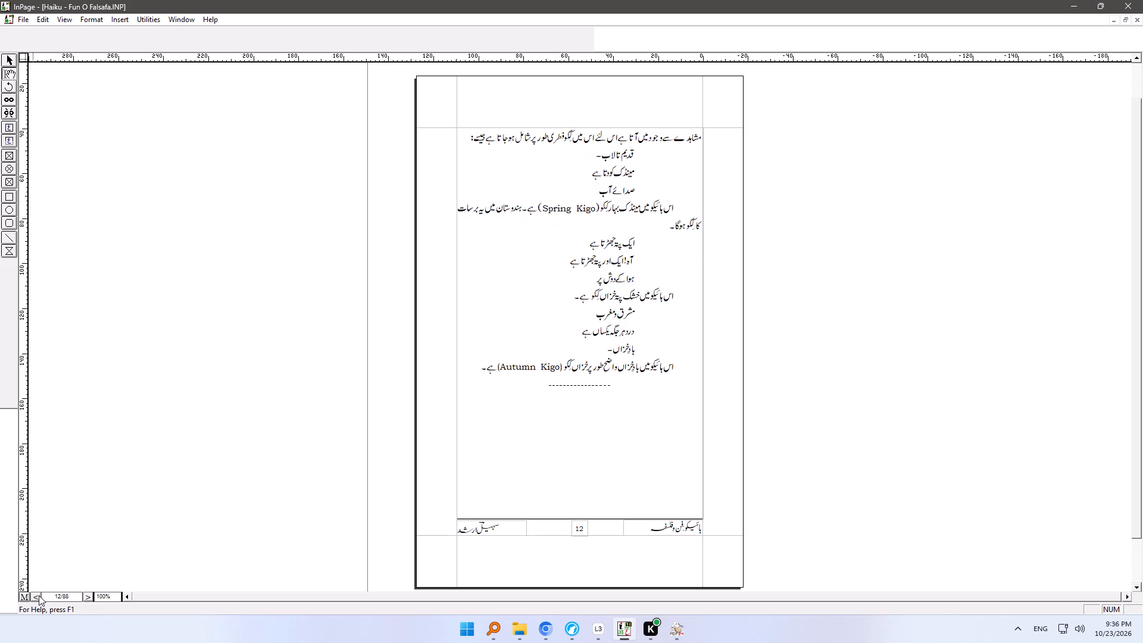
{"action": "left_click", "coordinate": [39, 595]}
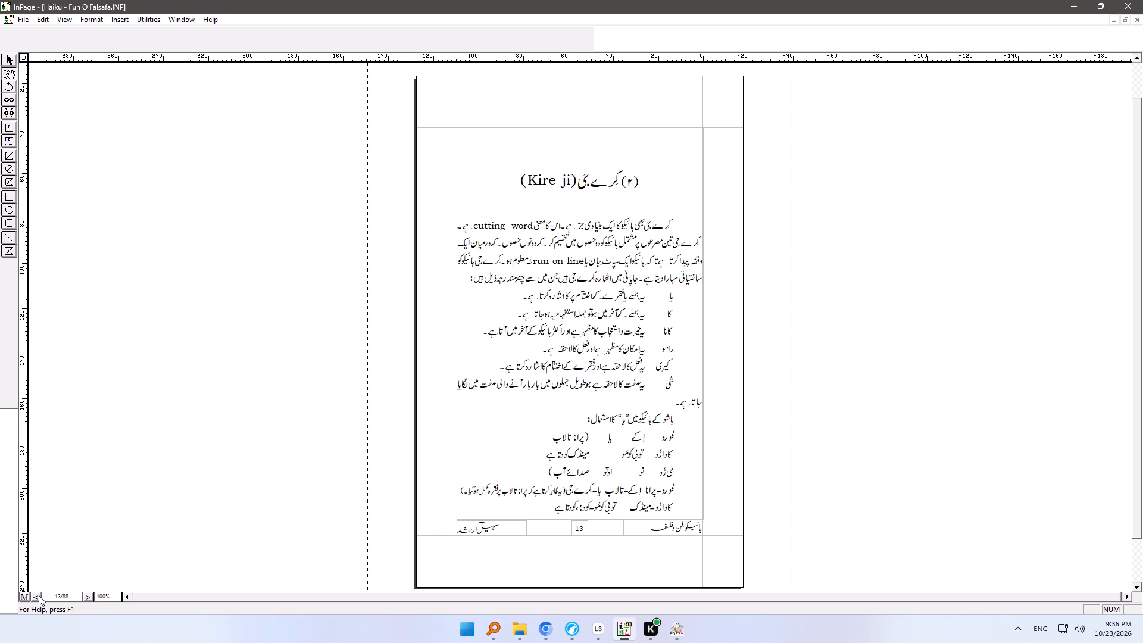
Delete the extra blank line at the top of page 13, above the "Kire ji" heading.
{"action": "left_click", "coordinate": [585, 145]}
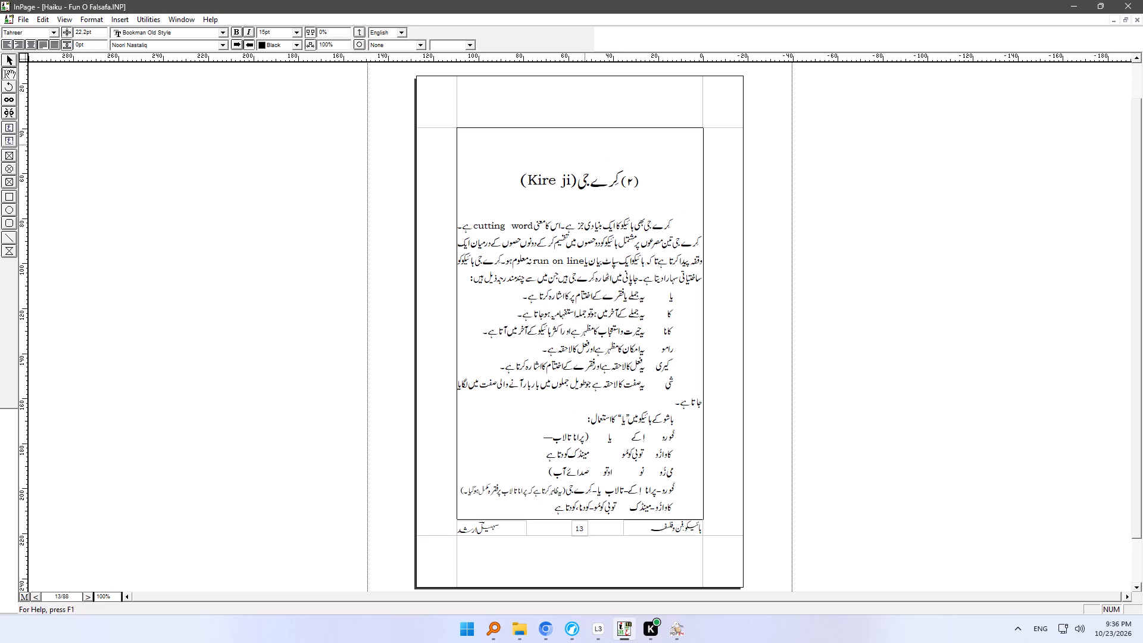
{"action": "key", "text": "Delete"}
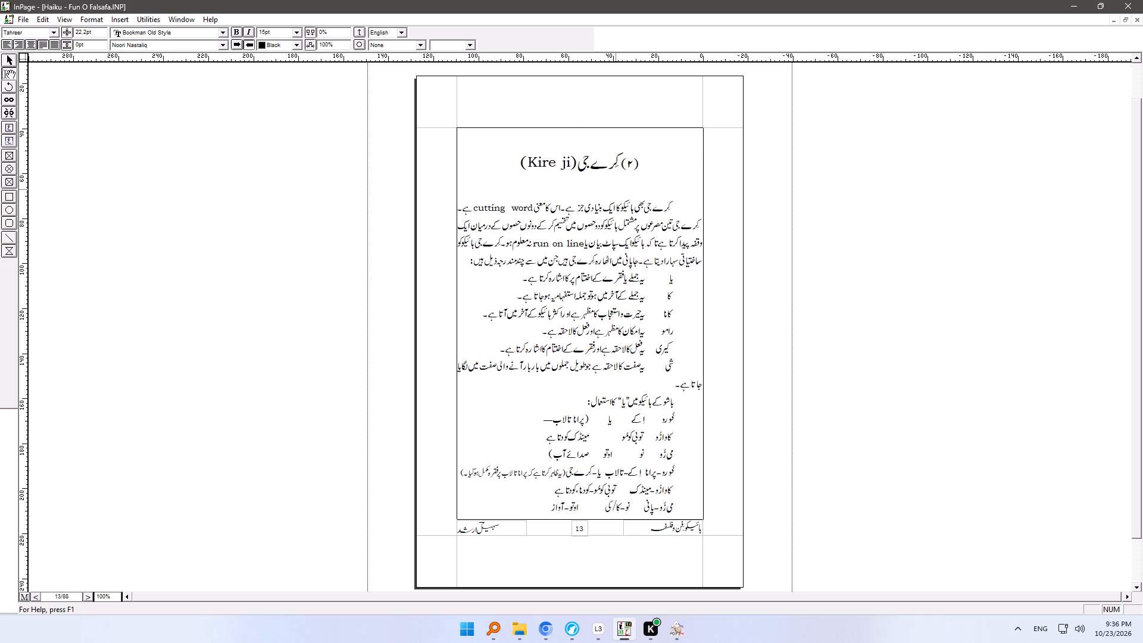
{"action": "left_click", "coordinate": [617, 189]}
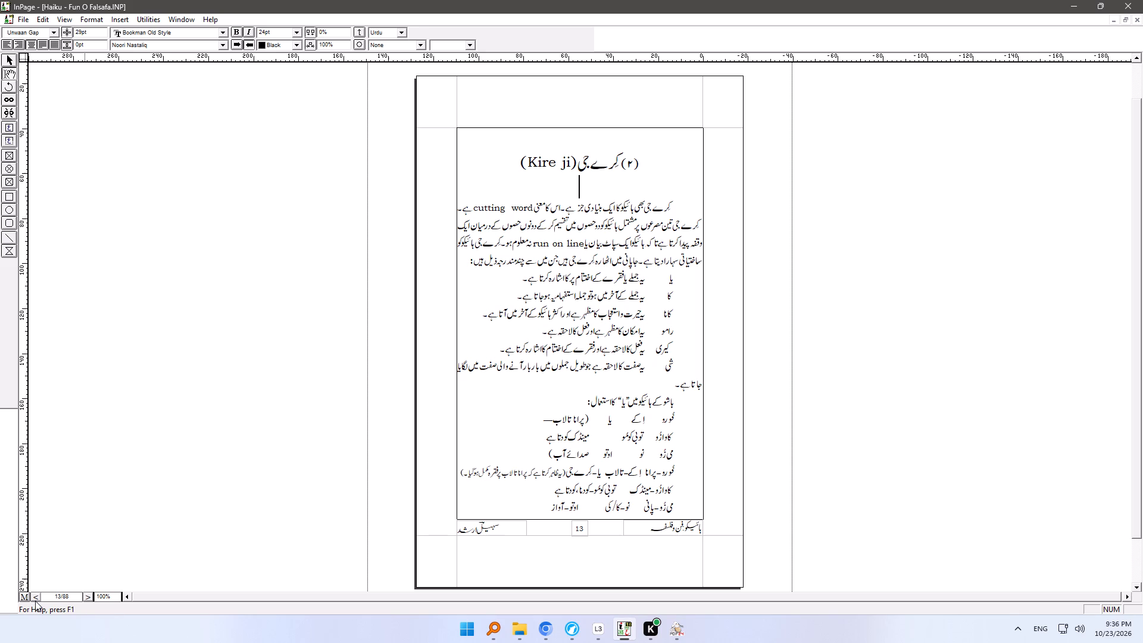
Delete the blank line at the top of page 14, above the first haiku transliteration.
{"action": "left_click", "coordinate": [35, 601]}
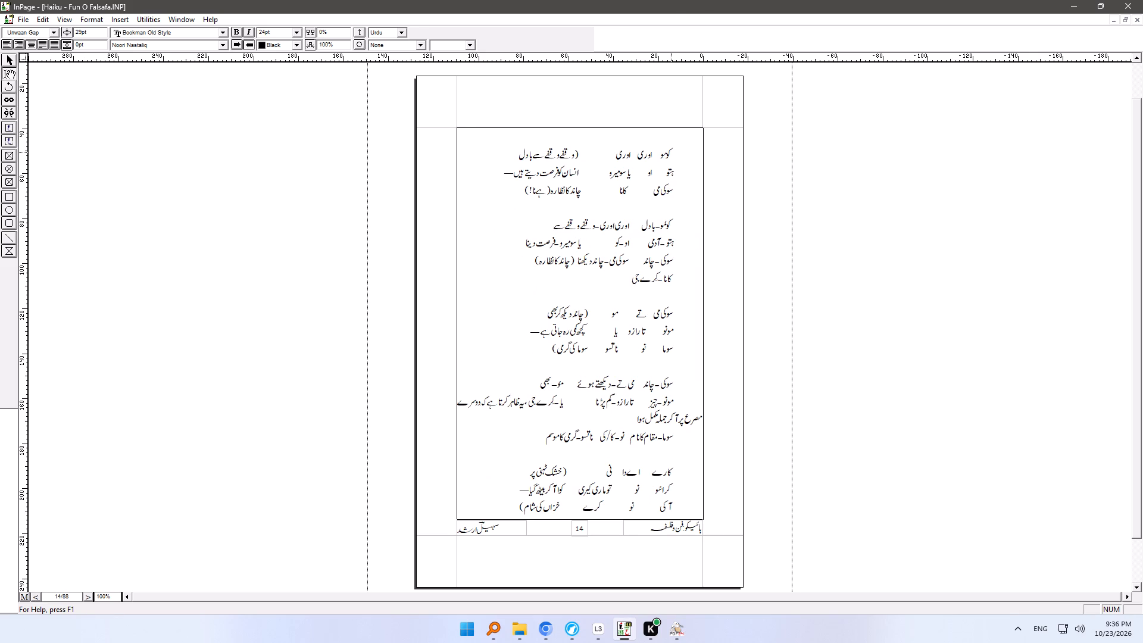
{"action": "left_click", "coordinate": [688, 139]}
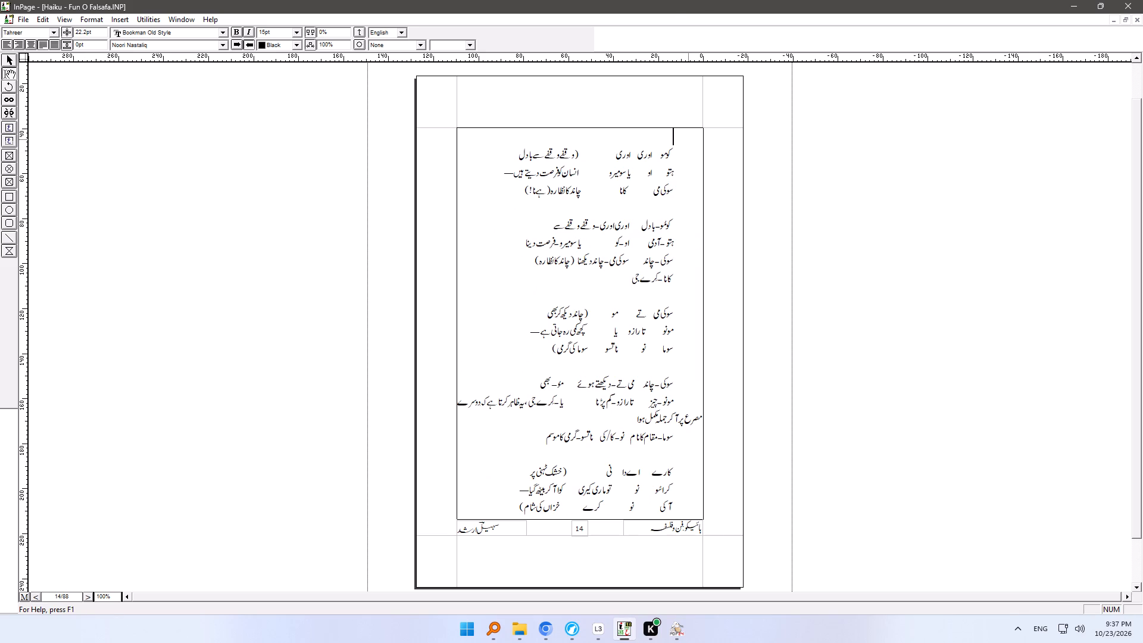
{"action": "key", "text": "Delete"}
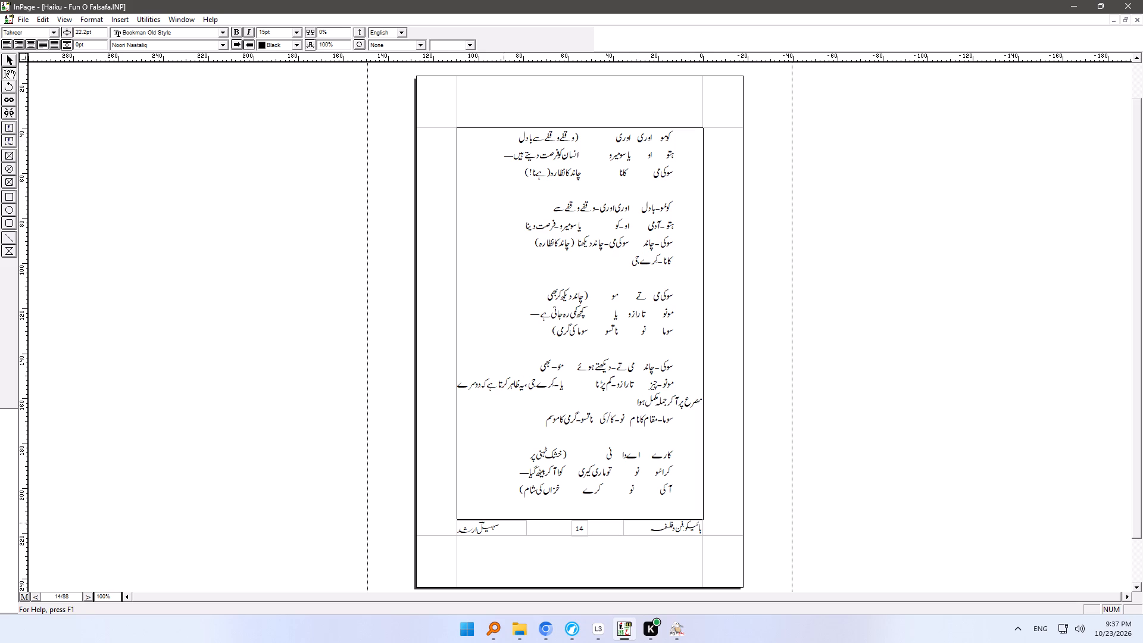
Insert a blank line after the closing dashes on page 15 to push page 16's chapter heading down one line.
{"action": "left_click", "coordinate": [39, 600]}
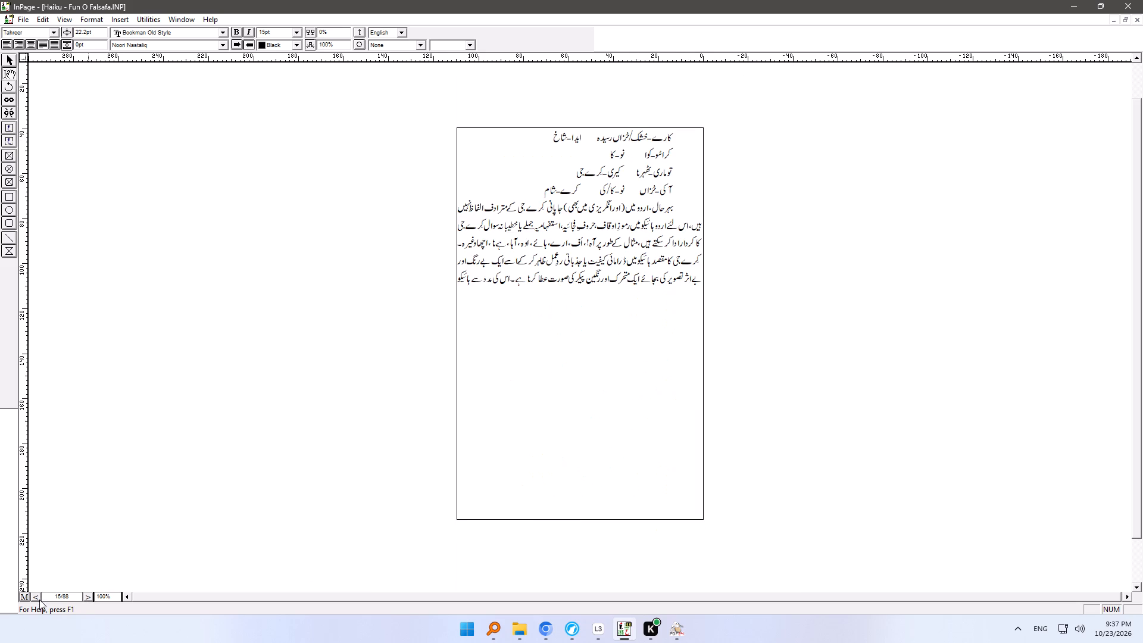
{"action": "left_click", "coordinate": [39, 600]}
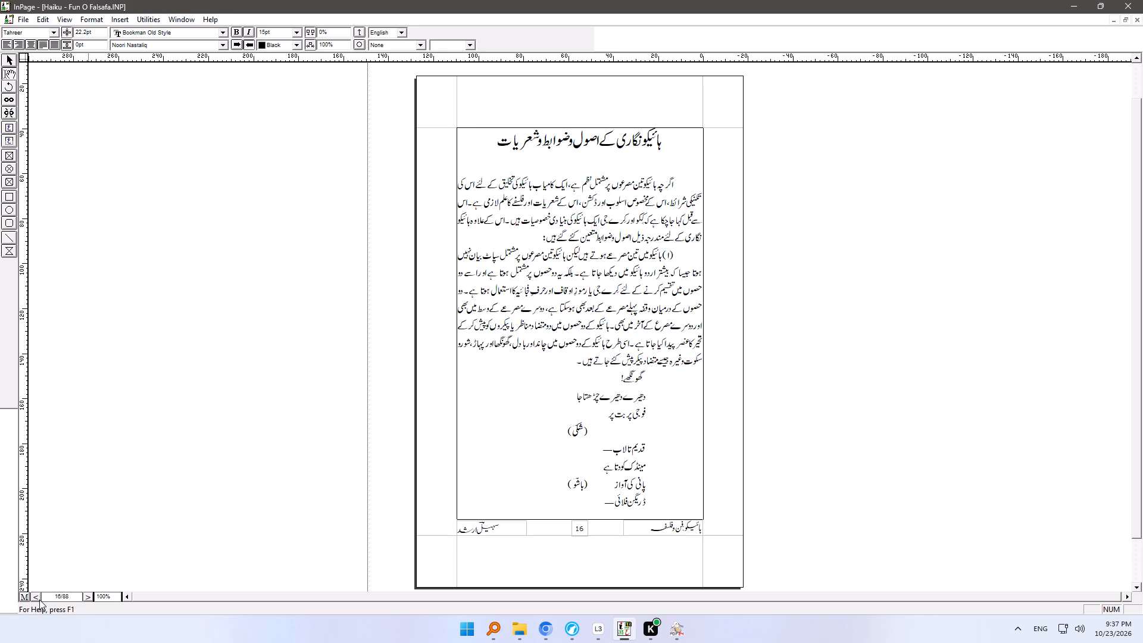
{"action": "left_click", "coordinate": [89, 601]}
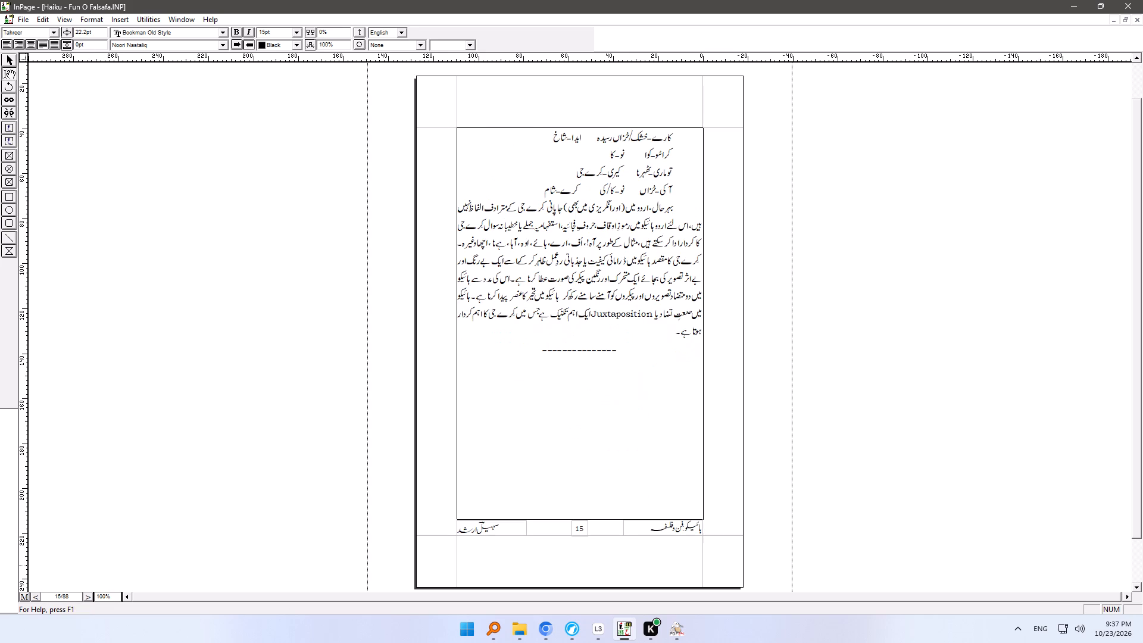
{"action": "left_click", "coordinate": [576, 504]}
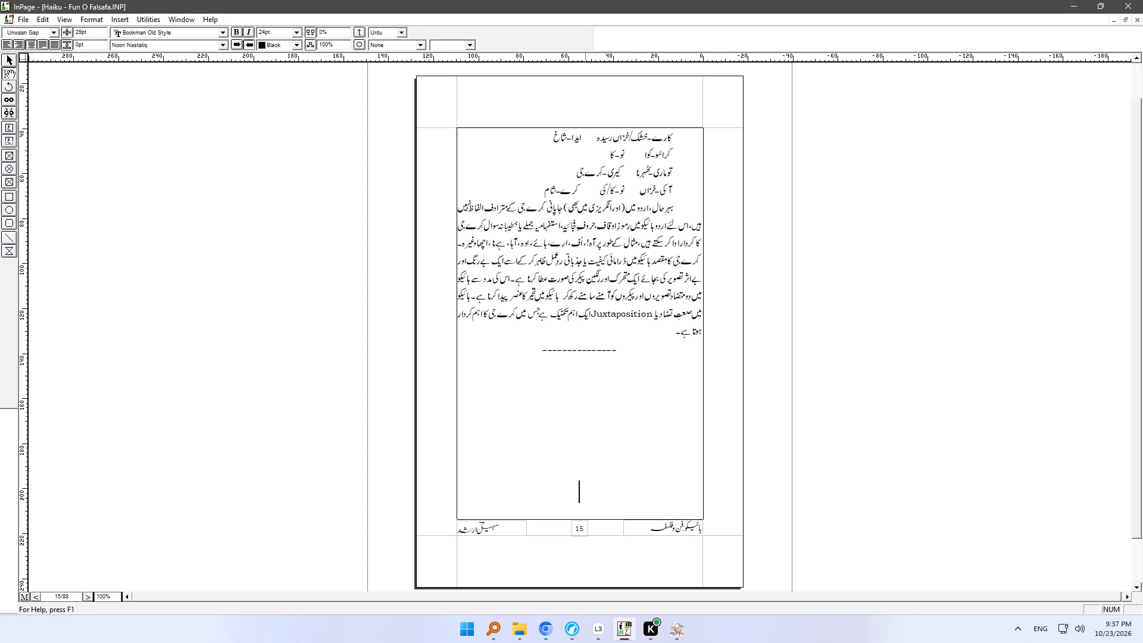
{"action": "left_click", "coordinate": [618, 454]}
{"action": "key", "text": "Return"}
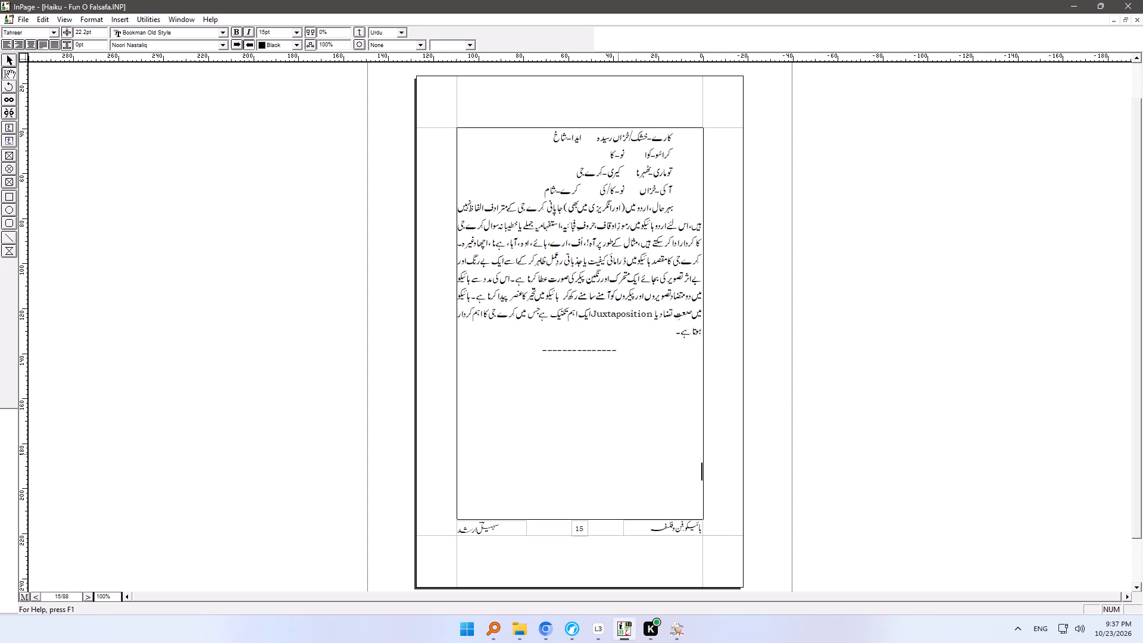
{"action": "key", "text": "Down"}
{"action": "key", "text": "Down"}
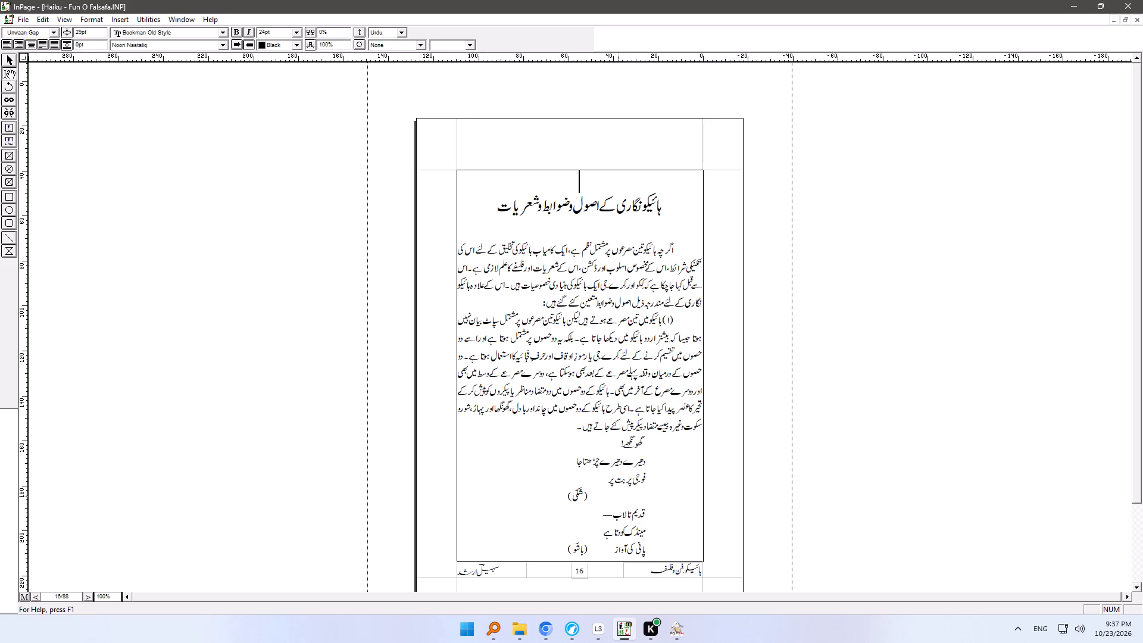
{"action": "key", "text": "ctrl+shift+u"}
Go through pages 16 to 19, examining the haiku spacing, body text and the closing dashes at the chapter's end.
{"action": "left_click", "coordinate": [633, 548]}
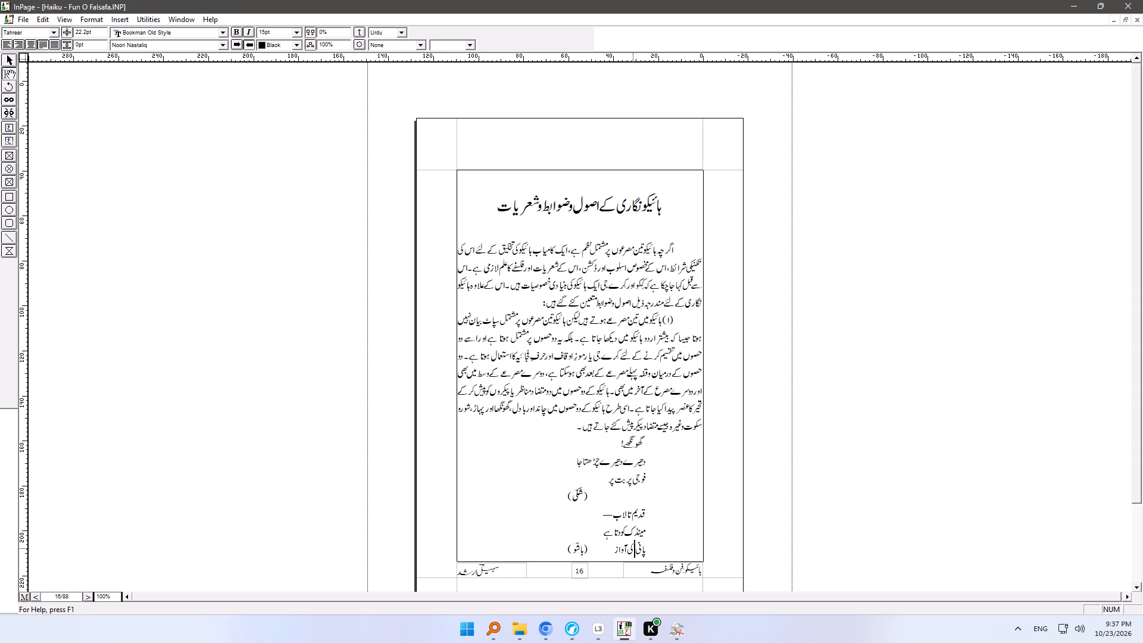
{"action": "key", "text": "Down"}
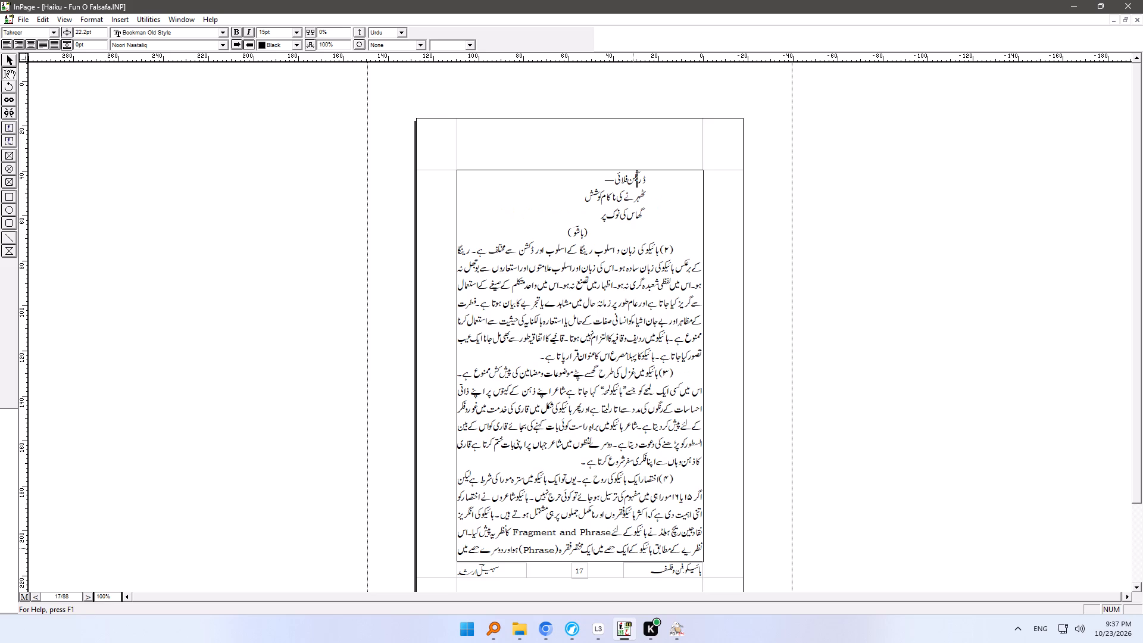
{"action": "left_click", "coordinate": [682, 539]}
{"action": "key", "text": "Down"}
{"action": "key", "text": "Down"}
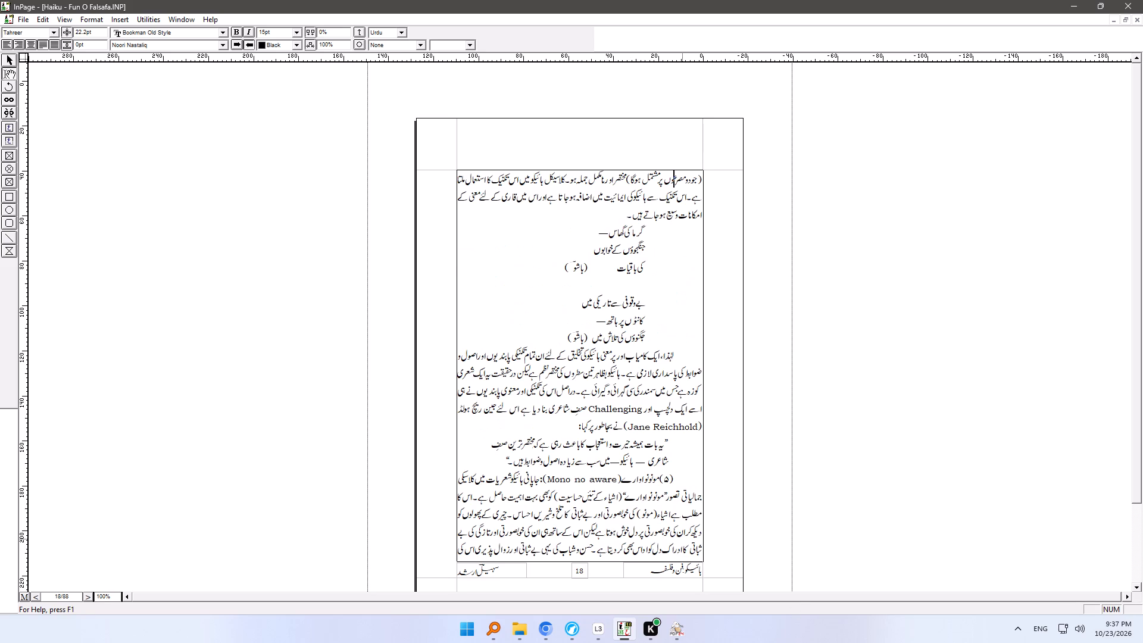
{"action": "key", "text": "Down"}
{"action": "key", "text": "Down"}
{"action": "key", "text": "Down"}
{"action": "key", "text": "Down"}
{"action": "key", "text": "Down"}
{"action": "key", "text": "Down"}
{"action": "key", "text": "Down"}
{"action": "key", "text": "Down"}
{"action": "key", "text": "Down"}
{"action": "key", "text": "Down"}
{"action": "key", "text": "Down"}
{"action": "key", "text": "Down"}
{"action": "key", "text": "Down"}
{"action": "key", "text": "Down"}
{"action": "key", "text": "Down"}
{"action": "key", "text": "Down"}
{"action": "key", "text": "Down"}
{"action": "key", "text": "Down"}
{"action": "key", "text": "Down"}
{"action": "key", "text": "Down"}
{"action": "key", "text": "Down"}
{"action": "key", "text": "Down"}
{"action": "key", "text": "Down"}
{"action": "key", "text": "Down"}
{"action": "key", "text": "Down"}
{"action": "key", "text": "Down"}
{"action": "key", "text": "Down"}
{"action": "key", "text": "Down"}
{"action": "key", "text": "Down"}
{"action": "key", "text": "Down"}
{"action": "key", "text": "Down"}
{"action": "key", "text": "Down"}
{"action": "key", "text": "Down"}
{"action": "key", "text": "Down"}
{"action": "key", "text": "Down"}
{"action": "key", "text": "Down"}
{"action": "key", "text": "Down"}
{"action": "key", "text": "Down"}
{"action": "key", "text": "Down"}
{"action": "key", "text": "Down"}
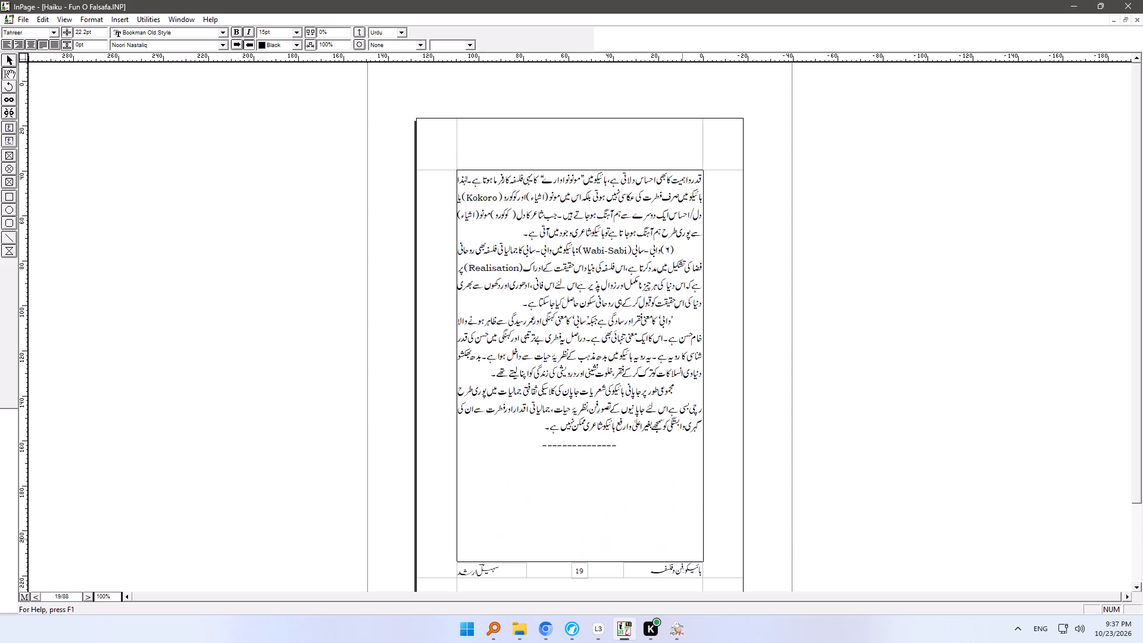
Delete the extra blank line at the top of page 20, above the chapter heading on Matsuo Basho's theory of poetry.
{"action": "key", "text": "Down"}
{"action": "key", "text": "Down"}
{"action": "key", "text": "Down"}
{"action": "key", "text": "Down"}
{"action": "key", "text": "Down"}
{"action": "key", "text": "Down"}
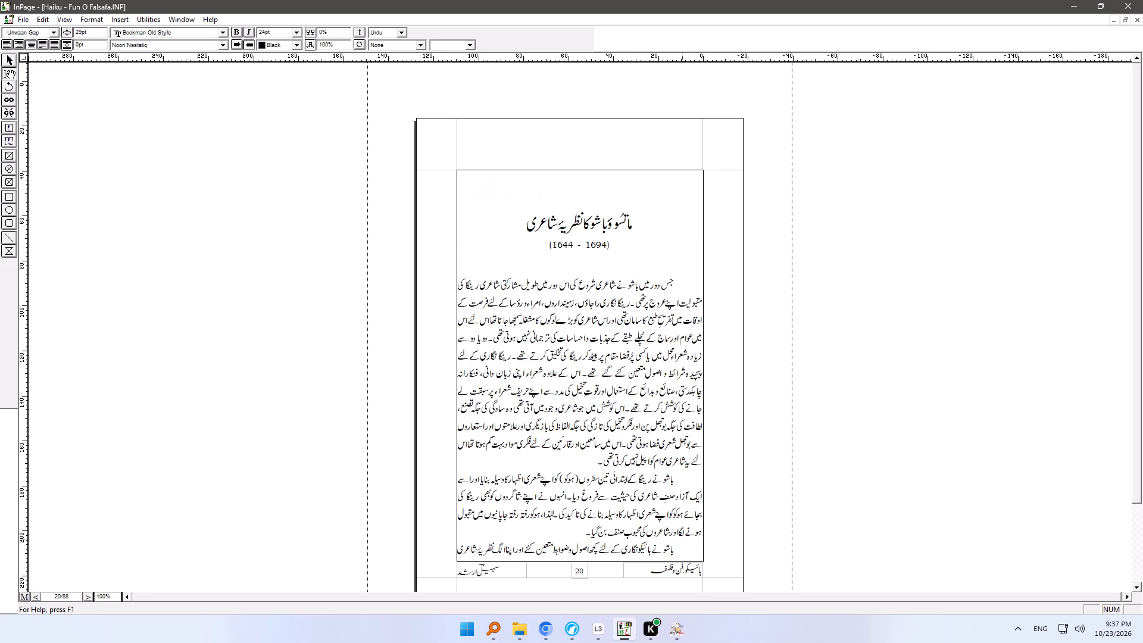
{"action": "key", "text": "Up"}
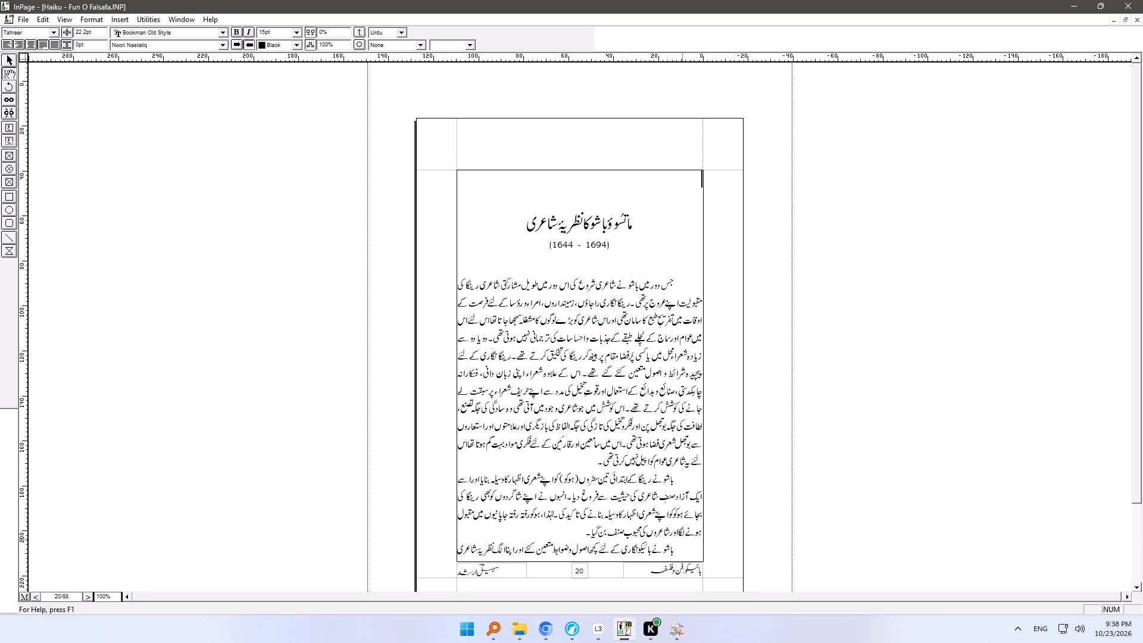
{"action": "key", "text": "Delete"}
Go through pages 20 to 24, examining the text, haiku spacing and the position of the chapter heading on Masaoka Shiki.
{"action": "key", "text": "Down"}
{"action": "key", "text": "Down"}
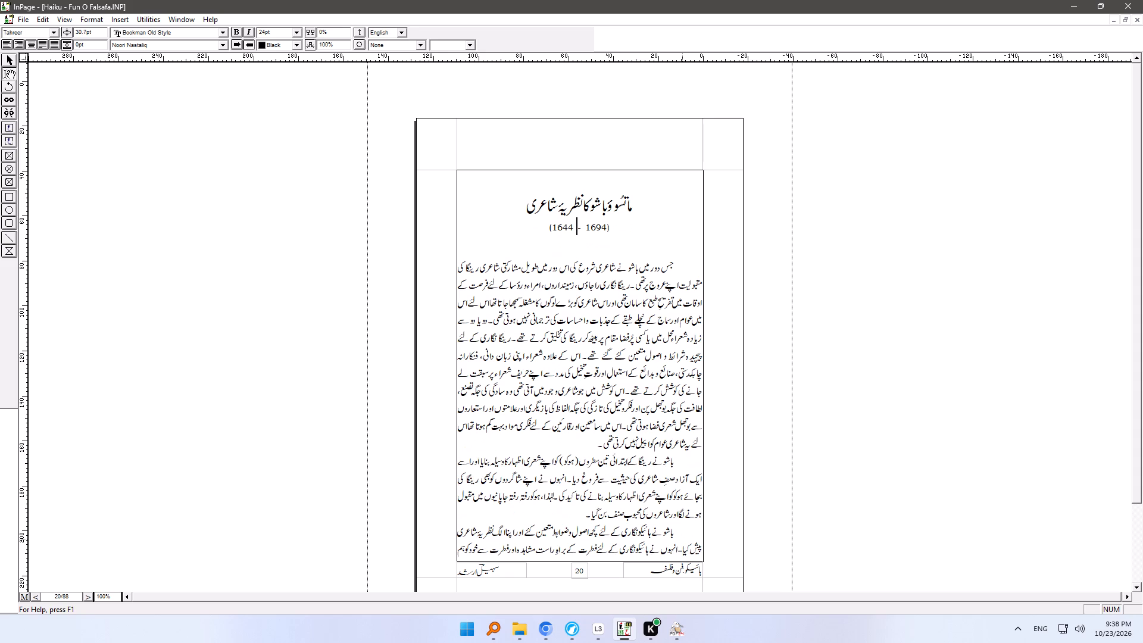
{"action": "key", "text": "Down"}
{"action": "key", "text": "Down"}
{"action": "key", "text": "Down"}
{"action": "key", "text": "Down"}
{"action": "key", "text": "Down"}
{"action": "key", "text": "Down"}
{"action": "key", "text": "Down"}
{"action": "key", "text": "Down"}
{"action": "key", "text": "Down"}
{"action": "key", "text": "Down"}
{"action": "key", "text": "Down"}
{"action": "key", "text": "Down"}
{"action": "key", "text": "Down"}
{"action": "key", "text": "Down"}
{"action": "key", "text": "Down"}
{"action": "key", "text": "Down"}
{"action": "key", "text": "Down"}
{"action": "key", "text": "Down"}
{"action": "key", "text": "Down"}
{"action": "key", "text": "Down"}
{"action": "key", "text": "Down"}
{"action": "key", "text": "Down"}
{"action": "key", "text": "Down"}
{"action": "key", "text": "Down"}
{"action": "key", "text": "Down"}
{"action": "key", "text": "Down"}
{"action": "key", "text": "Down"}
{"action": "key", "text": "Down"}
{"action": "key", "text": "Down"}
{"action": "key", "text": "Down"}
{"action": "key", "text": "Down"}
{"action": "key", "text": "Down"}
{"action": "key", "text": "Down"}
{"action": "key", "text": "Down"}
{"action": "key", "text": "Down"}
{"action": "key", "text": "Down"}
{"action": "key", "text": "Down"}
{"action": "key", "text": "Down"}
{"action": "key", "text": "Down"}
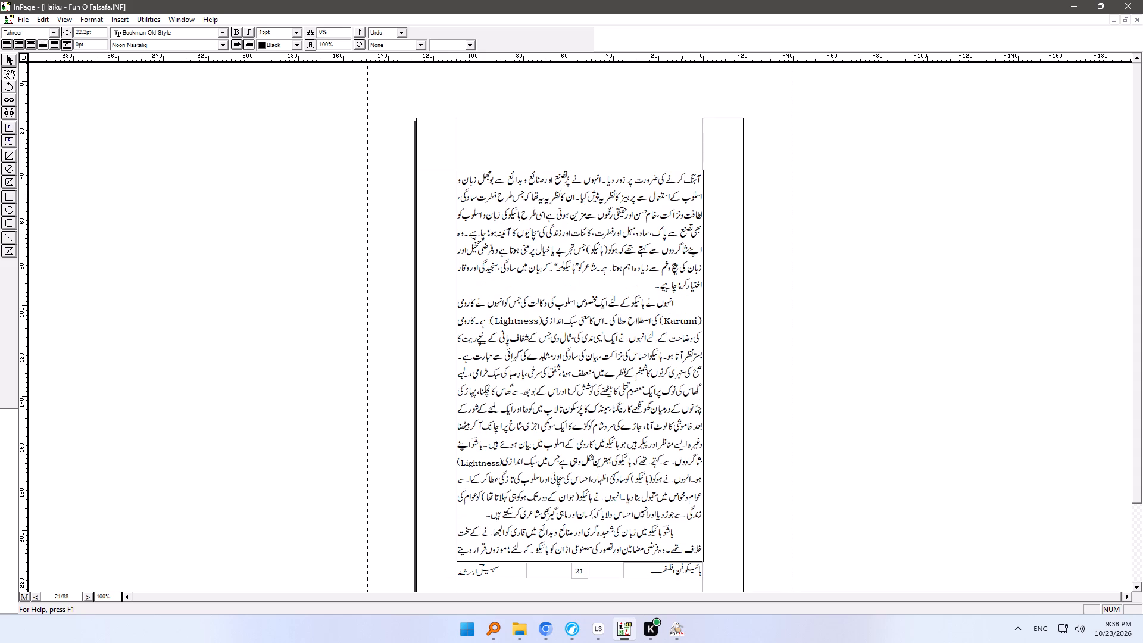
{"action": "key", "text": "Down"}
{"action": "key", "text": "Down"}
{"action": "key", "text": "Down"}
{"action": "key", "text": "Down"}
{"action": "key", "text": "Down"}
{"action": "key", "text": "Down"}
{"action": "key", "text": "Down"}
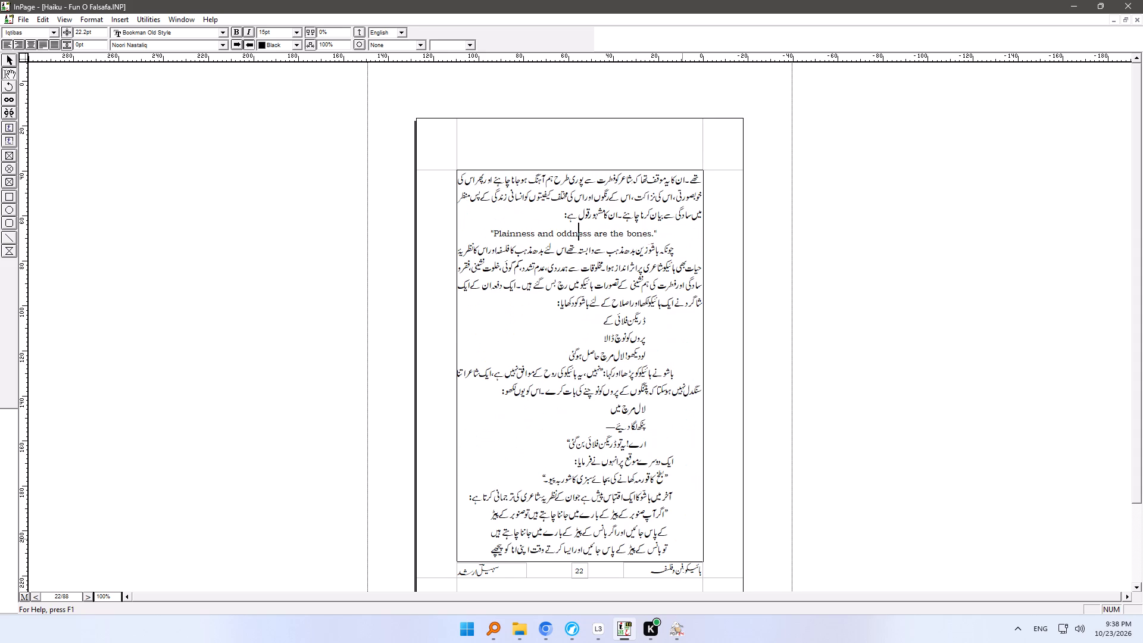
{"action": "key", "text": "Down"}
{"action": "key", "text": "Down"}
{"action": "key", "text": "Down"}
{"action": "key", "text": "Down"}
{"action": "key", "text": "Down"}
{"action": "key", "text": "Down"}
{"action": "key", "text": "Down"}
{"action": "key", "text": "Down"}
{"action": "key", "text": "Down"}
{"action": "key", "text": "Down"}
{"action": "key", "text": "Down"}
{"action": "key", "text": "Down"}
{"action": "key", "text": "Down"}
{"action": "key", "text": "Down"}
{"action": "key", "text": "Down"}
{"action": "key", "text": "Down"}
{"action": "key", "text": "Down"}
{"action": "key", "text": "Down"}
{"action": "key", "text": "Down"}
{"action": "key", "text": "Down"}
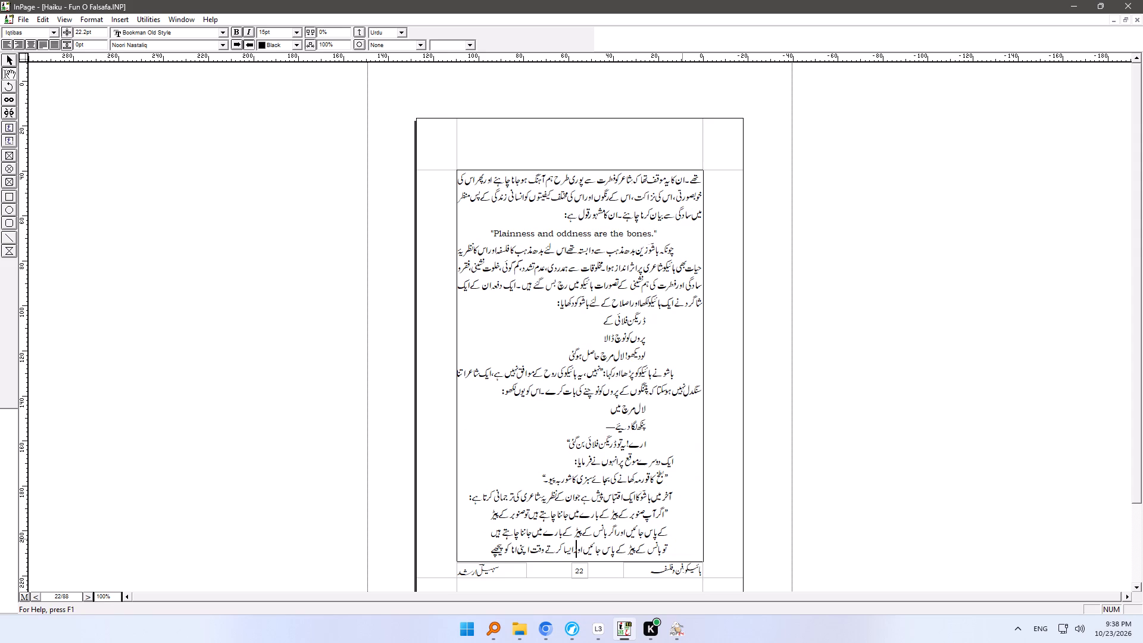
{"action": "key", "text": "Down"}
{"action": "key", "text": "Down"}
{"action": "key", "text": "Down"}
{"action": "key", "text": "Down"}
{"action": "key", "text": "Down"}
{"action": "key", "text": "Down"}
{"action": "key", "text": "Down"}
{"action": "key", "text": "Down"}
{"action": "key", "text": "Down"}
{"action": "key", "text": "Down"}
{"action": "key", "text": "Down"}
{"action": "key", "text": "Down"}
{"action": "key", "text": "Down"}
{"action": "key", "text": "Down"}
{"action": "key", "text": "Down"}
{"action": "key", "text": "Down"}
{"action": "key", "text": "Down"}
{"action": "key", "text": "Down"}
{"action": "key", "text": "Down"}
{"action": "key", "text": "Down"}
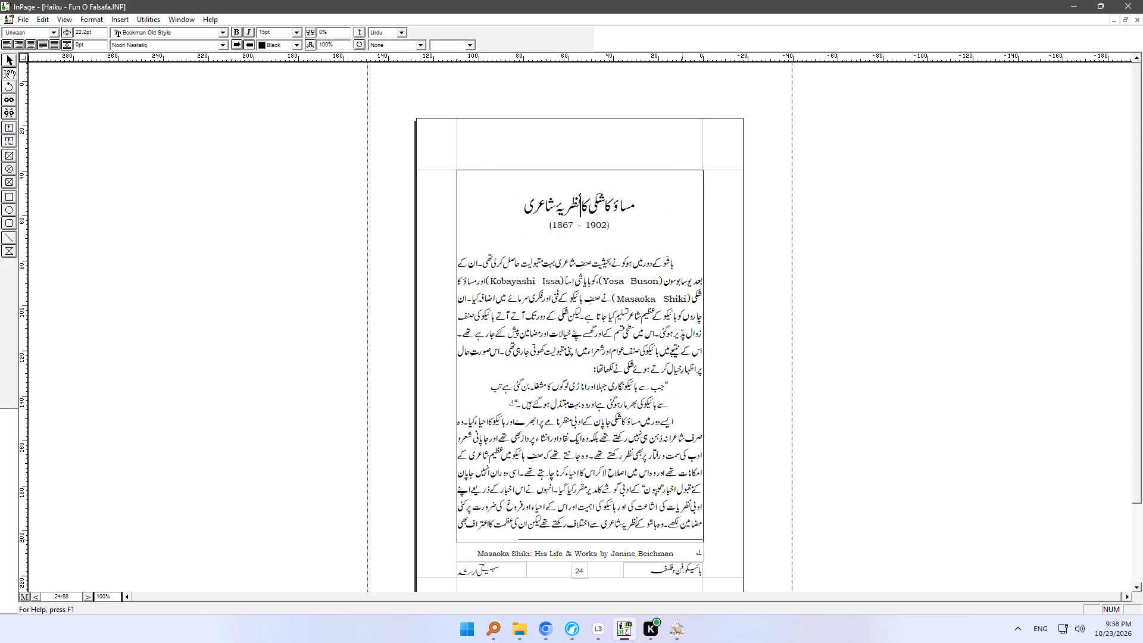
Go through pages 24 to 26, examining the Masaoka Shiki chapter's body text and its closing dashes.
{"action": "key", "text": "Down"}
{"action": "key", "text": "Down"}
{"action": "key", "text": "Down"}
{"action": "key", "text": "Down"}
{"action": "key", "text": "Down"}
{"action": "key", "text": "Down"}
{"action": "key", "text": "Down"}
{"action": "key", "text": "Down"}
{"action": "key", "text": "Down"}
{"action": "key", "text": "Down"}
{"action": "key", "text": "Down"}
{"action": "key", "text": "Down"}
{"action": "key", "text": "Down"}
{"action": "key", "text": "Down"}
{"action": "key", "text": "Down"}
{"action": "key", "text": "Down"}
{"action": "key", "text": "Down"}
{"action": "key", "text": "Down"}
{"action": "key", "text": "Down"}
{"action": "key", "text": "Down"}
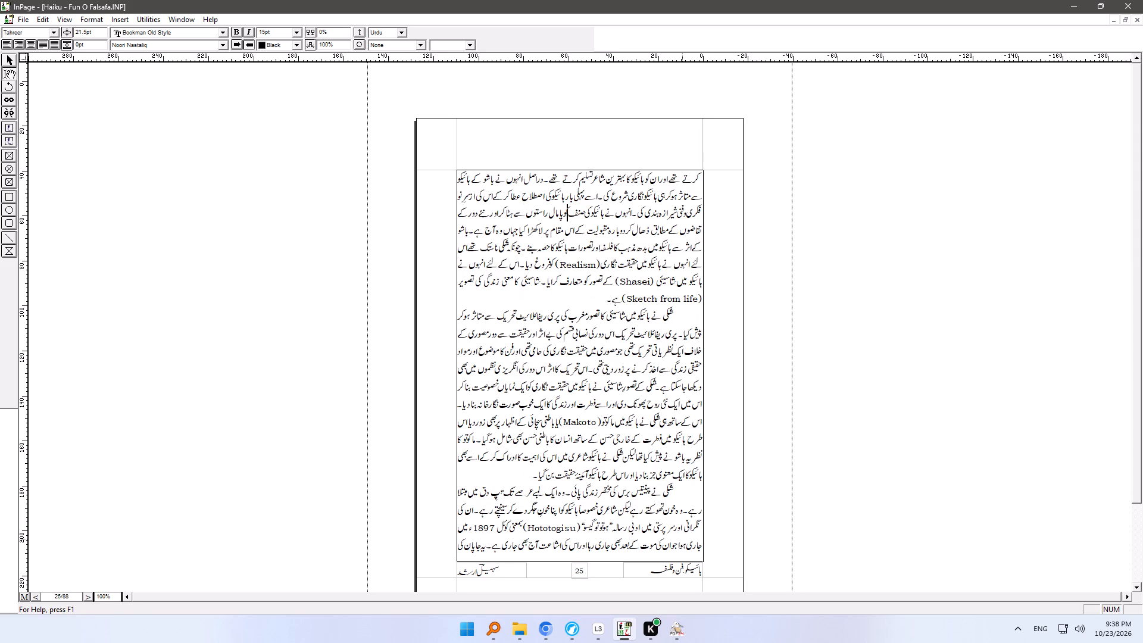
{"action": "key", "text": "Down"}
{"action": "key", "text": "Down"}
{"action": "key", "text": "Down"}
{"action": "key", "text": "Down"}
{"action": "key", "text": "Down"}
{"action": "key", "text": "Down"}
{"action": "key", "text": "Down"}
{"action": "key", "text": "Down"}
{"action": "key", "text": "Down"}
{"action": "key", "text": "Down"}
{"action": "key", "text": "Down"}
{"action": "key", "text": "Down"}
{"action": "key", "text": "Down"}
{"action": "key", "text": "Down"}
{"action": "key", "text": "Down"}
{"action": "key", "text": "Down"}
{"action": "key", "text": "Down"}
{"action": "key", "text": "Down"}
{"action": "key", "text": "Down"}
{"action": "key", "text": "Down"}
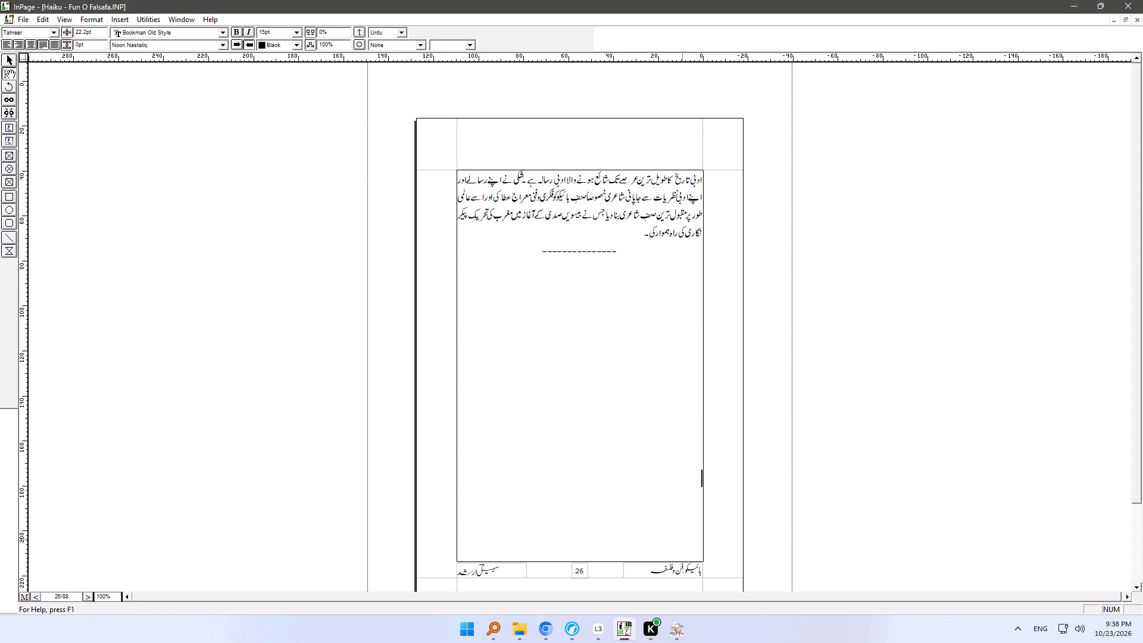
Check the position of the Urdu Haiku chapter heading at the top of page 27 and the gap beneath it.
{"action": "key", "text": "Down"}
{"action": "key", "text": "Down"}
{"action": "key", "text": "Down"}
{"action": "key", "text": "Down"}
{"action": "key", "text": "Down"}
{"action": "key", "text": "Down"}
{"action": "key", "text": "Down"}
{"action": "key", "text": "Down"}
{"action": "key", "text": "Down"}
{"action": "key", "text": "Down"}
{"action": "key", "text": "Down"}
{"action": "key", "text": "Down"}
{"action": "key", "text": "Down"}
{"action": "key", "text": "Down"}
{"action": "key", "text": "Up"}
{"action": "key", "text": "Up"}
{"action": "key", "text": "Up"}
{"action": "key", "text": "Up"}
{"action": "key", "text": "Up"}
{"action": "key", "text": "Up"}
{"action": "key", "text": "Up"}
{"action": "key", "text": "Up"}
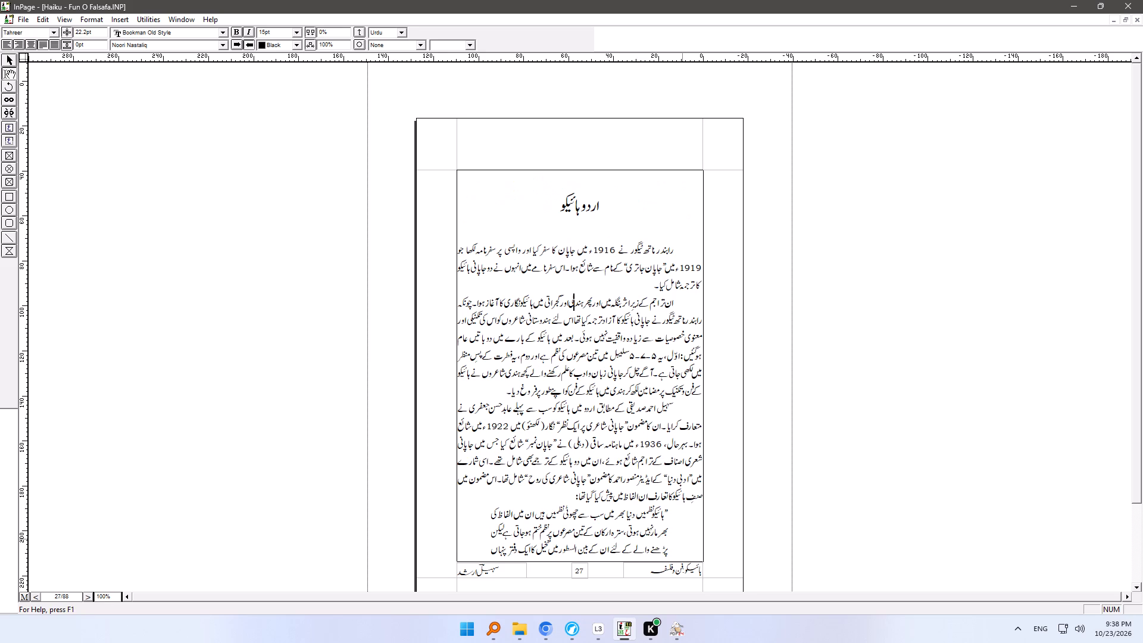
{"action": "key", "text": "Down"}
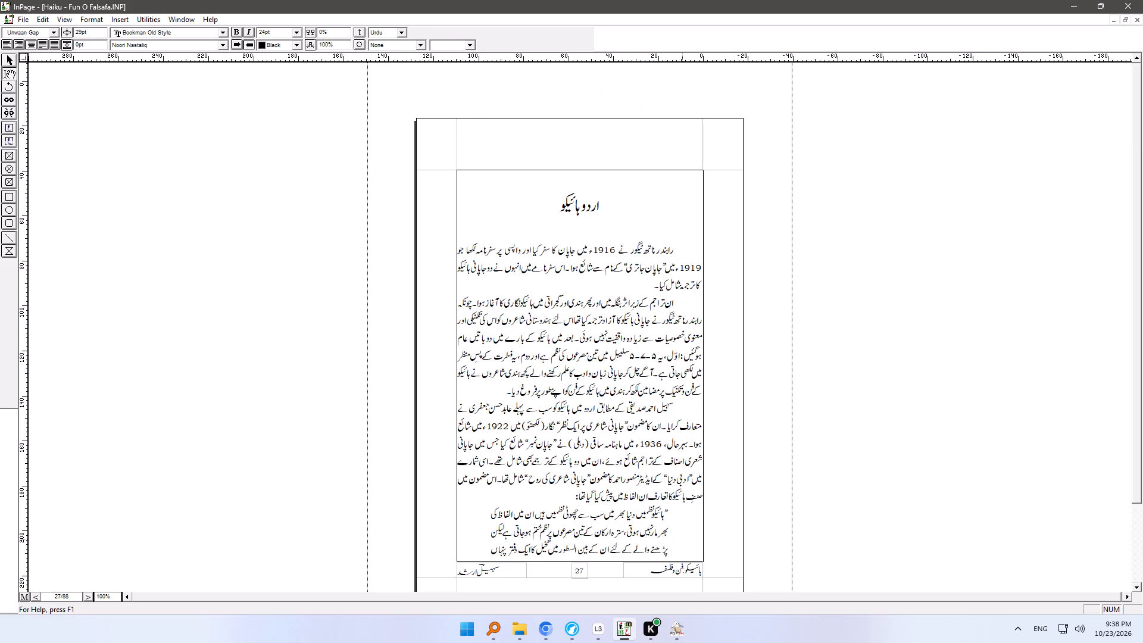
Go through pages 27 to 30, examining the Urdu Haiku chapter's body text, quoted passages, subheading and haiku spacing.
{"action": "key", "text": "Down"}
{"action": "key", "text": "Down"}
{"action": "key", "text": "Down"}
{"action": "key", "text": "Down"}
{"action": "key", "text": "Down"}
{"action": "key", "text": "Down"}
{"action": "key", "text": "Down"}
{"action": "key", "text": "Down"}
{"action": "key", "text": "Down"}
{"action": "key", "text": "Down"}
{"action": "key", "text": "Down"}
{"action": "key", "text": "Down"}
{"action": "key", "text": "Down"}
{"action": "key", "text": "Down"}
{"action": "key", "text": "Down"}
{"action": "key", "text": "Down"}
{"action": "key", "text": "Down"}
{"action": "key", "text": "Down"}
{"action": "key", "text": "Down"}
{"action": "key", "text": "Down"}
{"action": "key", "text": "Down"}
{"action": "key", "text": "Down"}
{"action": "key", "text": "Down"}
{"action": "key", "text": "Down"}
{"action": "key", "text": "Down"}
{"action": "key", "text": "Down"}
{"action": "key", "text": "Down"}
{"action": "key", "text": "Down"}
{"action": "key", "text": "Down"}
{"action": "key", "text": "Down"}
{"action": "key", "text": "Down"}
{"action": "key", "text": "Down"}
{"action": "key", "text": "Down"}
{"action": "key", "text": "Down"}
{"action": "key", "text": "Down"}
{"action": "key", "text": "Down"}
{"action": "key", "text": "Down"}
{"action": "key", "text": "Down"}
{"action": "key", "text": "Down"}
{"action": "key", "text": "Down"}
{"action": "key", "text": "Down"}
{"action": "key", "text": "Down"}
{"action": "key", "text": "Down"}
{"action": "key", "text": "Down"}
{"action": "key", "text": "Down"}
{"action": "key", "text": "Down"}
{"action": "key", "text": "Down"}
{"action": "key", "text": "Down"}
{"action": "key", "text": "Down"}
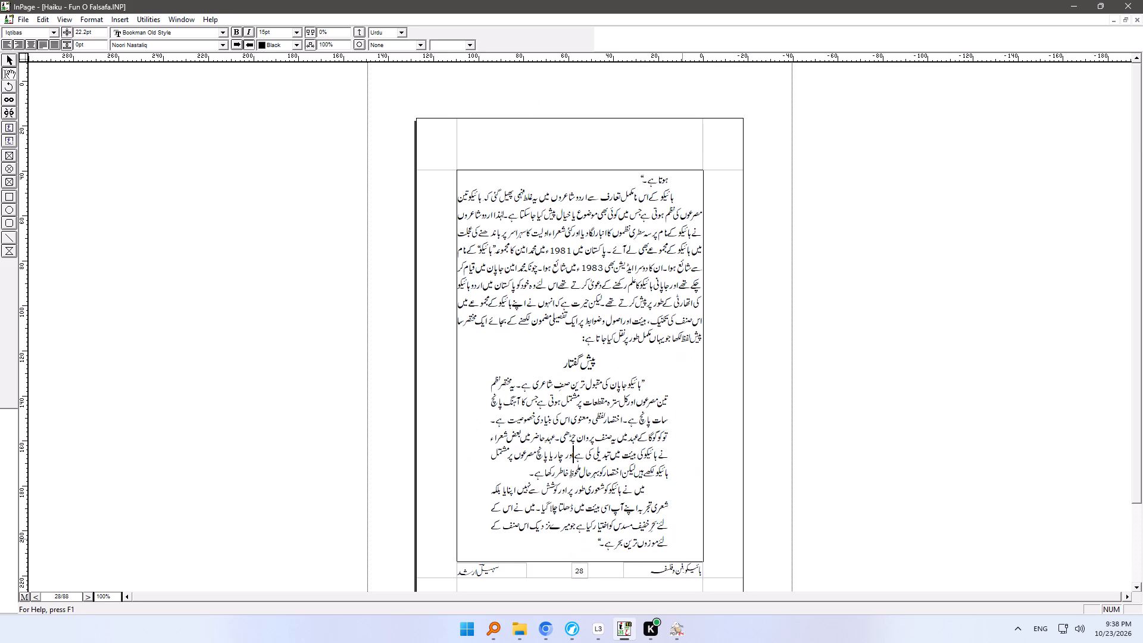
{"action": "key", "text": "Down"}
{"action": "key", "text": "Down"}
{"action": "key", "text": "Down"}
{"action": "key", "text": "Down"}
{"action": "key", "text": "Down"}
{"action": "key", "text": "Down"}
{"action": "key", "text": "Down"}
{"action": "key", "text": "Down"}
{"action": "key", "text": "Down"}
{"action": "key", "text": "Down"}
{"action": "key", "text": "Down"}
{"action": "key", "text": "Down"}
{"action": "key", "text": "Down"}
{"action": "key", "text": "Down"}
{"action": "key", "text": "Down"}
{"action": "key", "text": "Down"}
{"action": "key", "text": "Down"}
{"action": "key", "text": "Down"}
{"action": "key", "text": "Down"}
{"action": "key", "text": "Down"}
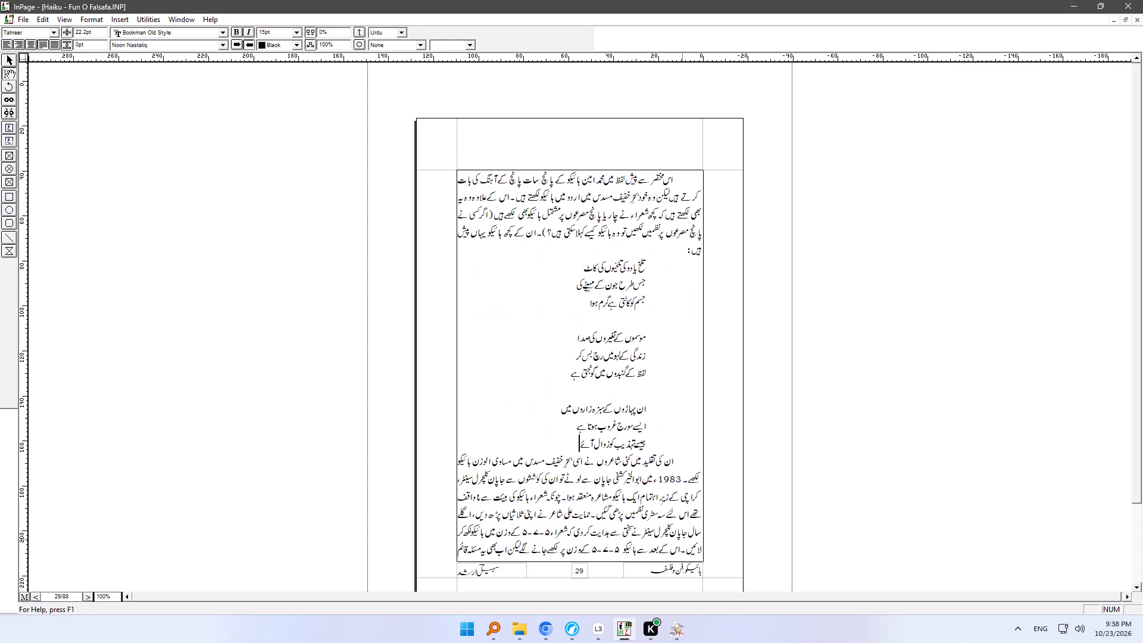
{"action": "key", "text": "Down"}
{"action": "key", "text": "Down"}
{"action": "key", "text": "Down"}
{"action": "key", "text": "Down"}
{"action": "key", "text": "Down"}
{"action": "key", "text": "Down"}
{"action": "key", "text": "Down"}
{"action": "key", "text": "Down"}
{"action": "key", "text": "Down"}
{"action": "key", "text": "Down"}
{"action": "key", "text": "Down"}
{"action": "key", "text": "Down"}
{"action": "key", "text": "Down"}
{"action": "key", "text": "Down"}
{"action": "key", "text": "Down"}
{"action": "key", "text": "Down"}
{"action": "key", "text": "Down"}
{"action": "key", "text": "Down"}
{"action": "key", "text": "Down"}
{"action": "key", "text": "Down"}
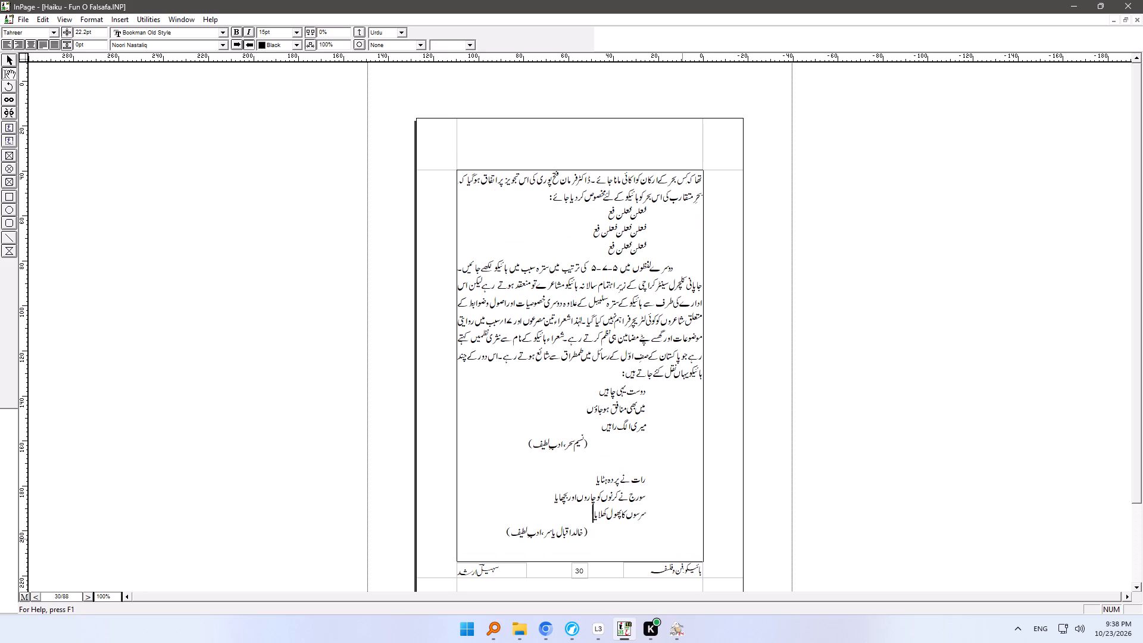
Go through pages 30 to 35, examining the Urdu Haiku chapter's body text, quoted passages, footnote and haiku spacing.
{"action": "key", "text": "Down"}
{"action": "key", "text": "Down"}
{"action": "key", "text": "Down"}
{"action": "key", "text": "Down"}
{"action": "key", "text": "Down"}
{"action": "key", "text": "Down"}
{"action": "key", "text": "Down"}
{"action": "key", "text": "Down"}
{"action": "key", "text": "Down"}
{"action": "key", "text": "Down"}
{"action": "key", "text": "Down"}
{"action": "key", "text": "Down"}
{"action": "key", "text": "Down"}
{"action": "key", "text": "Down"}
{"action": "key", "text": "Down"}
{"action": "key", "text": "Down"}
{"action": "key", "text": "Down"}
{"action": "key", "text": "Down"}
{"action": "key", "text": "Down"}
{"action": "key", "text": "Down"}
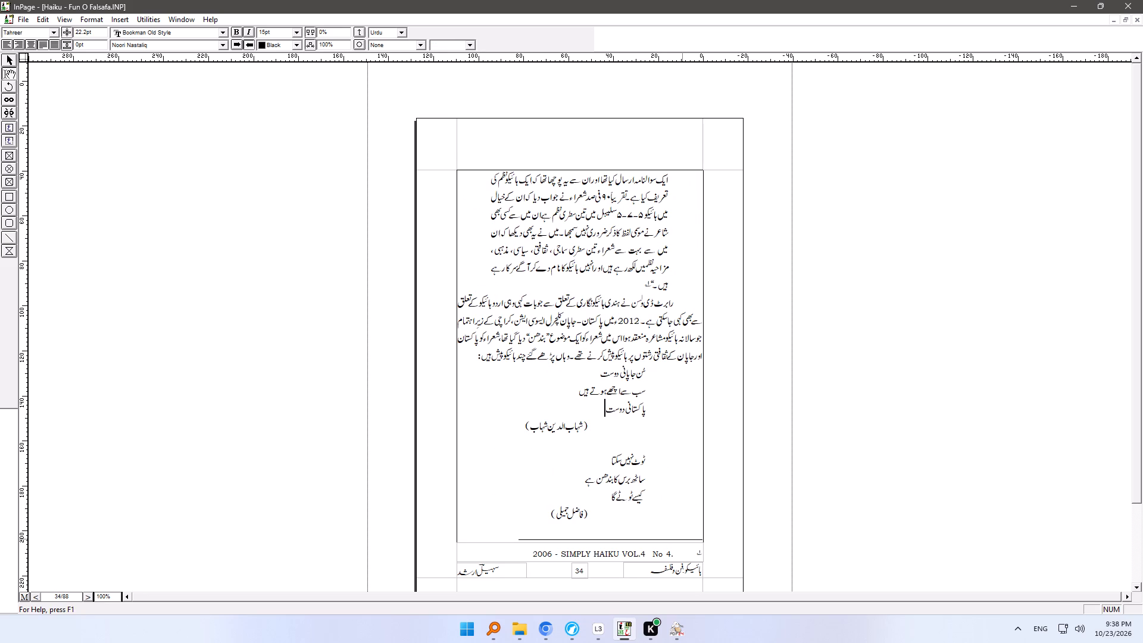
{"action": "key", "text": "Down"}
{"action": "key", "text": "Down"}
{"action": "key", "text": "Down"}
{"action": "key", "text": "Down"}
{"action": "key", "text": "Down"}
{"action": "key", "text": "Down"}
{"action": "key", "text": "Down"}
{"action": "key", "text": "Down"}
{"action": "key", "text": "Down"}
{"action": "key", "text": "Down"}
{"action": "key", "text": "Down"}
{"action": "key", "text": "Down"}
{"action": "key", "text": "Down"}
{"action": "key", "text": "Down"}
{"action": "key", "text": "Down"}
{"action": "key", "text": "Down"}
{"action": "key", "text": "Down"}
{"action": "key", "text": "Down"}
{"action": "key", "text": "Down"}
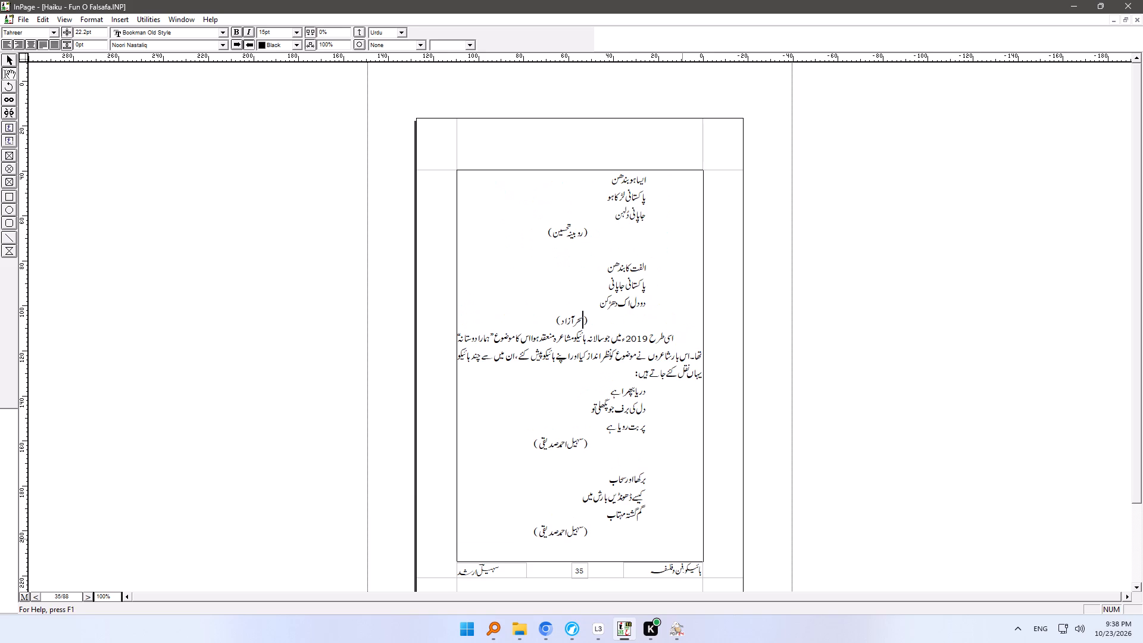
Go through pages 35 to 37, examining the gaps between consecutive haiku and the placement of the poets' names.
{"action": "key", "text": "Down"}
{"action": "key", "text": "Down"}
{"action": "key", "text": "Down"}
{"action": "key", "text": "Down"}
{"action": "key", "text": "Down"}
{"action": "key", "text": "Down"}
{"action": "key", "text": "Down"}
{"action": "key", "text": "Down"}
{"action": "key", "text": "Down"}
{"action": "key", "text": "Down"}
{"action": "key", "text": "Down"}
{"action": "key", "text": "Down"}
{"action": "key", "text": "Down"}
{"action": "key", "text": "Down"}
{"action": "key", "text": "Down"}
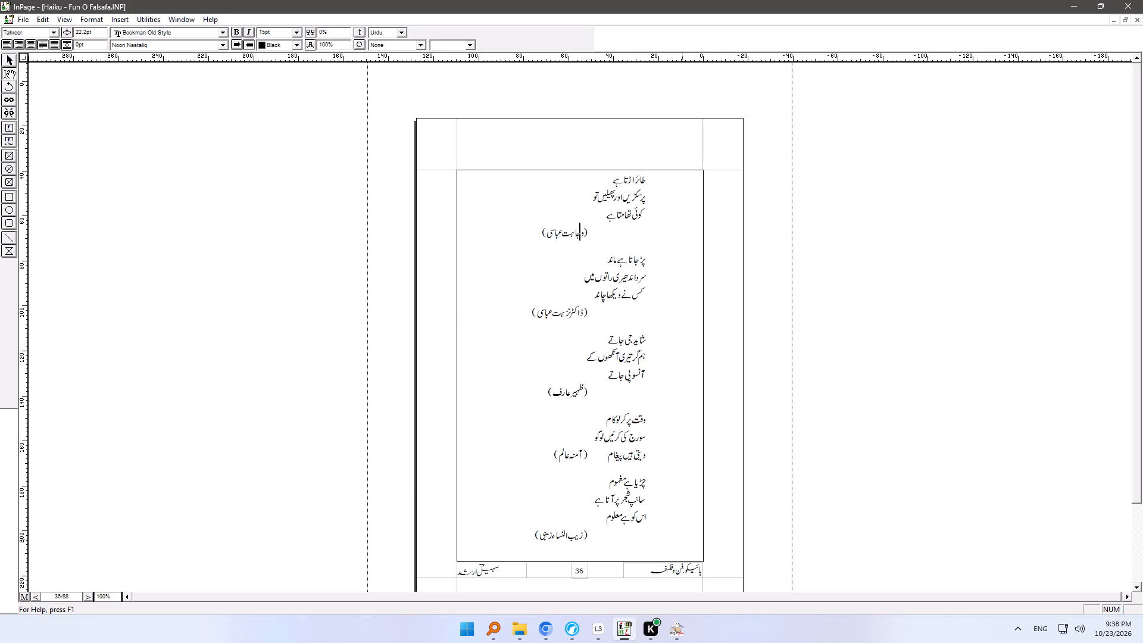
{"action": "key", "text": "Down"}
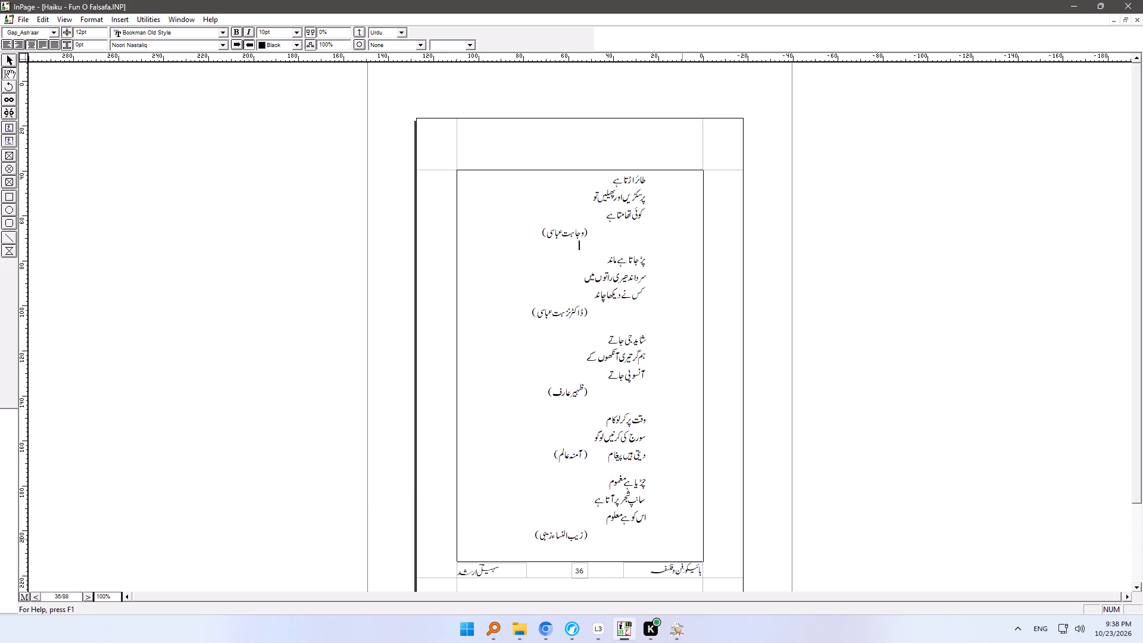
{"action": "key", "text": "Down"}
{"action": "key", "text": "Down"}
{"action": "key", "text": "Down"}
{"action": "key", "text": "Down"}
{"action": "key", "text": "Down"}
{"action": "key", "text": "Down"}
{"action": "key", "text": "Down"}
{"action": "key", "text": "Down"}
{"action": "key", "text": "Down"}
{"action": "key", "text": "Down"}
{"action": "key", "text": "Down"}
{"action": "key", "text": "Down"}
{"action": "key", "text": "Down"}
{"action": "key", "text": "Down"}
{"action": "key", "text": "Down"}
{"action": "key", "text": "Down"}
{"action": "key", "text": "Down"}
{"action": "key", "text": "Down"}
{"action": "key", "text": "Down"}
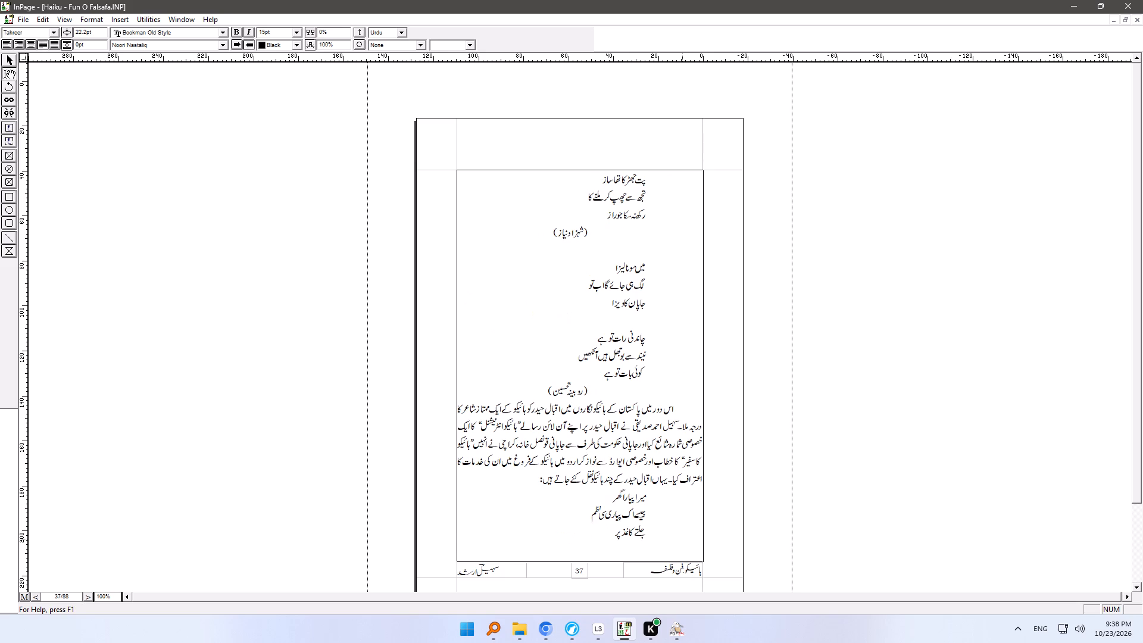
Examine the haiku spacing on page 37 and the body paragraph that follows the haiku.
{"action": "key", "text": "Down"}
{"action": "key", "text": "Down"}
{"action": "key", "text": "Down"}
{"action": "key", "text": "Down"}
{"action": "key", "text": "Down"}
{"action": "key", "text": "Down"}
{"action": "key", "text": "Down"}
{"action": "key", "text": "Down"}
{"action": "key", "text": "Down"}
{"action": "key", "text": "Down"}
{"action": "key", "text": "Down"}
{"action": "key", "text": "Down"}
{"action": "key", "text": "Down"}
{"action": "key", "text": "Down"}
{"action": "key", "text": "Down"}
{"action": "key", "text": "Down"}
{"action": "key", "text": "Down"}
{"action": "key", "text": "Down"}
{"action": "key", "text": "Down"}
{"action": "key", "text": "Down"}
{"action": "key", "text": "Down"}
{"action": "key", "text": "Down"}
{"action": "key", "text": "Down"}
{"action": "key", "text": "Down"}
{"action": "key", "text": "Down"}
Go through pages 37 to 40, examining the haiku spacing and the paragraphs on haiku writing in Pakistan and India.
{"action": "key", "text": "Down"}
{"action": "key", "text": "Down"}
{"action": "key", "text": "Down"}
{"action": "key", "text": "Down"}
{"action": "key", "text": "Down"}
{"action": "key", "text": "Down"}
{"action": "key", "text": "Down"}
{"action": "key", "text": "Down"}
{"action": "key", "text": "Down"}
{"action": "key", "text": "Down"}
{"action": "key", "text": "Down"}
{"action": "key", "text": "Down"}
{"action": "key", "text": "Down"}
{"action": "key", "text": "Down"}
{"action": "key", "text": "Down"}
{"action": "key", "text": "Down"}
{"action": "key", "text": "Down"}
{"action": "key", "text": "Down"}
{"action": "key", "text": "Down"}
{"action": "key", "text": "Down"}
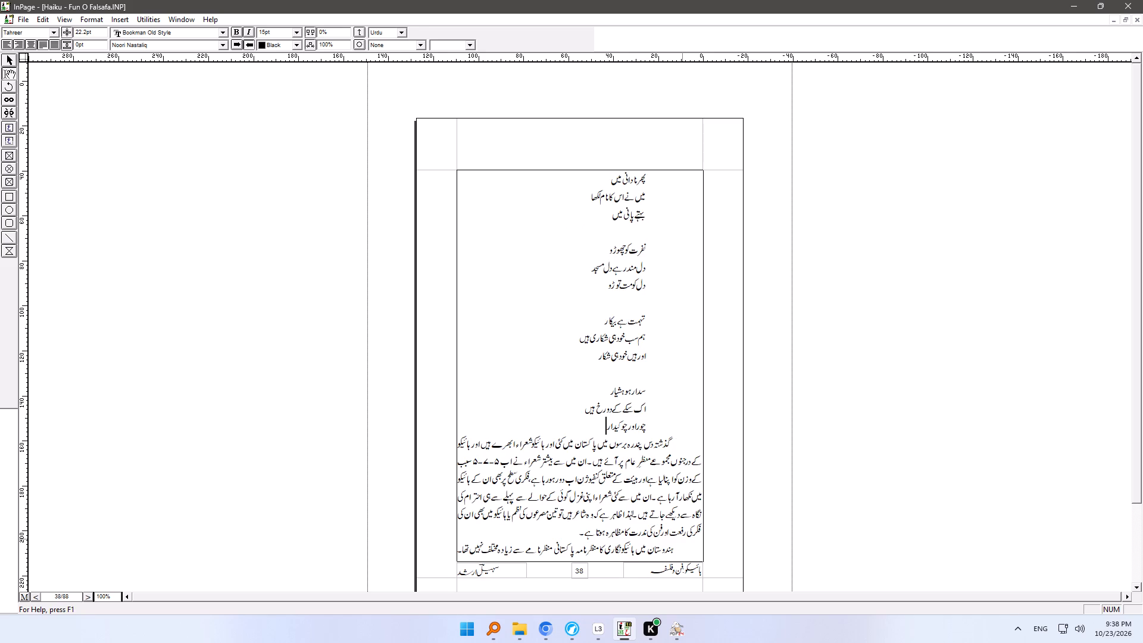
{"action": "key", "text": "Down"}
{"action": "key", "text": "Down"}
{"action": "key", "text": "Down"}
{"action": "key", "text": "Down"}
{"action": "key", "text": "Down"}
{"action": "key", "text": "Down"}
{"action": "key", "text": "Down"}
{"action": "key", "text": "Down"}
{"action": "key", "text": "Down"}
{"action": "key", "text": "Down"}
{"action": "key", "text": "Down"}
{"action": "key", "text": "Down"}
{"action": "key", "text": "Down"}
{"action": "key", "text": "Down"}
{"action": "key", "text": "Down"}
{"action": "key", "text": "Down"}
{"action": "key", "text": "Down"}
{"action": "key", "text": "Down"}
{"action": "key", "text": "Down"}
{"action": "key", "text": "Down"}
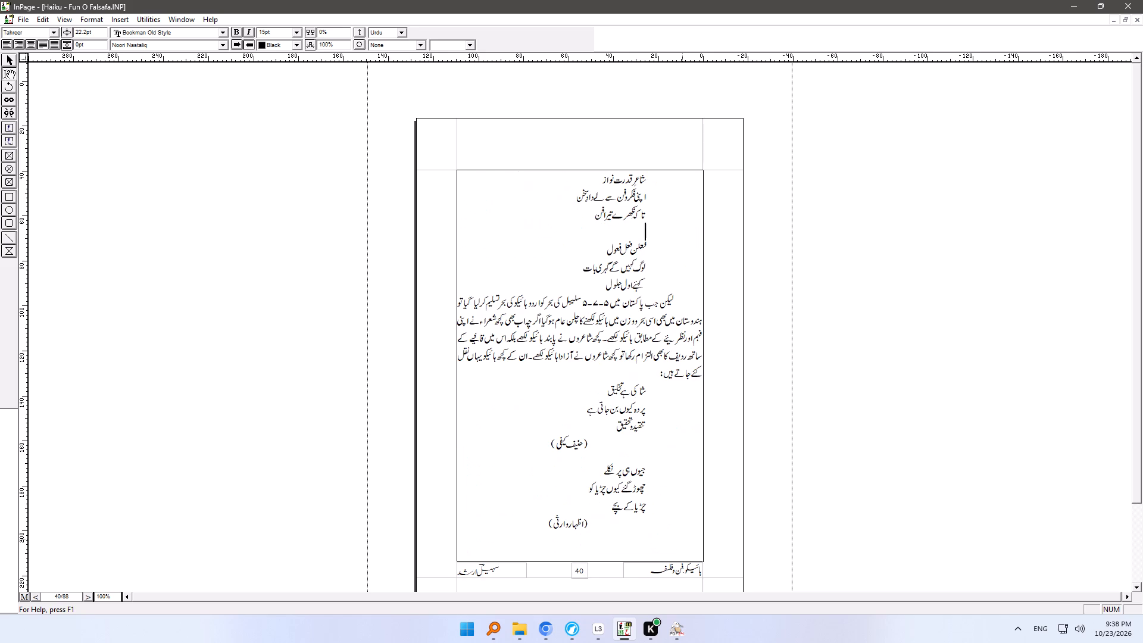
Go through pages 40 to 42, examining the haiku spacing, the placement of poets' names and the body paragraph on Indian haiku.
{"action": "key", "text": "Down"}
{"action": "key", "text": "Down"}
{"action": "key", "text": "Down"}
{"action": "key", "text": "Down"}
{"action": "key", "text": "Down"}
{"action": "key", "text": "Down"}
{"action": "key", "text": "Down"}
{"action": "key", "text": "Down"}
{"action": "key", "text": "Down"}
{"action": "key", "text": "Down"}
{"action": "key", "text": "Down"}
{"action": "key", "text": "Down"}
{"action": "key", "text": "Down"}
{"action": "key", "text": "Down"}
{"action": "key", "text": "Down"}
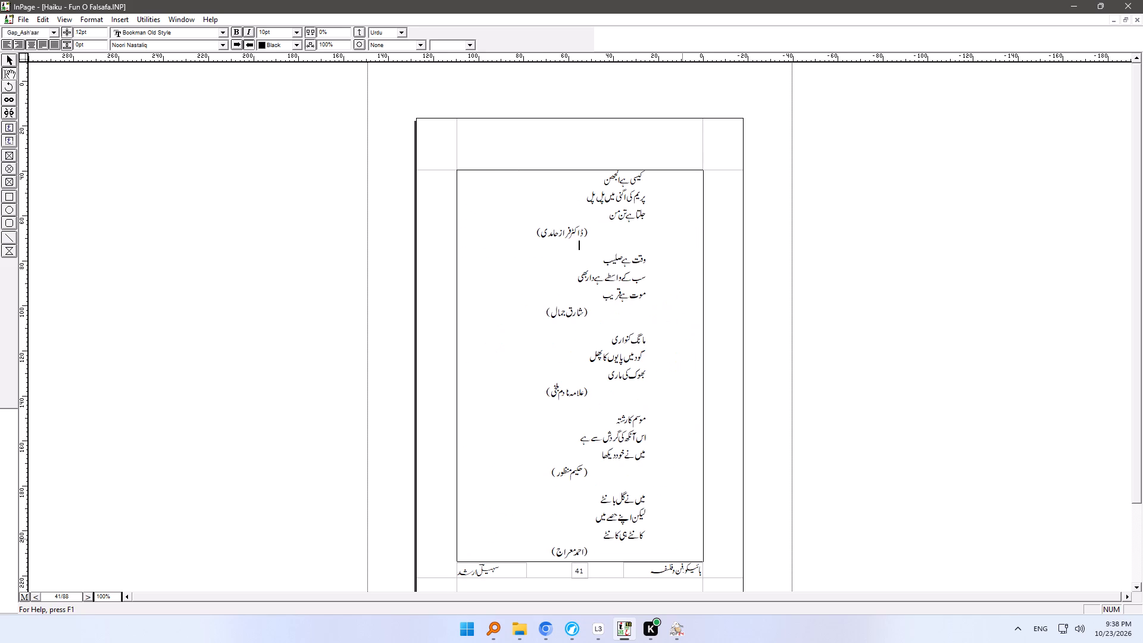
{"action": "key", "text": "Down"}
{"action": "key", "text": "Down"}
{"action": "key", "text": "Down"}
{"action": "key", "text": "Down"}
{"action": "key", "text": "Down"}
{"action": "key", "text": "Down"}
{"action": "key", "text": "Down"}
{"action": "key", "text": "Down"}
{"action": "key", "text": "Down"}
{"action": "key", "text": "Down"}
{"action": "key", "text": "Down"}
{"action": "key", "text": "Down"}
{"action": "key", "text": "Down"}
{"action": "key", "text": "Down"}
{"action": "key", "text": "Down"}
{"action": "key", "text": "Down"}
{"action": "key", "text": "Down"}
{"action": "key", "text": "Down"}
{"action": "key", "text": "Down"}
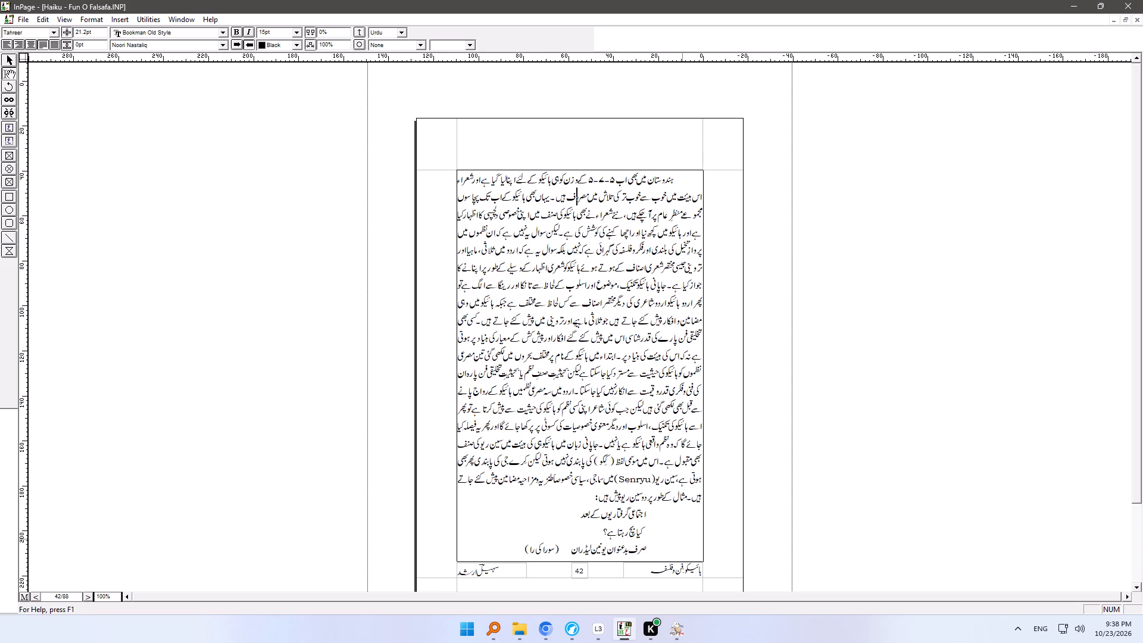
Go through pages 42 to 44, examining the senryu examples, the body paragraphs and the dashes closing the chapter.
{"action": "key", "text": "Down"}
{"action": "key", "text": "Down"}
{"action": "key", "text": "Down"}
{"action": "key", "text": "Down"}
{"action": "key", "text": "Down"}
{"action": "key", "text": "Down"}
{"action": "key", "text": "Down"}
{"action": "key", "text": "Down"}
{"action": "key", "text": "Down"}
{"action": "key", "text": "Down"}
{"action": "key", "text": "Down"}
{"action": "key", "text": "Down"}
{"action": "key", "text": "Down"}
{"action": "key", "text": "Down"}
{"action": "key", "text": "Down"}
{"action": "key", "text": "Down"}
{"action": "key", "text": "Down"}
{"action": "key", "text": "Down"}
{"action": "key", "text": "Down"}
{"action": "key", "text": "Down"}
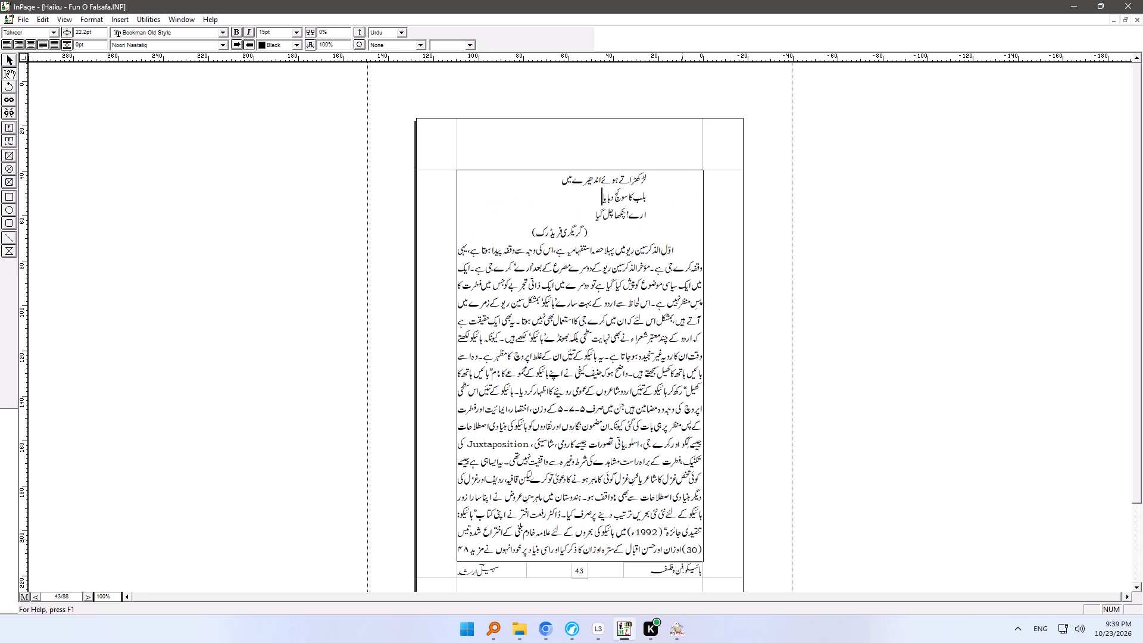
{"action": "key", "text": "Down"}
{"action": "key", "text": "Down"}
{"action": "key", "text": "Down"}
{"action": "key", "text": "Down"}
{"action": "key", "text": "Down"}
{"action": "key", "text": "Down"}
{"action": "key", "text": "Down"}
{"action": "key", "text": "Down"}
{"action": "key", "text": "Down"}
{"action": "key", "text": "Down"}
{"action": "key", "text": "Down"}
{"action": "key", "text": "Down"}
{"action": "key", "text": "Down"}
{"action": "key", "text": "Down"}
{"action": "key", "text": "Down"}
{"action": "key", "text": "Down"}
{"action": "key", "text": "Down"}
{"action": "key", "text": "Down"}
{"action": "key", "text": "Down"}
{"action": "key", "text": "Down"}
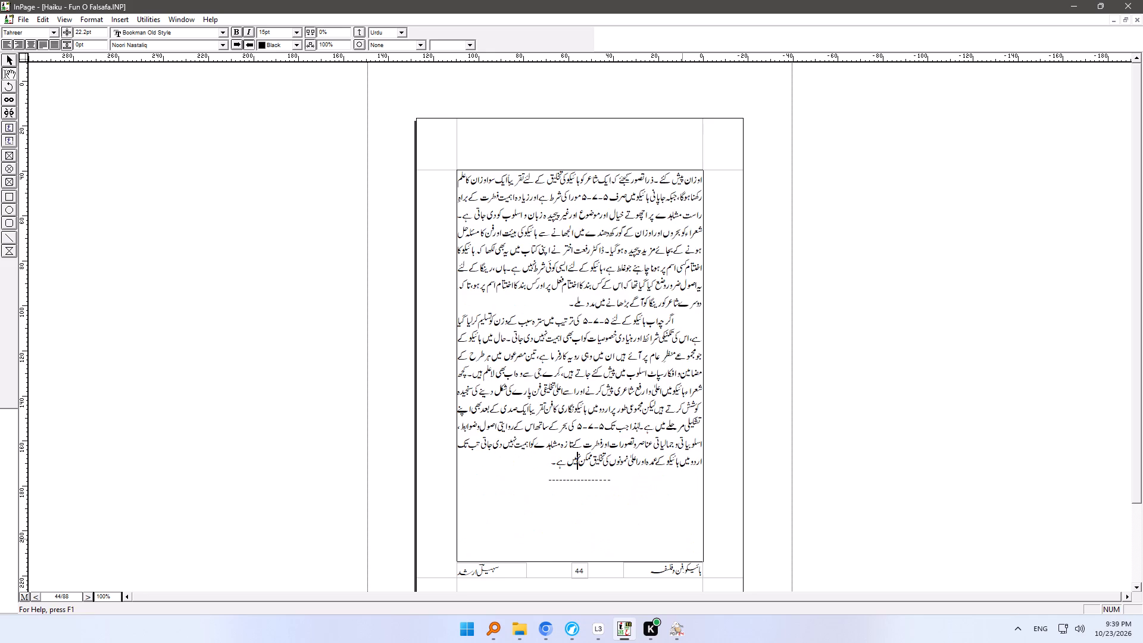
Go through pages 44 to 50, checking the text up to the Japanese haiku and their translations.
{"action": "key", "text": "Down"}
{"action": "key", "text": "Down"}
{"action": "key", "text": "Down"}
{"action": "key", "text": "Down"}
{"action": "key", "text": "Down"}
{"action": "key", "text": "Down"}
{"action": "key", "text": "Down"}
{"action": "key", "text": "Down"}
{"action": "key", "text": "Down"}
{"action": "key", "text": "Down"}
{"action": "key", "text": "Down"}
{"action": "key", "text": "Down"}
{"action": "key", "text": "Down"}
{"action": "key", "text": "Down"}
{"action": "key", "text": "Down"}
{"action": "key", "text": "Down"}
{"action": "key", "text": "Down"}
{"action": "key", "text": "Down"}
{"action": "key", "text": "Down"}
{"action": "key", "text": "Down"}
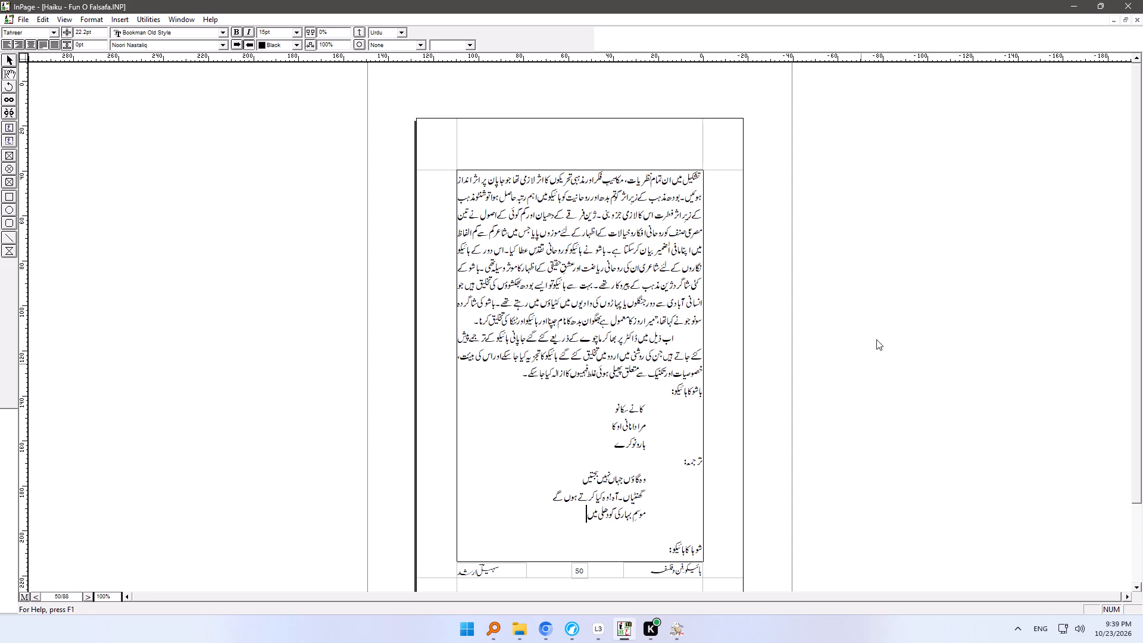
Indent the label introducing Basho's haiku and the ترجمہ label below it by one tab on page 50.
{"action": "left_click", "coordinate": [704, 389]}
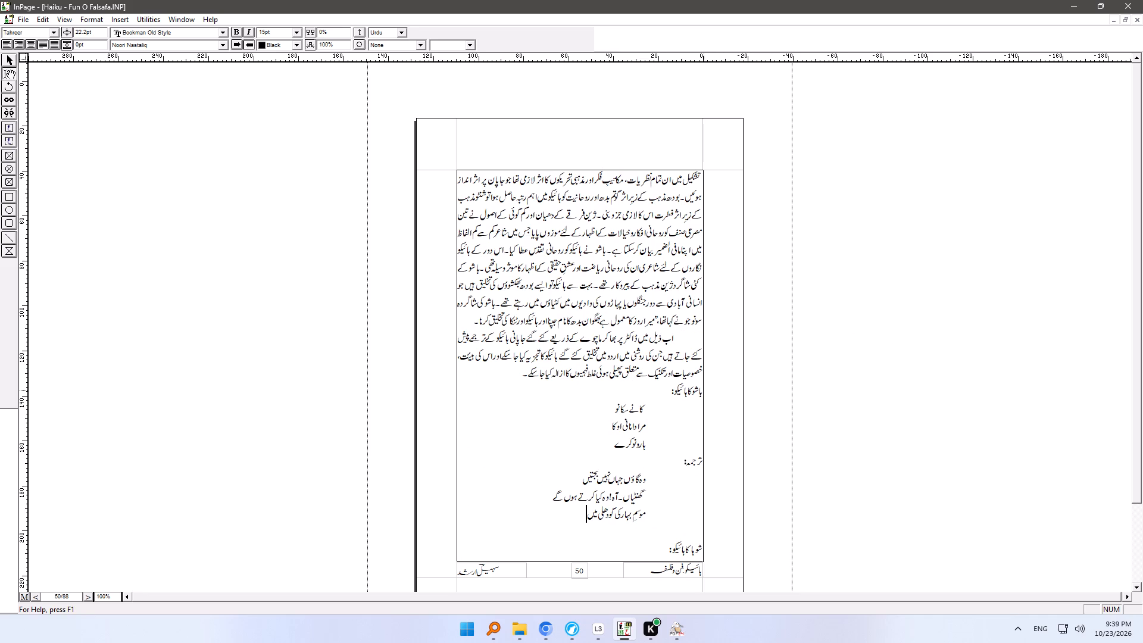
{"action": "left_click", "coordinate": [703, 390]}
{"action": "key", "text": "Tab"}
{"action": "left_click", "coordinate": [704, 460]}
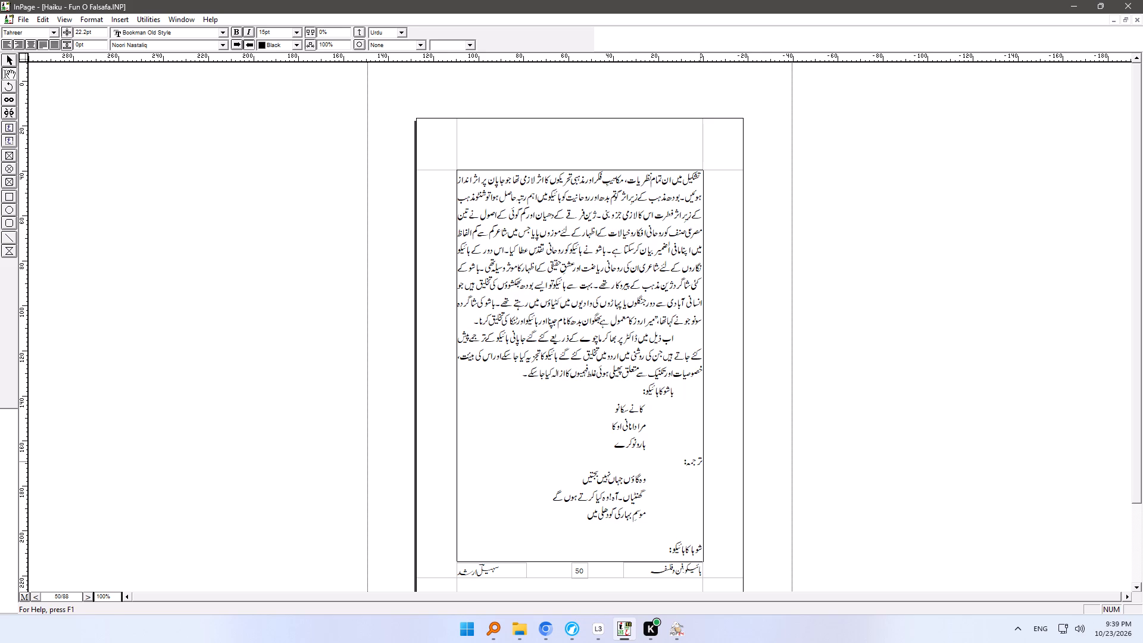
{"action": "left_click", "coordinate": [704, 461]}
{"action": "left_click", "coordinate": [702, 461]}
{"action": "key", "text": "Tab"}
Move the second haiku's introductory label from the end of page 50 to the top of page 51 and indent it one tab.
{"action": "left_click", "coordinate": [699, 531]}
{"action": "key", "text": "Delete"}
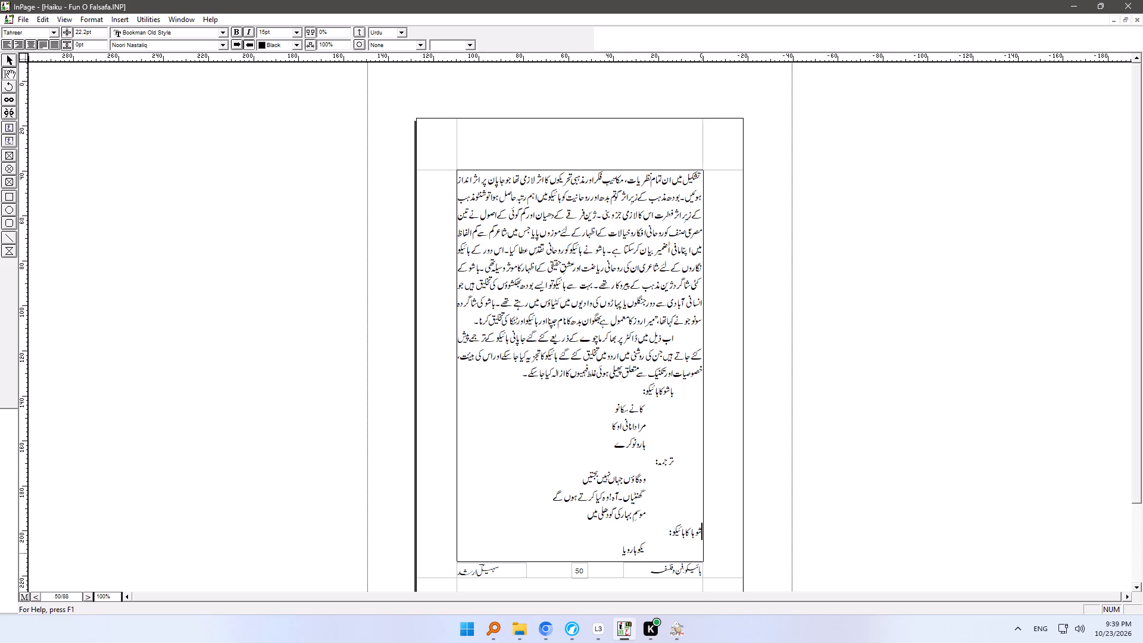
{"action": "key", "text": "Tab"}
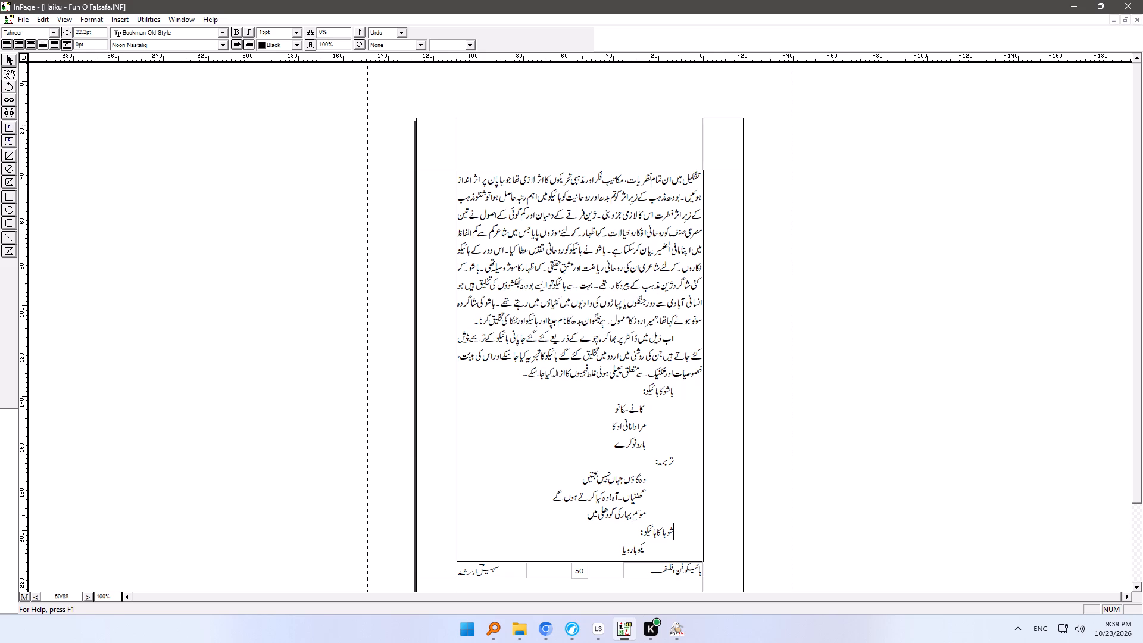
{"action": "key", "text": "Return"}
{"action": "key", "text": "Return"}
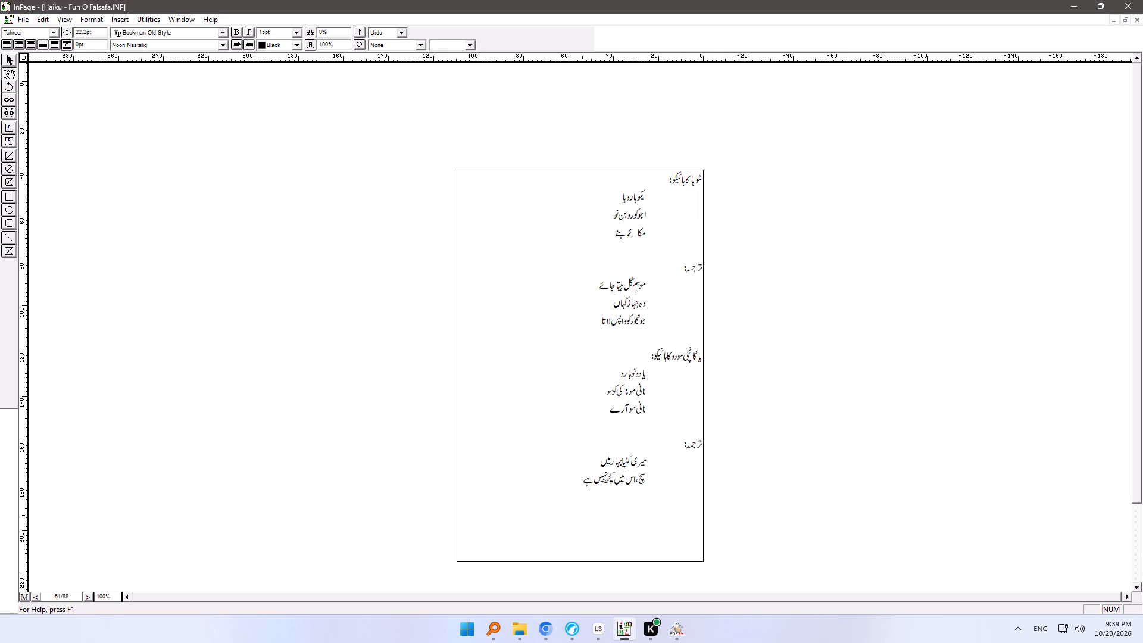
{"action": "key", "text": "Tab"}
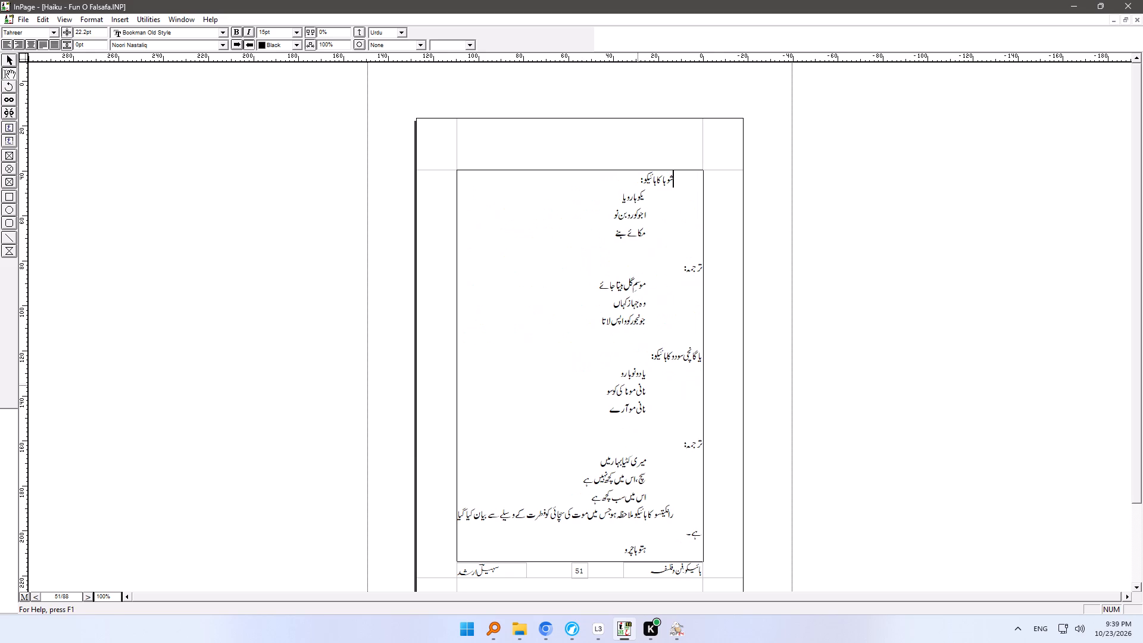
Indent the two ترجمہ labels and the label introducing the next poet's haiku on page 51 by one tab each.
{"action": "left_click", "coordinate": [702, 273]}
{"action": "key", "text": "Tab"}
{"action": "left_click", "coordinate": [703, 356]}
{"action": "key", "text": "Tab"}
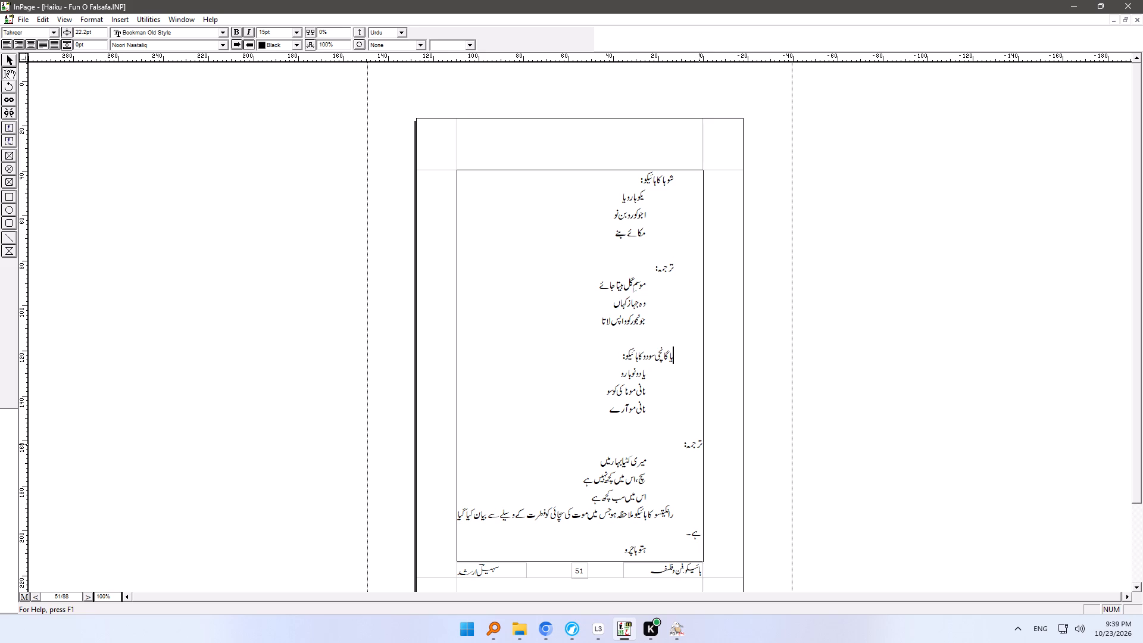
{"action": "left_click", "coordinate": [703, 444]}
{"action": "key", "text": "Tab"}
Delete the blank lines above both ترجمہ labels on page 51.
{"action": "left_click", "coordinate": [688, 420]}
{"action": "key", "text": "Delete"}
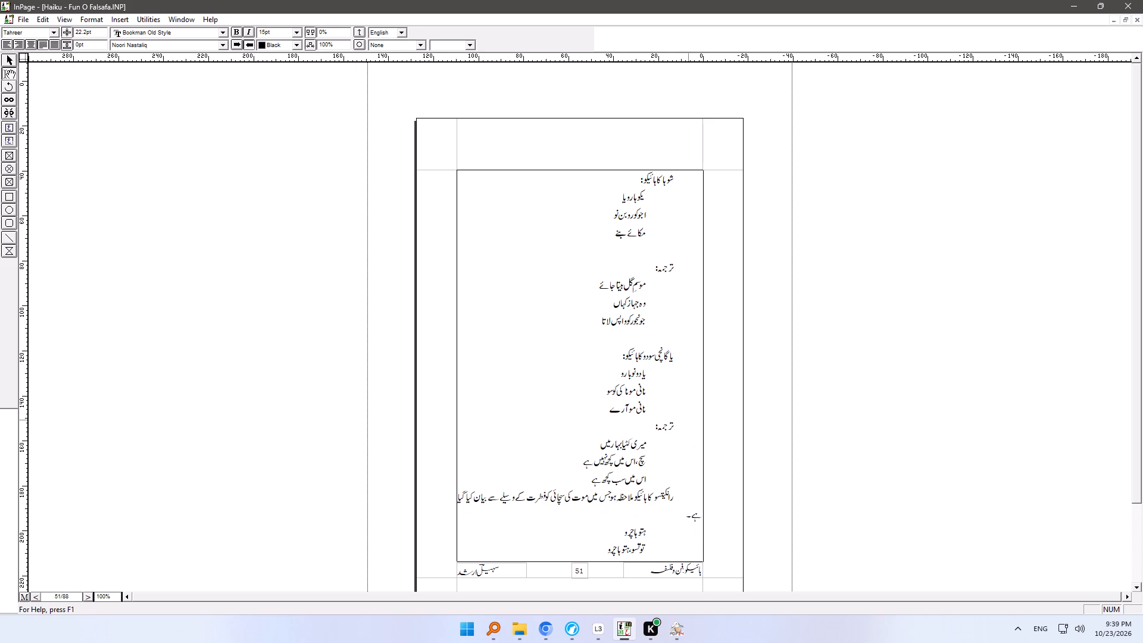
{"action": "left_click", "coordinate": [675, 252]}
{"action": "key", "text": "Delete"}
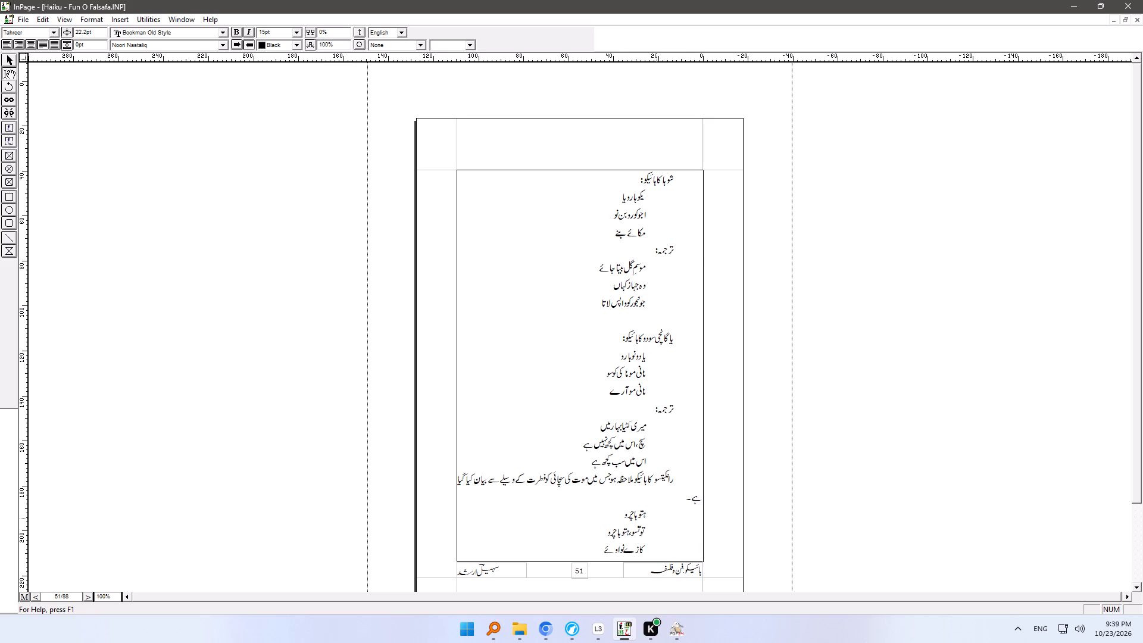
Remove the blank line before the ترجمہ label at the top of page 52 and indent the label one tab.
{"action": "left_click", "coordinate": [635, 549]}
{"action": "key", "text": "Down"}
{"action": "key", "text": "Delete"}
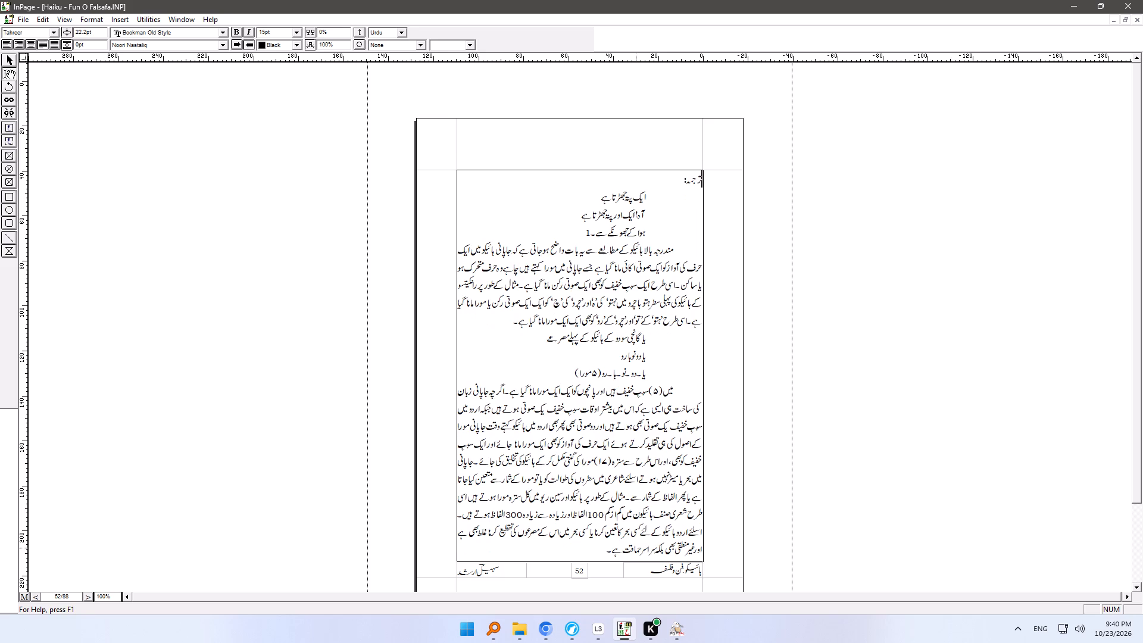
{"action": "key", "text": "Tab"}
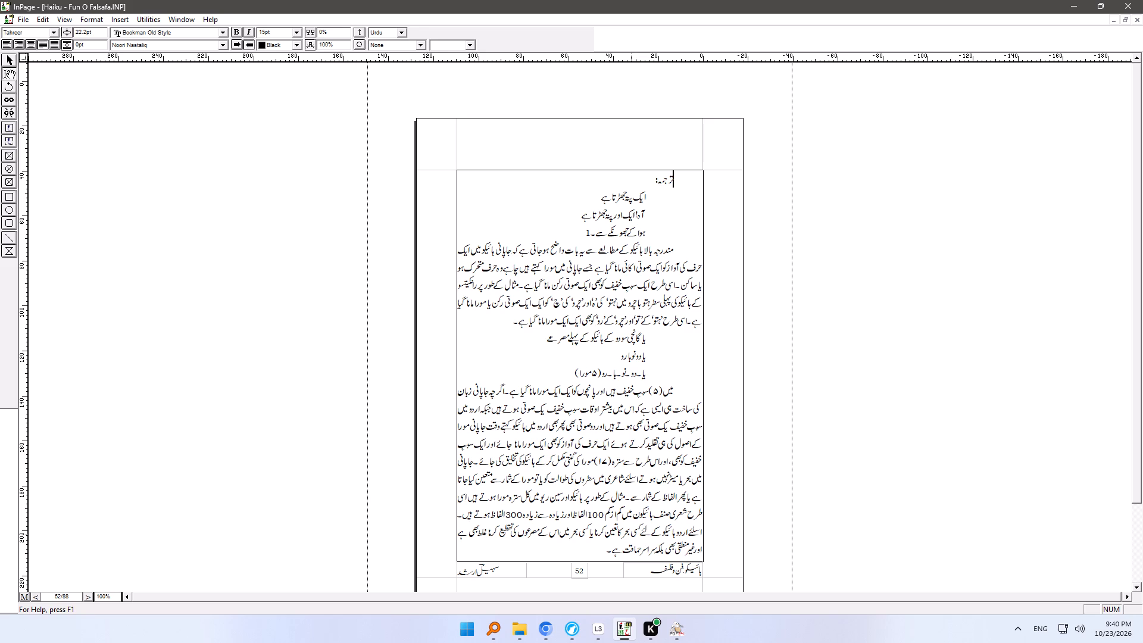
Delete the extra blank line between the first and second lines of the mora-counted haiku near the end of page 53.
{"action": "left_click", "coordinate": [631, 545]}
{"action": "key", "text": "Down"}
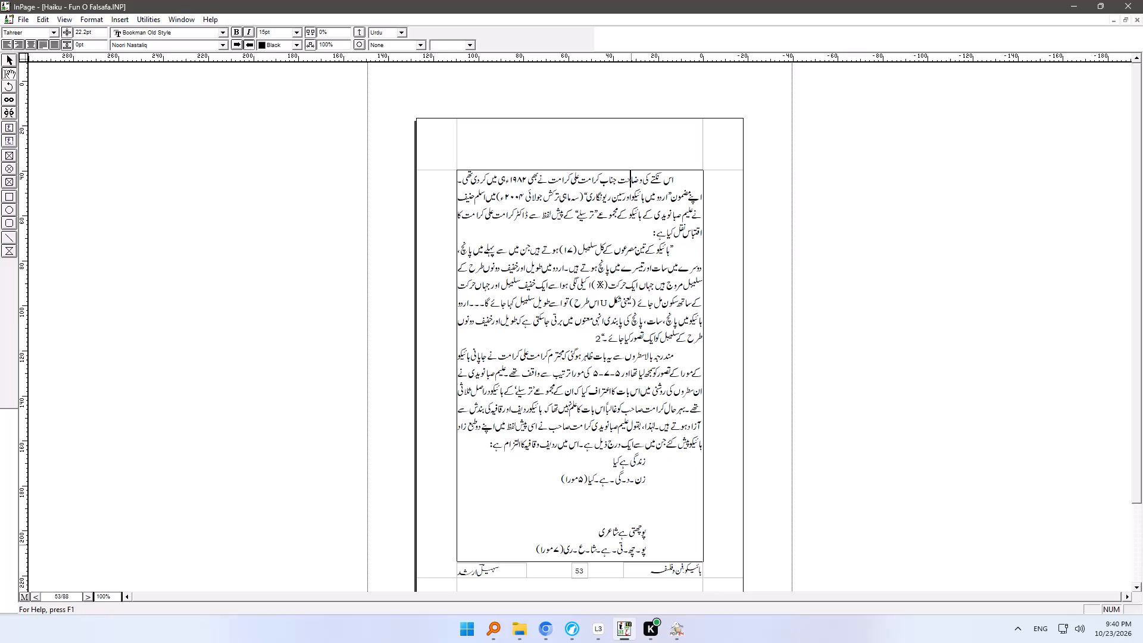
{"action": "left_click", "coordinate": [649, 513]}
{"action": "key", "text": "Delete"}
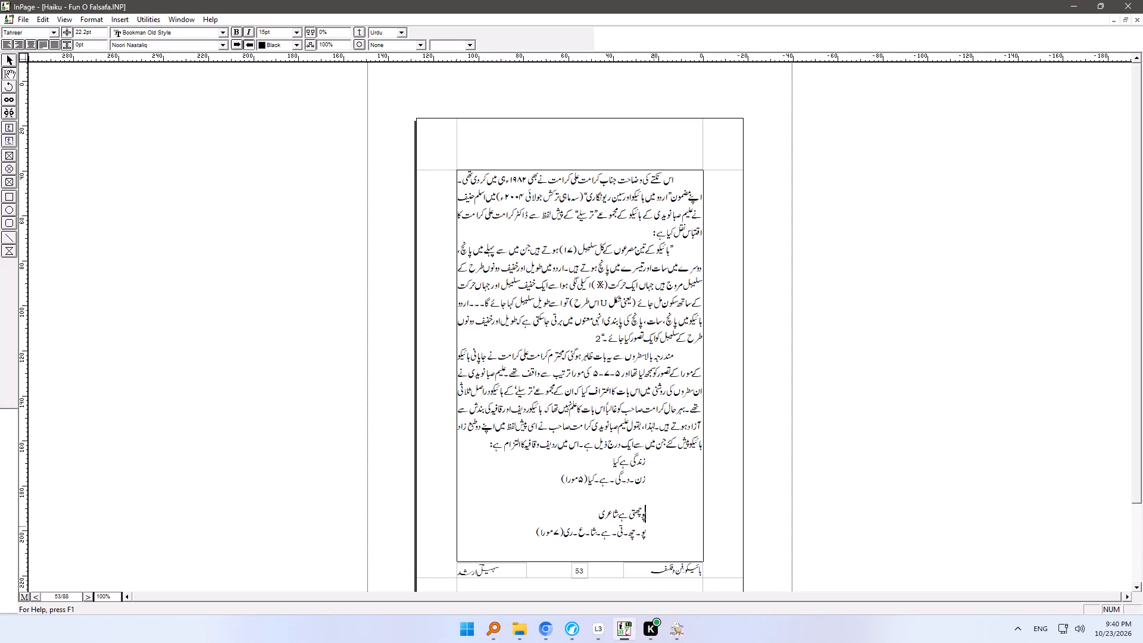
Check the mora-counted haiku on page 54 and delete the extra blank line above the haiku numbered 1.
{"action": "key", "text": "Down"}
{"action": "key", "text": "Down"}
{"action": "key", "text": "Down"}
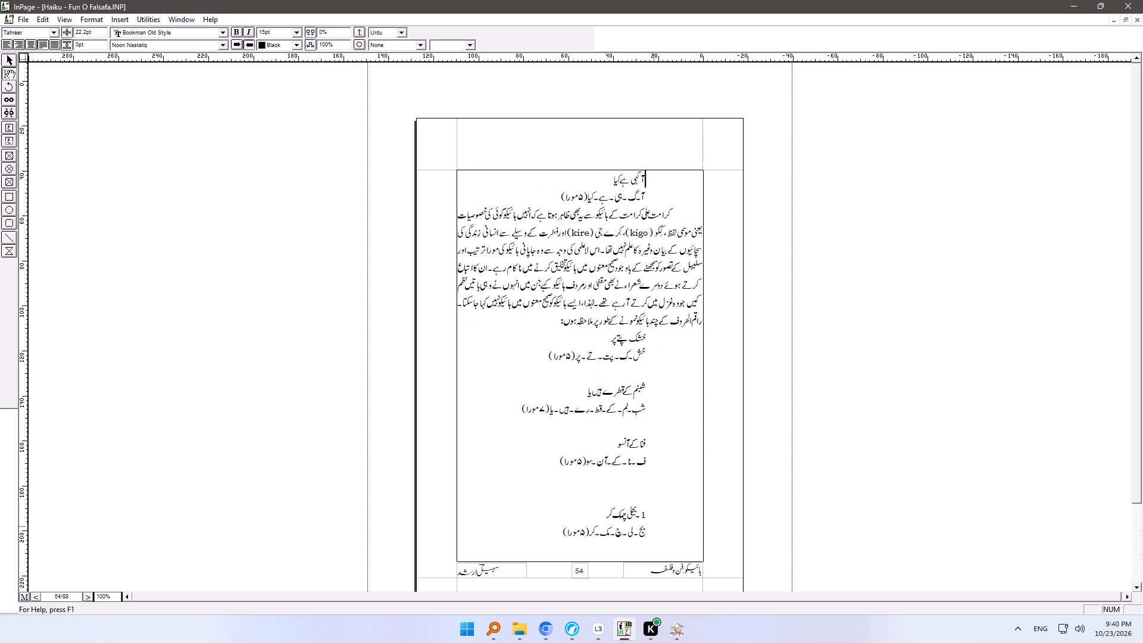
{"action": "key", "text": "Down"}
{"action": "key", "text": "Down"}
{"action": "key", "text": "Down"}
{"action": "key", "text": "Down"}
{"action": "key", "text": "Down"}
{"action": "key", "text": "Down"}
{"action": "key", "text": "Down"}
{"action": "key", "text": "Down"}
{"action": "key", "text": "Down"}
{"action": "key", "text": "Down"}
{"action": "key", "text": "Down"}
{"action": "key", "text": "Down"}
{"action": "key", "text": "Down"}
{"action": "key", "text": "Down"}
{"action": "key", "text": "Down"}
{"action": "key", "text": "Down"}
{"action": "key", "text": "Down"}
{"action": "key", "text": "Delete"}
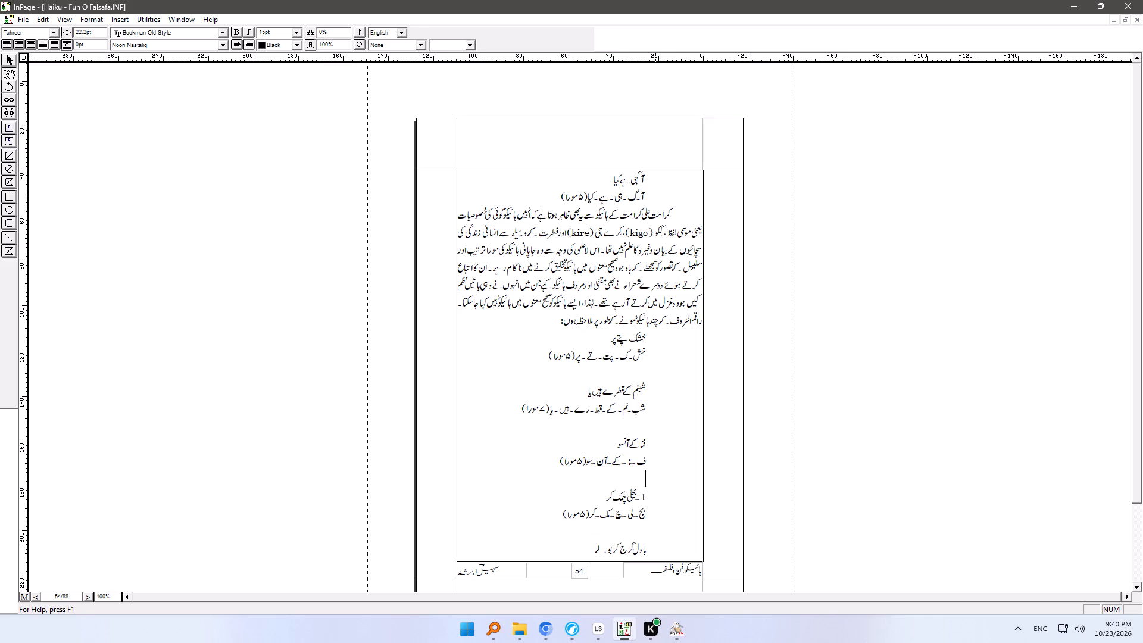
Add a blank line before the last haiku line on page 54 so that line starts page 55.
{"action": "left_click", "coordinate": [654, 539]}
{"action": "key", "text": "Return"}
{"action": "key", "text": "Down"}
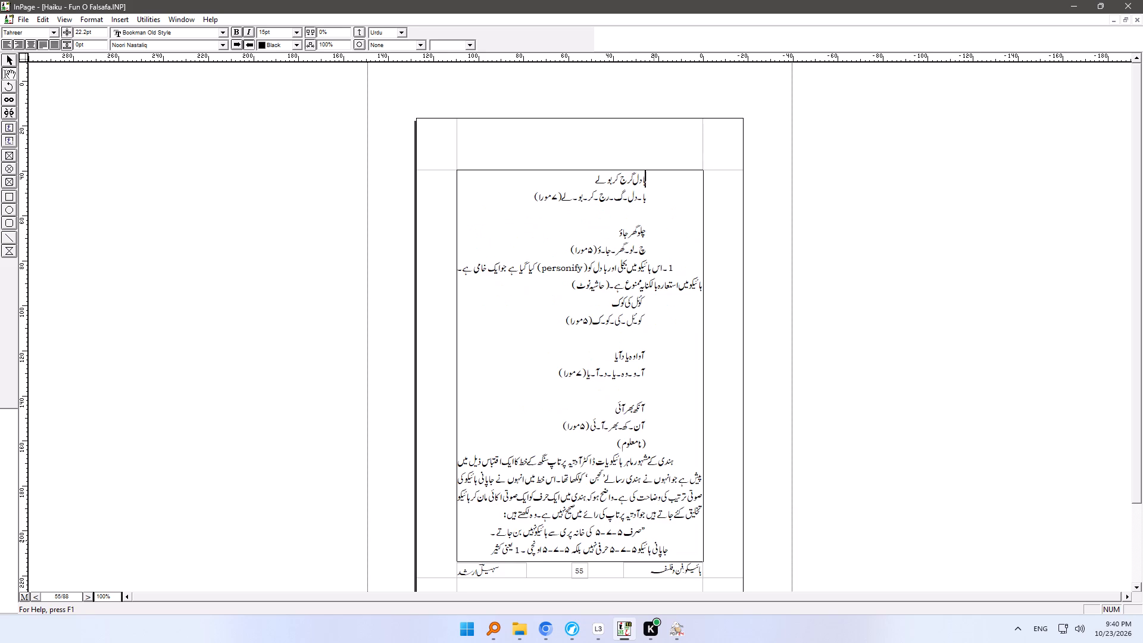
Check page 55 and join the first two lines of the quotation beginning صرف ۵-۷-۵ into one paragraph.
{"action": "key", "text": "Down"}
{"action": "key", "text": "Down"}
{"action": "key", "text": "Down"}
{"action": "key", "text": "Down"}
{"action": "key", "text": "Down"}
{"action": "key", "text": "Down"}
{"action": "key", "text": "Down"}
{"action": "key", "text": "Down"}
{"action": "key", "text": "Down"}
{"action": "key", "text": "Down"}
{"action": "key", "text": "Down"}
{"action": "key", "text": "Down"}
{"action": "key", "text": "Down"}
{"action": "key", "text": "Down"}
{"action": "key", "text": "Down"}
{"action": "key", "text": "Down"}
{"action": "key", "text": "Down"}
{"action": "key", "text": "Down"}
{"action": "key", "text": "Down"}
{"action": "key", "text": "Down"}
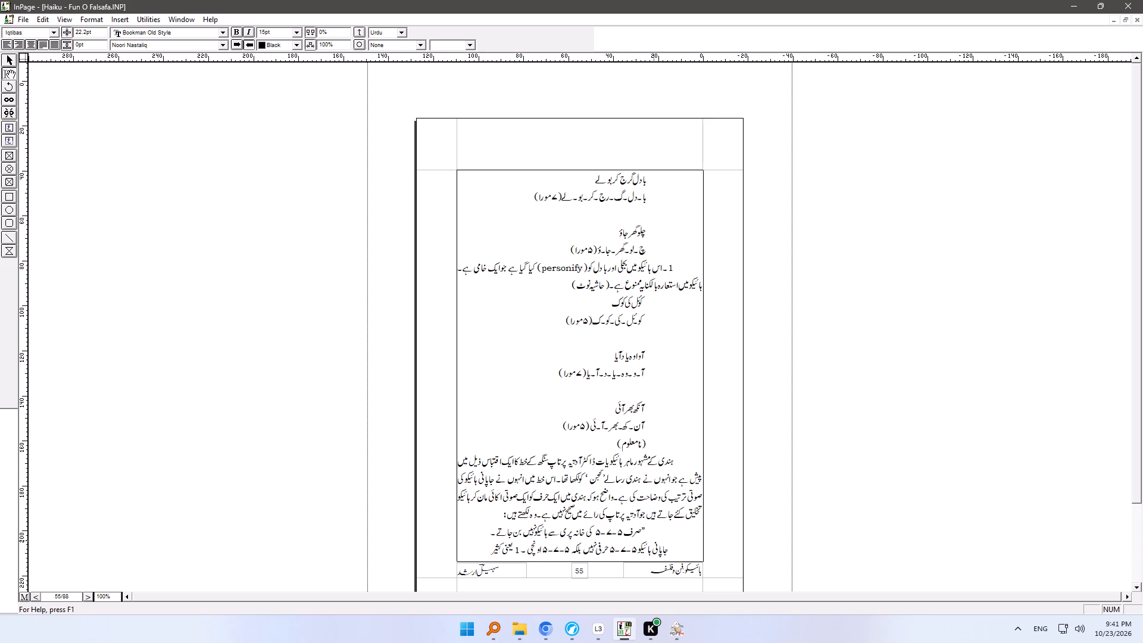
{"action": "key", "text": "BackSpace"}
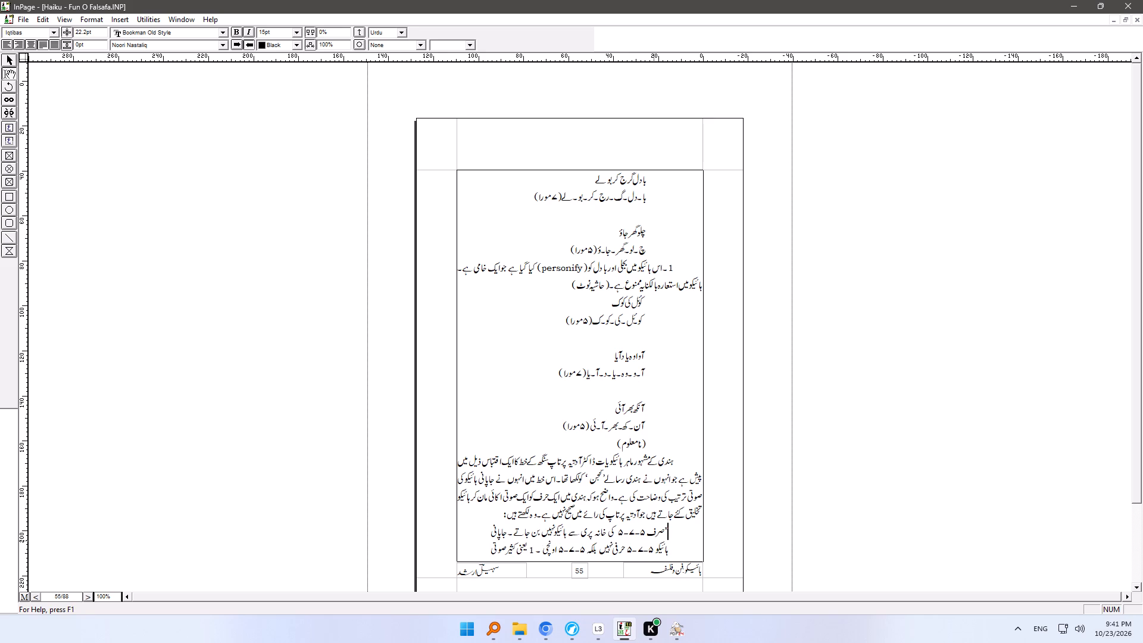
Proofread page 56, checking the rest of the quotation, the body paragraphs, the first haiku and the footnotes.
{"action": "key", "text": "Down"}
{"action": "key", "text": "Down"}
{"action": "key", "text": "Down"}
{"action": "key", "text": "Down"}
{"action": "key", "text": "Down"}
{"action": "key", "text": "Down"}
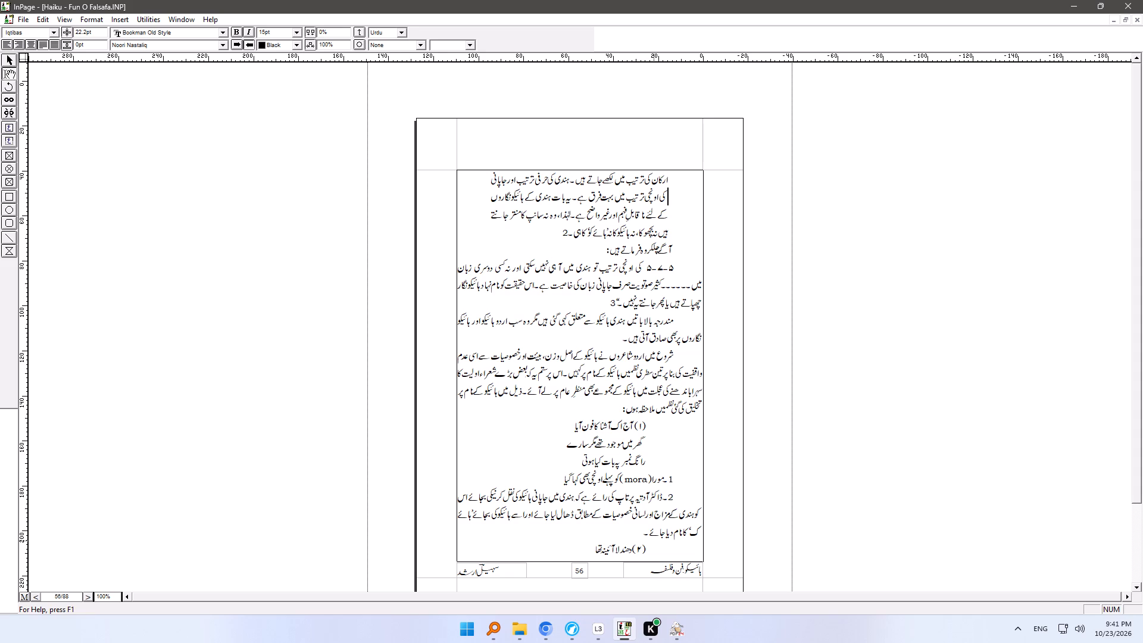
{"action": "key", "text": "Down"}
{"action": "key", "text": "Down"}
{"action": "key", "text": "Down"}
{"action": "key", "text": "Down"}
{"action": "key", "text": "Down"}
{"action": "key", "text": "Down"}
{"action": "key", "text": "Down"}
{"action": "key", "text": "Down"}
{"action": "key", "text": "Down"}
{"action": "key", "text": "Down"}
{"action": "key", "text": "Down"}
{"action": "key", "text": "Down"}
{"action": "key", "text": "Down"}
{"action": "key", "text": "Down"}
{"action": "key", "text": "Down"}
{"action": "key", "text": "Down"}
Indent the bracketed poet-name lines under haiku ۲ and ۳ on page 57 by three tabs each.
{"action": "key", "text": "Down"}
{"action": "key", "text": "Down"}
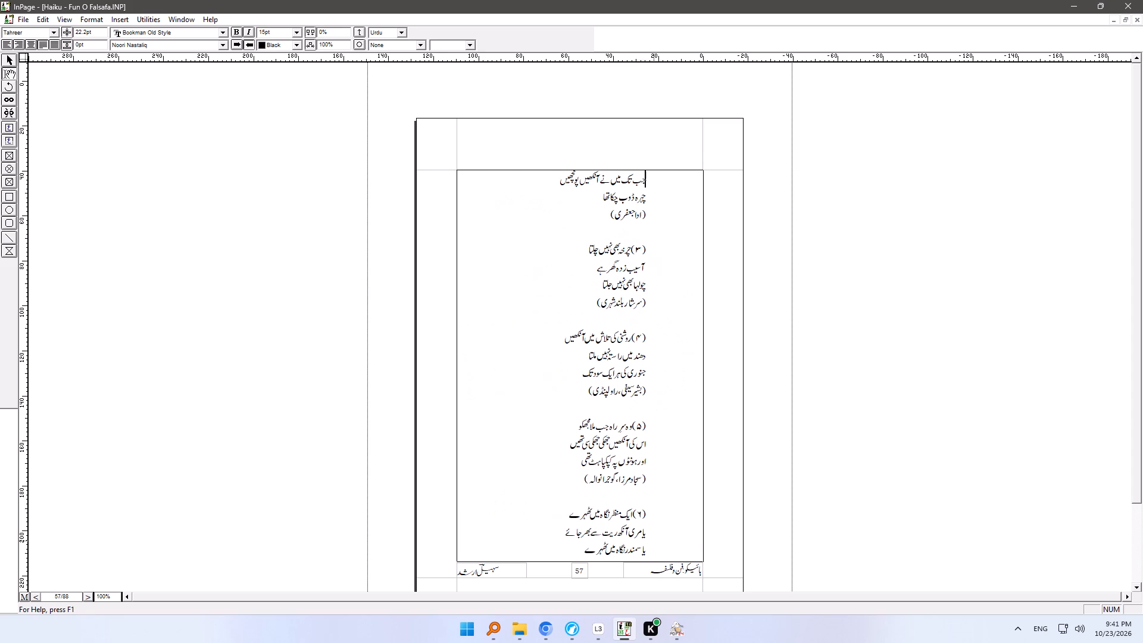
{"action": "key", "text": "Down"}
{"action": "key", "text": "Down"}
{"action": "key", "text": "Tab"}
{"action": "key", "text": "Tab"}
{"action": "key", "text": "Tab"}
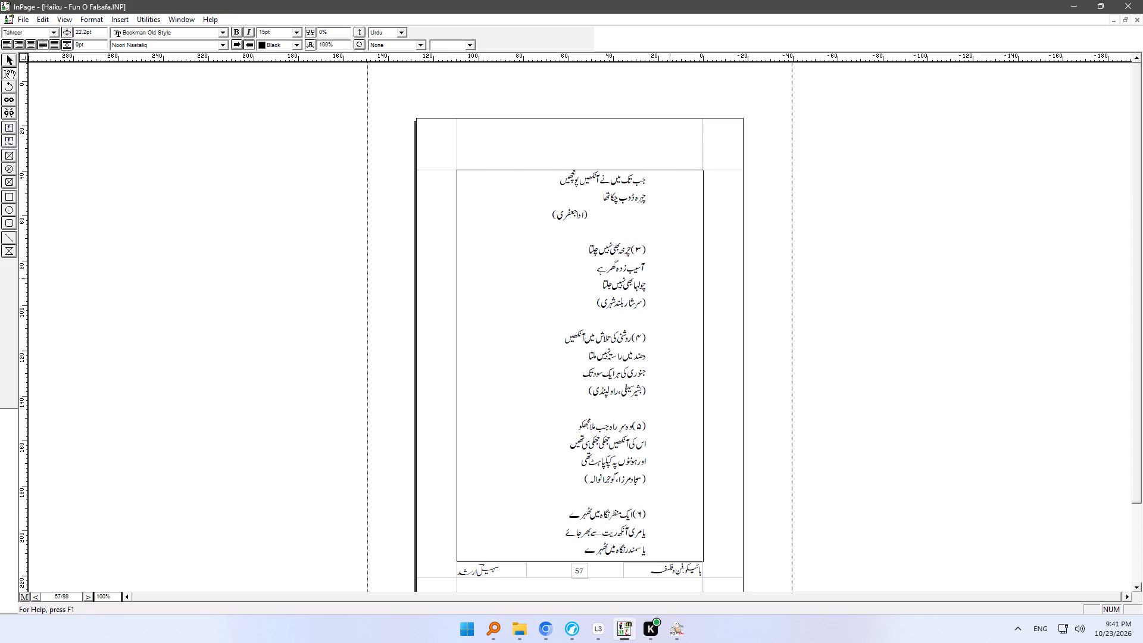
{"action": "left_click", "coordinate": [660, 308]}
{"action": "key", "text": "Tab"}
{"action": "key", "text": "Tab"}
{"action": "key", "text": "Tab"}
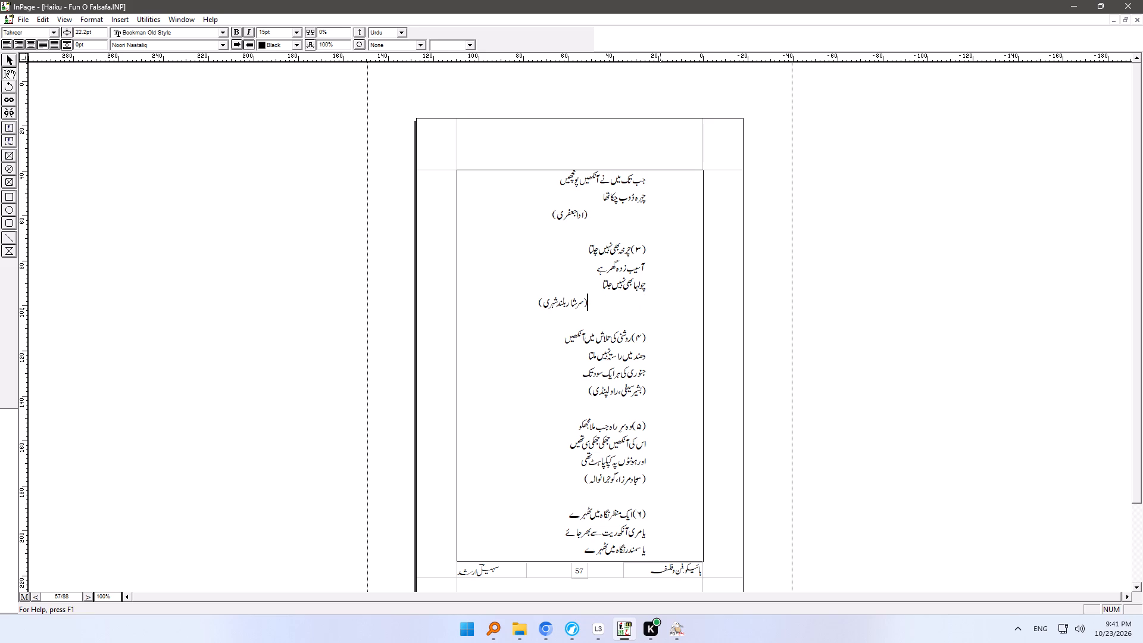
Indent the bracketed poet-name lines under haiku ۴ and ۵ on page 57 by three tabs each.
{"action": "left_click", "coordinate": [659, 390]}
{"action": "key", "text": "Tab"}
{"action": "key", "text": "Tab"}
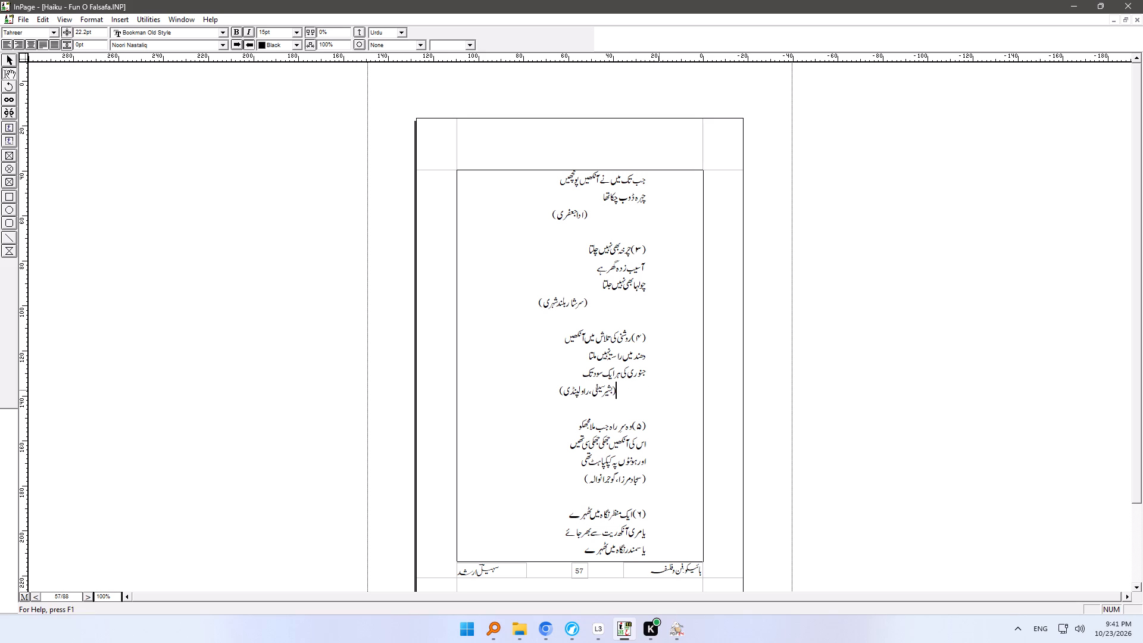
{"action": "key", "text": "Tab"}
{"action": "left_click", "coordinate": [653, 479]}
{"action": "key", "text": "Tab"}
{"action": "key", "text": "Tab"}
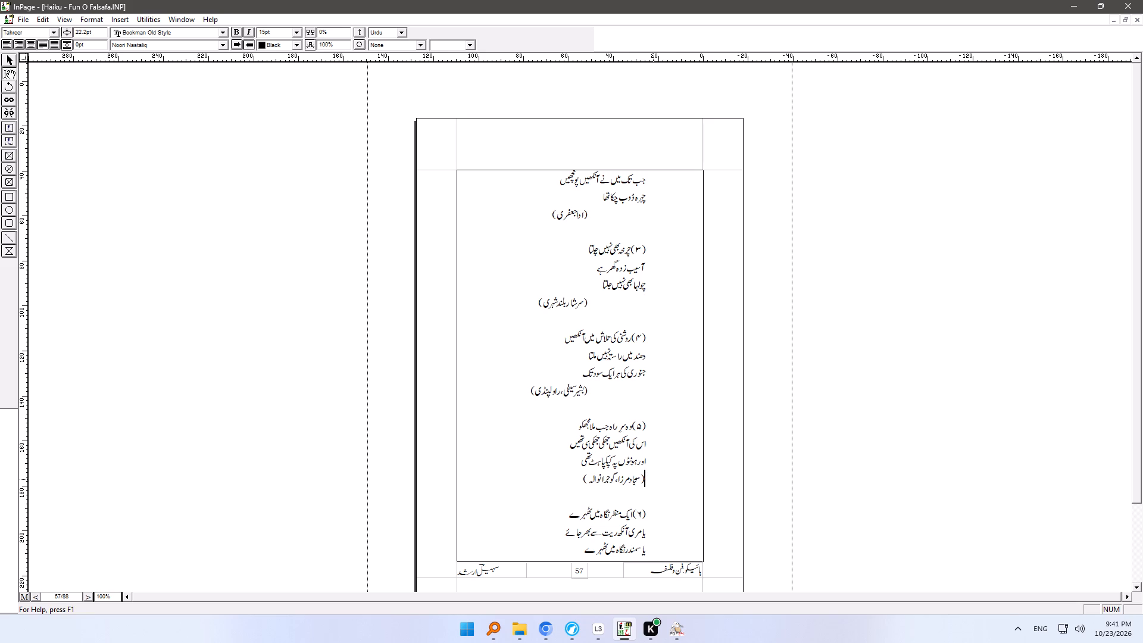
{"action": "key", "text": "Tab"}
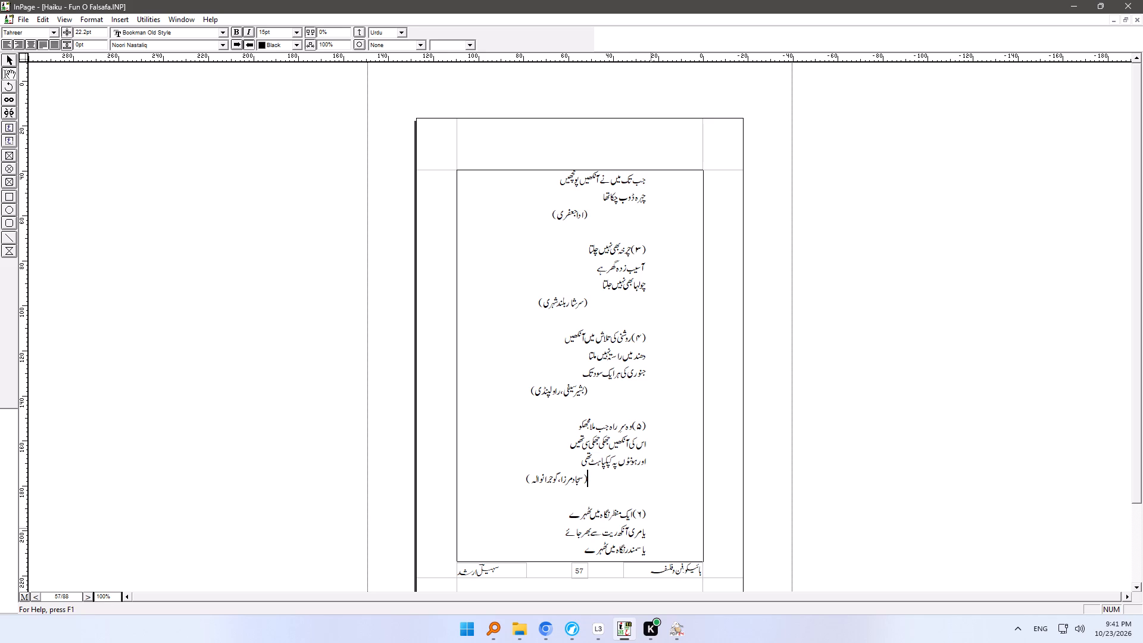
Apply the Gap_Ash'aar style to the blank lines above haiku ۳ and ۴ on page 57.
{"action": "left_click", "coordinate": [614, 241]}
{"action": "key", "text": "ctrl+shift+g"}
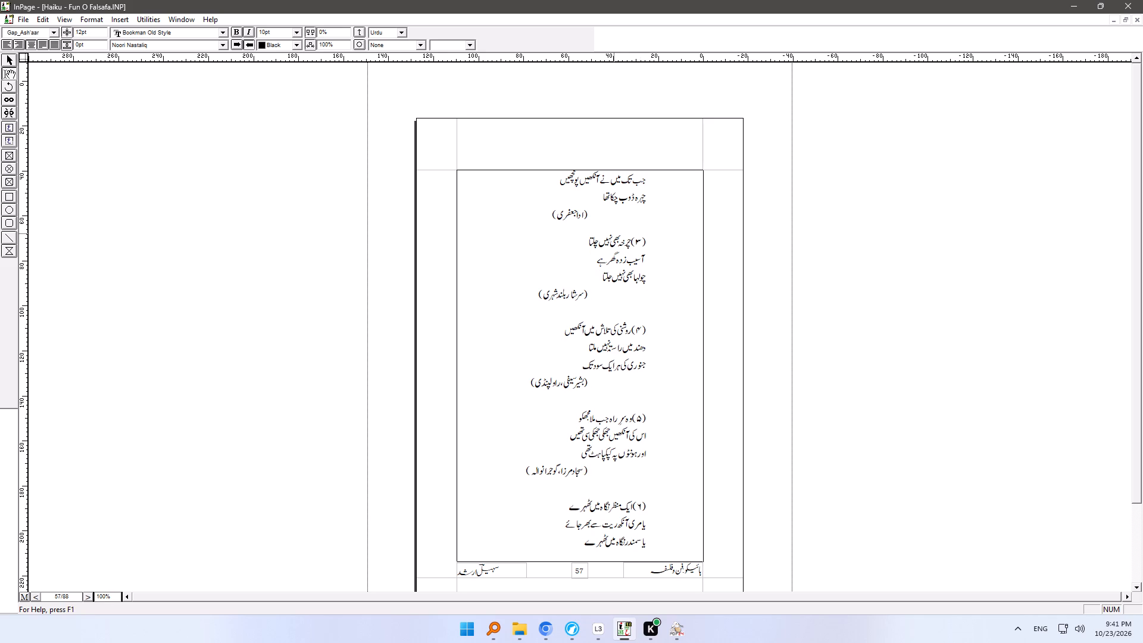
{"action": "key", "text": "Down"}
{"action": "key", "text": "Down"}
{"action": "key", "text": "Down"}
{"action": "key", "text": "Down"}
{"action": "key", "text": "Down"}
{"action": "key", "text": "ctrl+shift+g"}
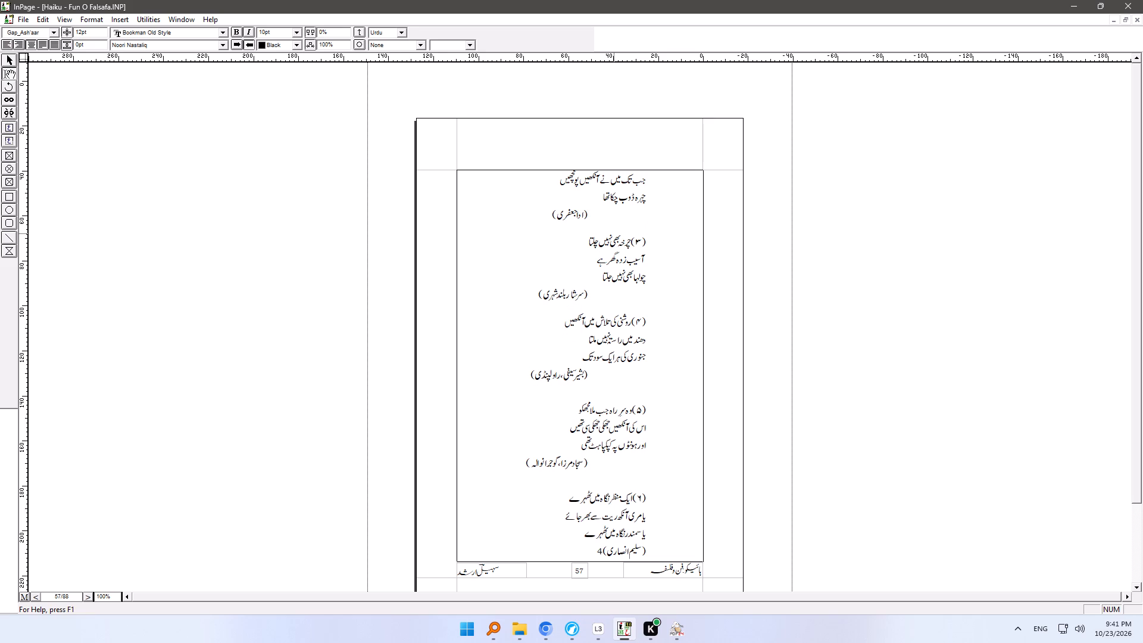
Apply the Gap_Ash'aar style to the blank lines above haiku ۵ and ۶ on page 57.
{"action": "key", "text": "Down"}
{"action": "key", "text": "Down"}
{"action": "key", "text": "Down"}
{"action": "key", "text": "Down"}
{"action": "key", "text": "Down"}
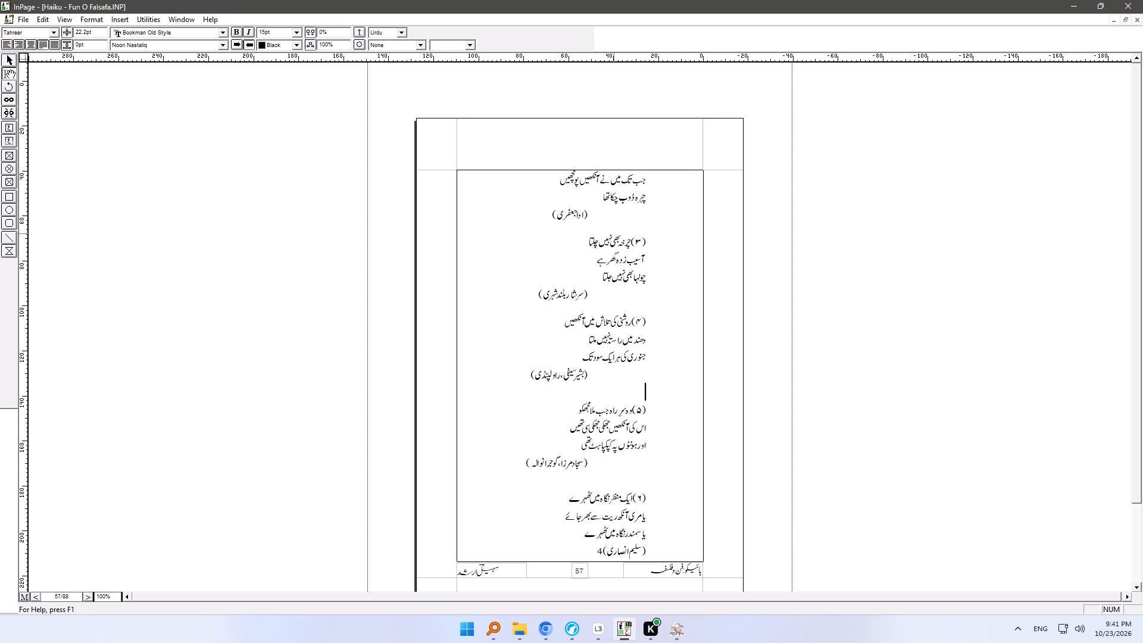
{"action": "key", "text": "ctrl+shift+g"}
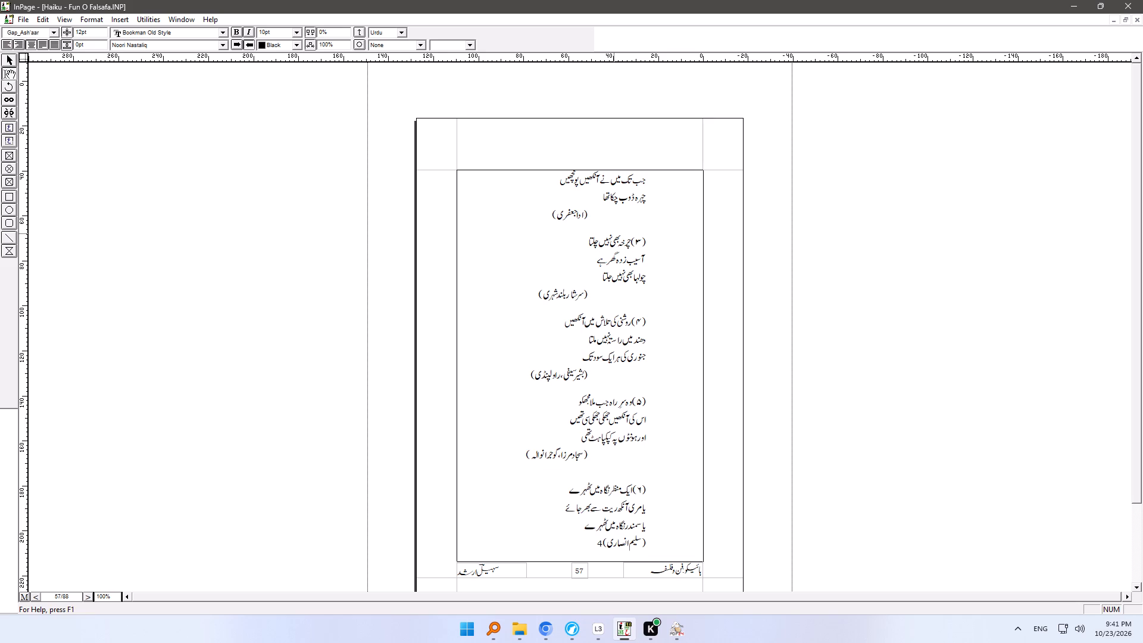
{"action": "key", "text": "Down"}
{"action": "key", "text": "Down"}
{"action": "key", "text": "Down"}
{"action": "key", "text": "Down"}
{"action": "key", "text": "Down"}
{"action": "key", "text": "ctrl+shift+g"}
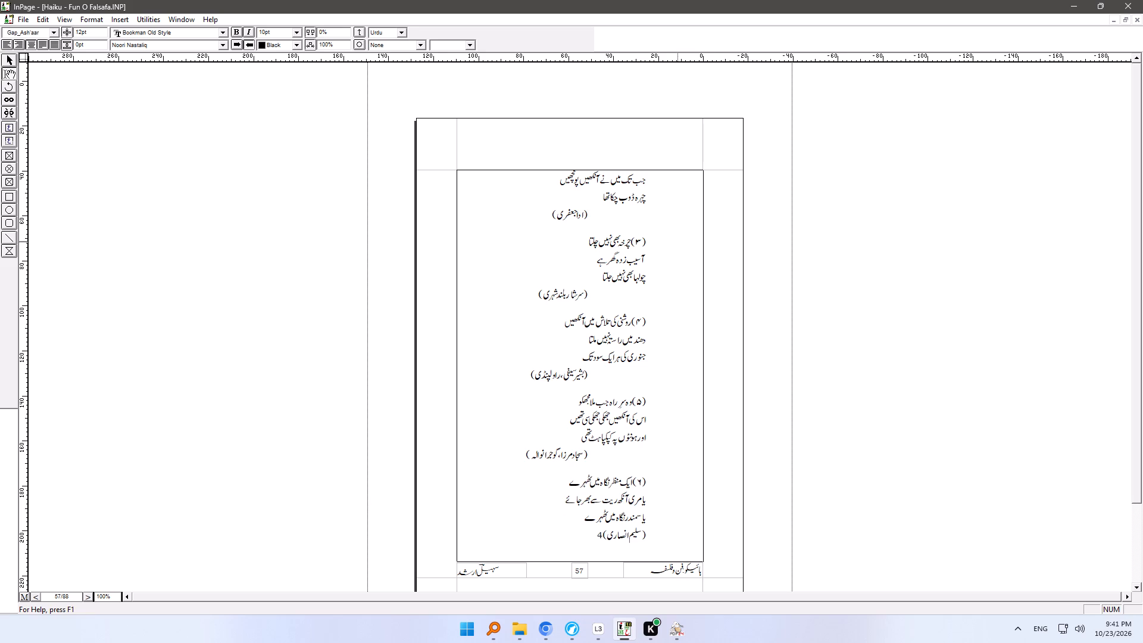
Indent the bracketed poet-name line under haiku ۶ at the end of page 57 by three tabs.
{"action": "left_click", "coordinate": [663, 537]}
{"action": "key", "text": "Tab"}
{"action": "key", "text": "Tab"}
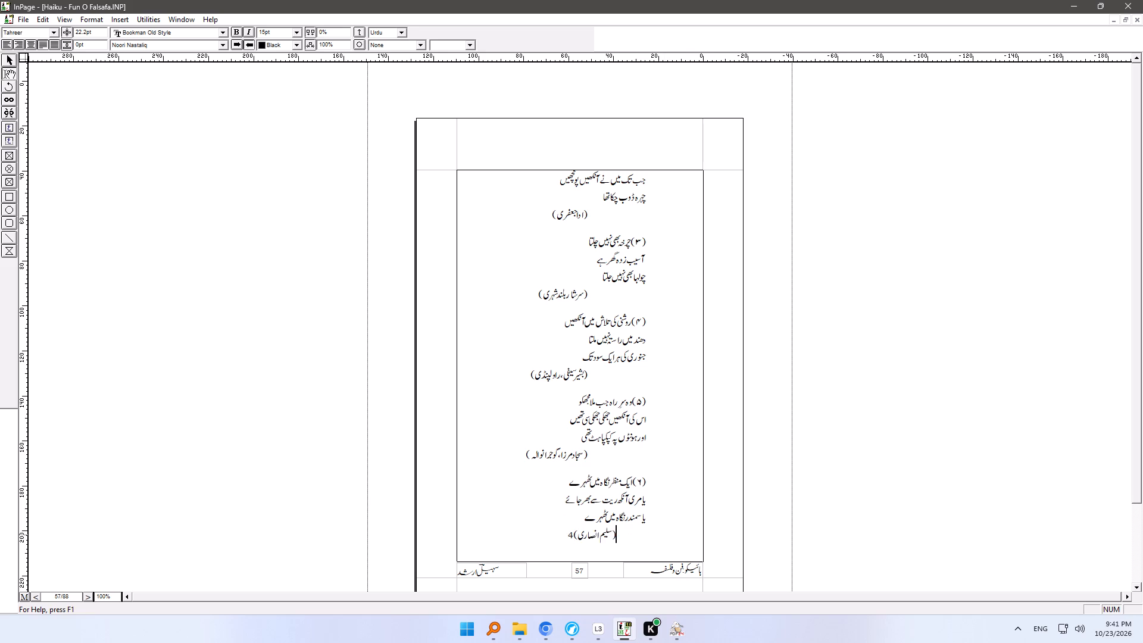
{"action": "key", "text": "Tab"}
Proofread the prose and the metre lines on page 58 and the opening lines of page 59.
{"action": "key", "text": "Down"}
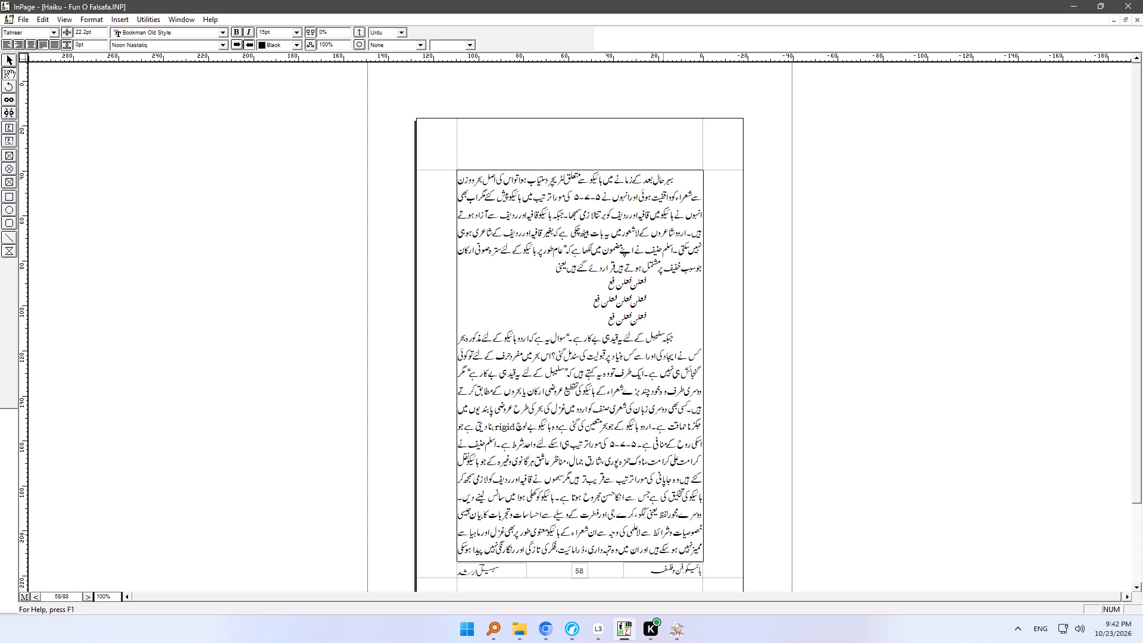
{"action": "key", "text": "Down"}
{"action": "key", "text": "Down"}
{"action": "key", "text": "Down"}
{"action": "key", "text": "Down"}
{"action": "key", "text": "Down"}
{"action": "key", "text": "Down"}
{"action": "key", "text": "Down"}
{"action": "key", "text": "Down"}
{"action": "key", "text": "Down"}
{"action": "key", "text": "Down"}
{"action": "key", "text": "Down"}
{"action": "key", "text": "Down"}
{"action": "key", "text": "Down"}
{"action": "key", "text": "Down"}
{"action": "key", "text": "Down"}
{"action": "key", "text": "Down"}
{"action": "key", "text": "Down"}
{"action": "key", "text": "Down"}
{"action": "key", "text": "Down"}
{"action": "key", "text": "Down"}
{"action": "key", "text": "Down"}
{"action": "key", "text": "Down"}
{"action": "key", "text": "Down"}
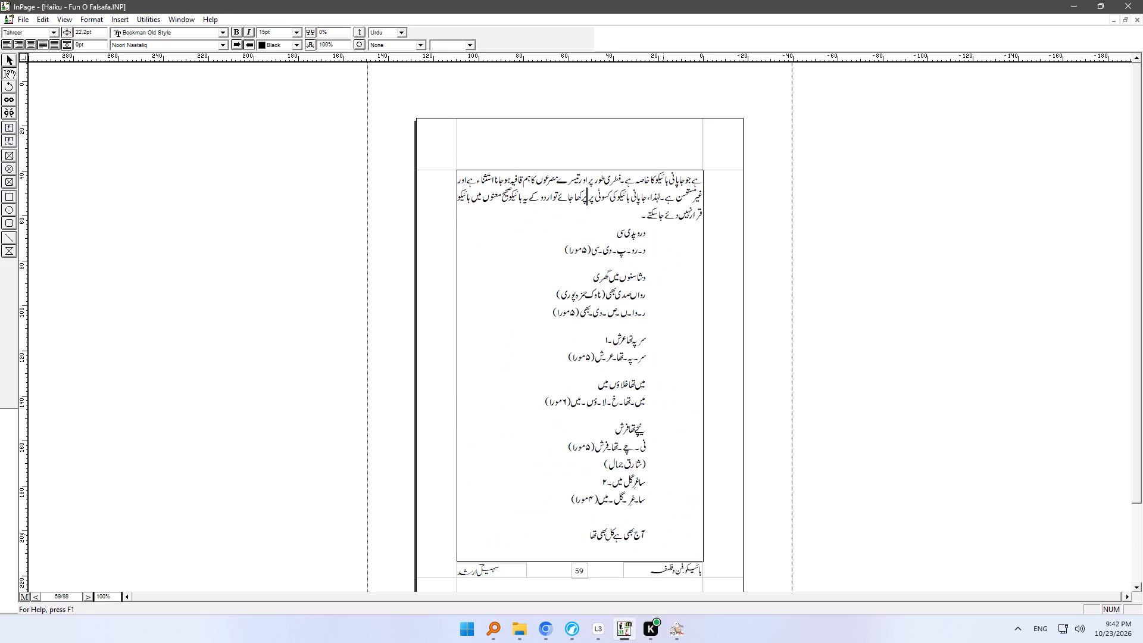
Place the cursor before the bracketed poet's name following رواں صدی بھی on page 59.
{"action": "left_click", "coordinate": [608, 291]}
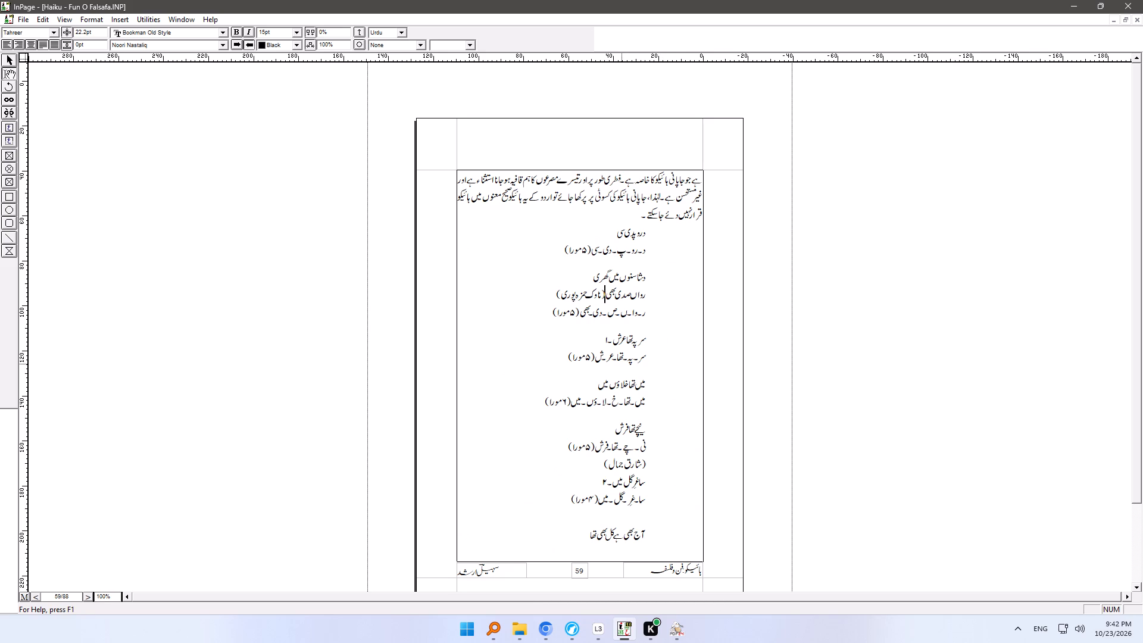
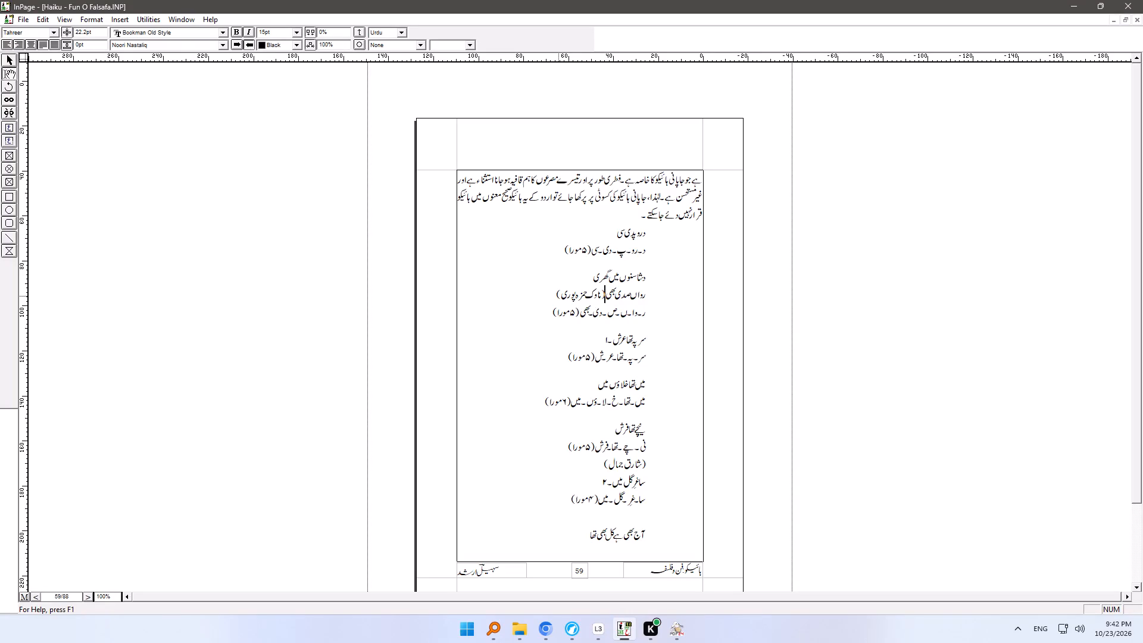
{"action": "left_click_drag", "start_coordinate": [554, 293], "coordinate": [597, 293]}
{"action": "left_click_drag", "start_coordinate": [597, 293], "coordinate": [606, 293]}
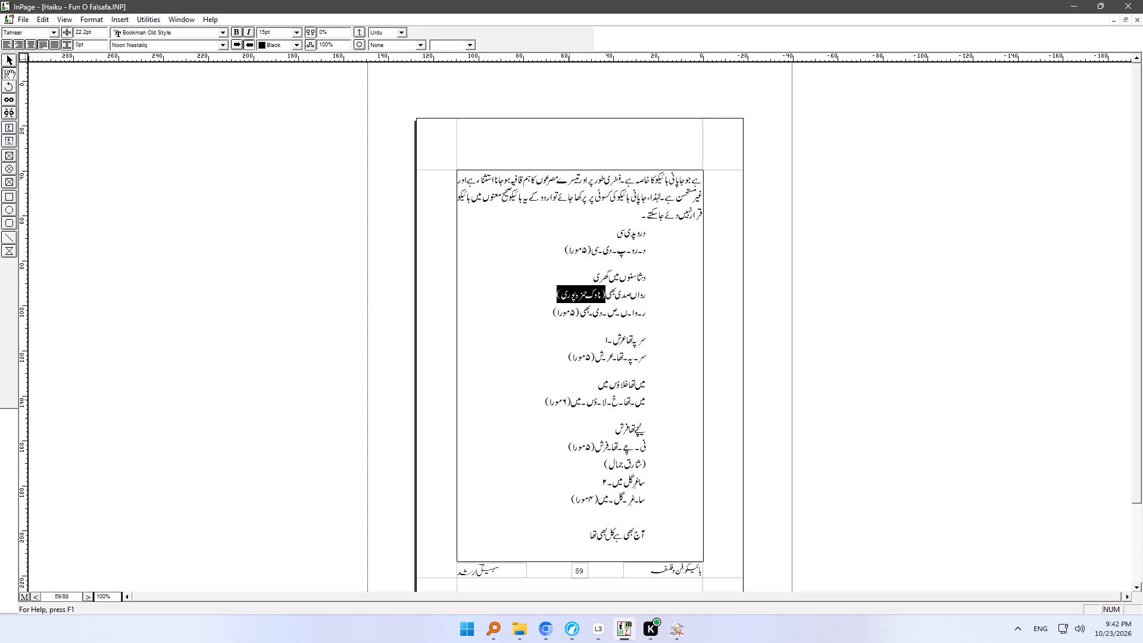
Add the metre line دشا-س-نوں-میں-گھ-ری on a new line under دشاسنوں میں گھری on page 59.
{"action": "left_click", "coordinate": [595, 274]}
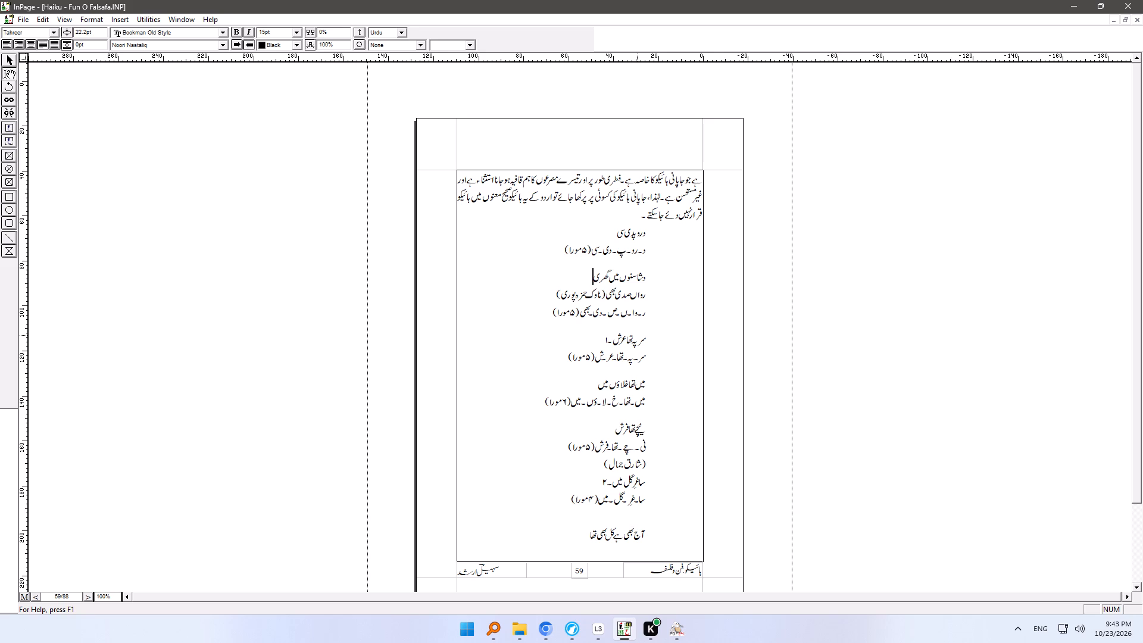
{"action": "key", "text": "Return"}
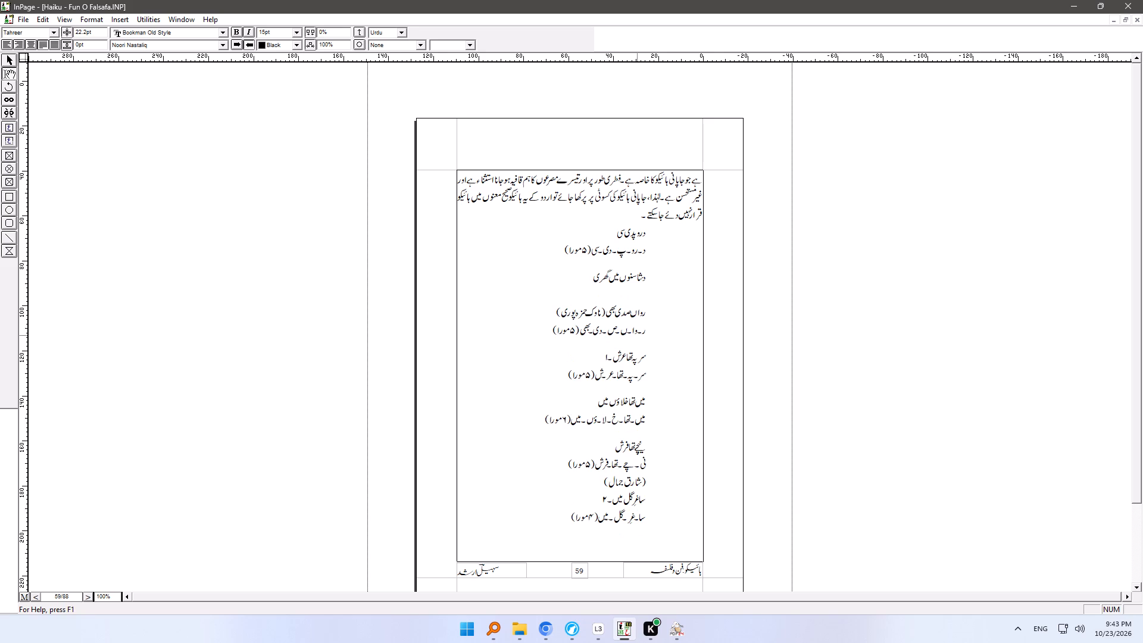
{"action": "key", "text": "d"}
{"action": "key", "text": "BackSpace"}
{"action": "type", "text": "دش"}
{"action": "key", "text": "minus"}
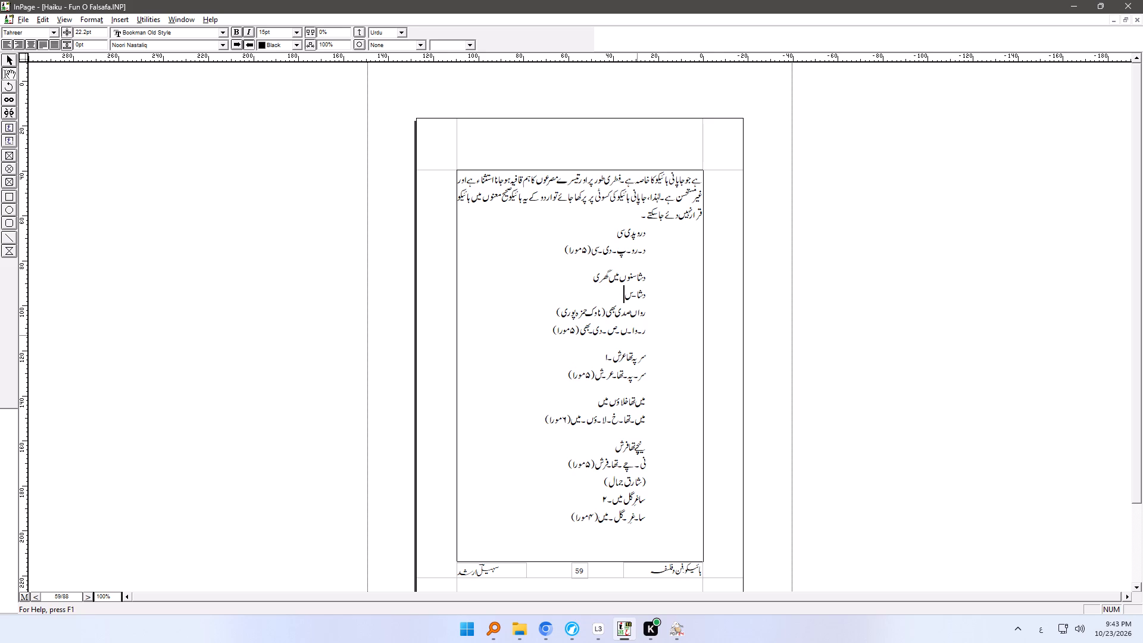
{"action": "key", "text": "minus"}
{"action": "type", "text": "نو"}
{"action": "key", "text": "minus"}
{"action": "type", "text": "یں"}
{"action": "key", "text": "minus"}
{"action": "type", "text": "گھ"}
{"action": "key", "text": "minus"}
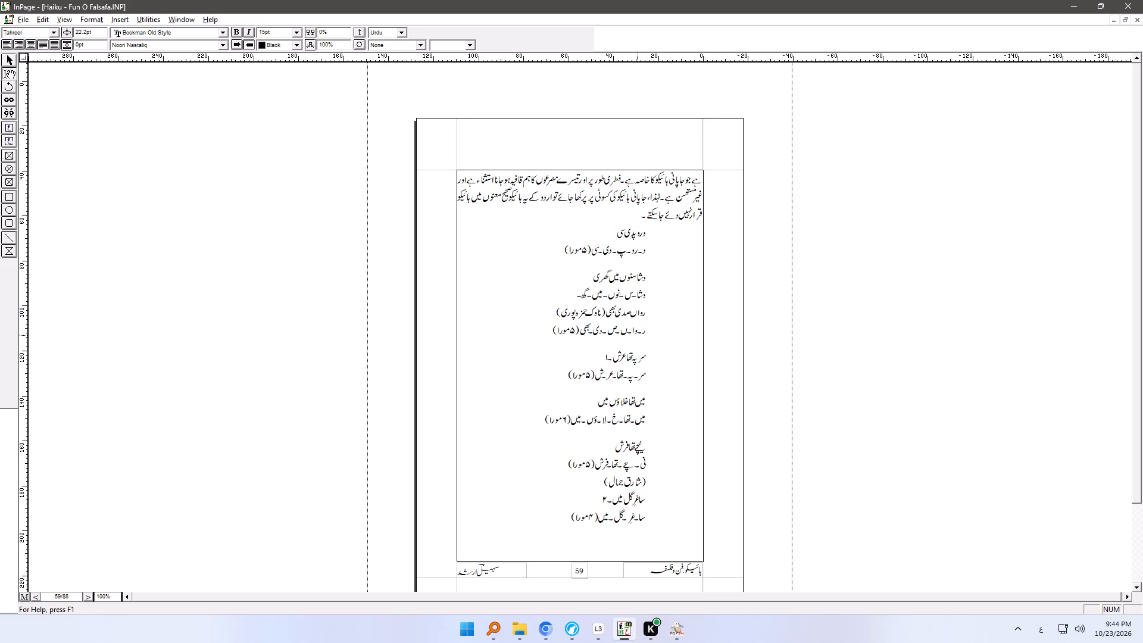
{"action": "type", "text": "ری"}
Append the mora count (۶مورا) to the new metre line and add a blank line below it.
{"action": "key", "text": "space"}
{"action": "type", "text": "("}
{"action": "key", "text": "space"}
{"action": "type", "text": "مورا)"}
{"action": "key", "text": "Return"}
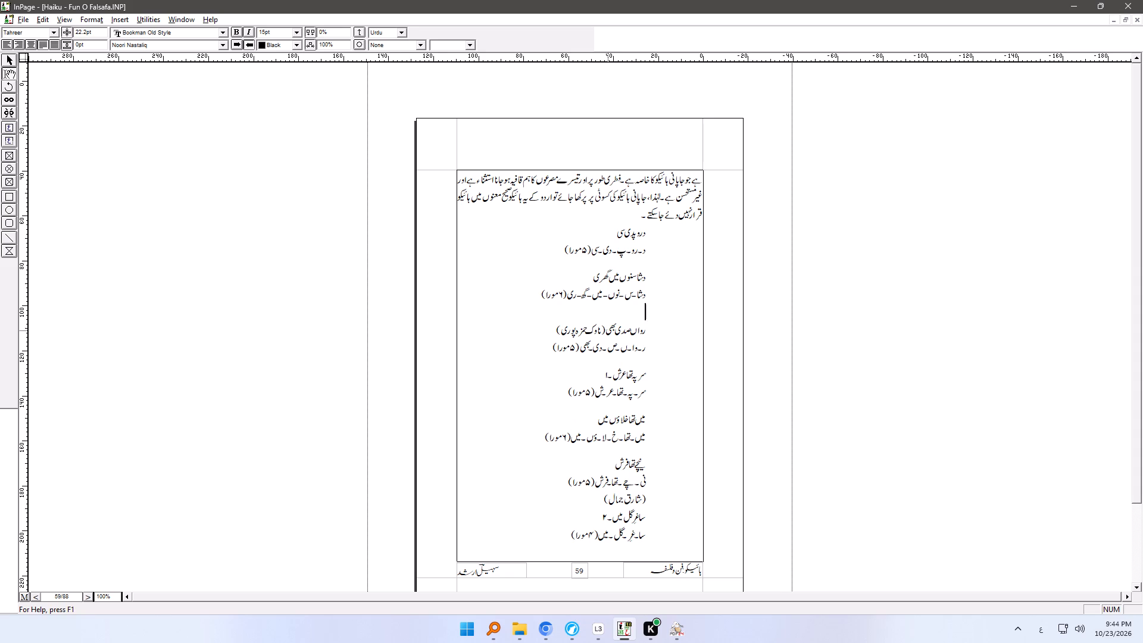
Move the bracketed poet's name from beside رواں صدی بھی to its own line below that verse's metre line, indented by three tabs.
{"action": "left_click_drag", "start_coordinate": [608, 330], "coordinate": [562, 325]}
{"action": "key", "text": "ctrl+x"}
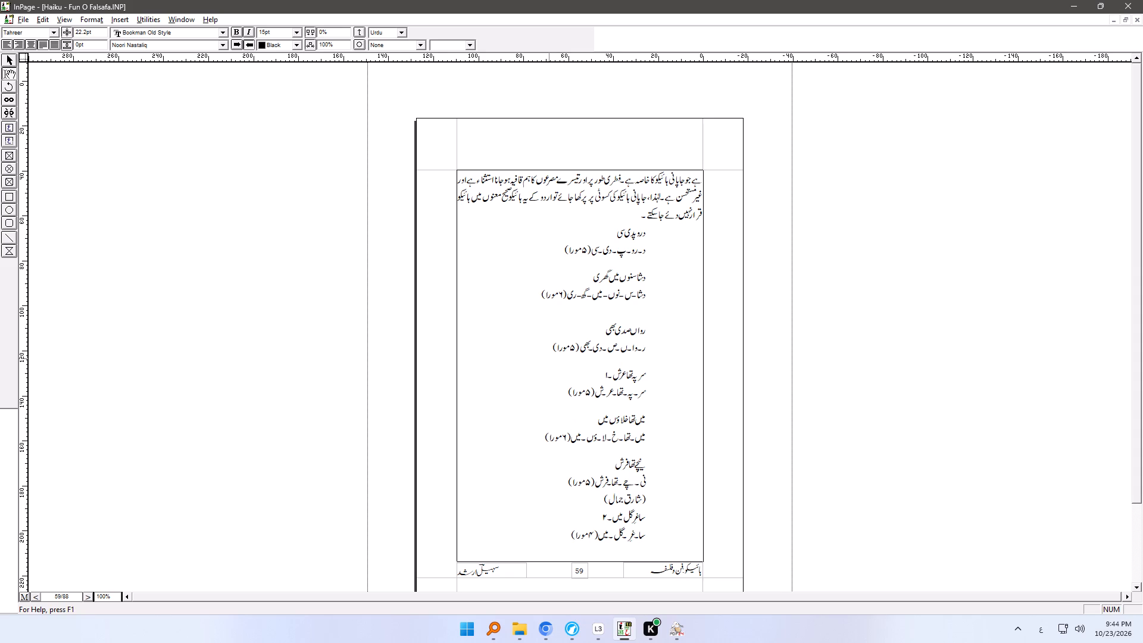
{"action": "left_click", "coordinate": [545, 345]}
{"action": "key", "text": "Return"}
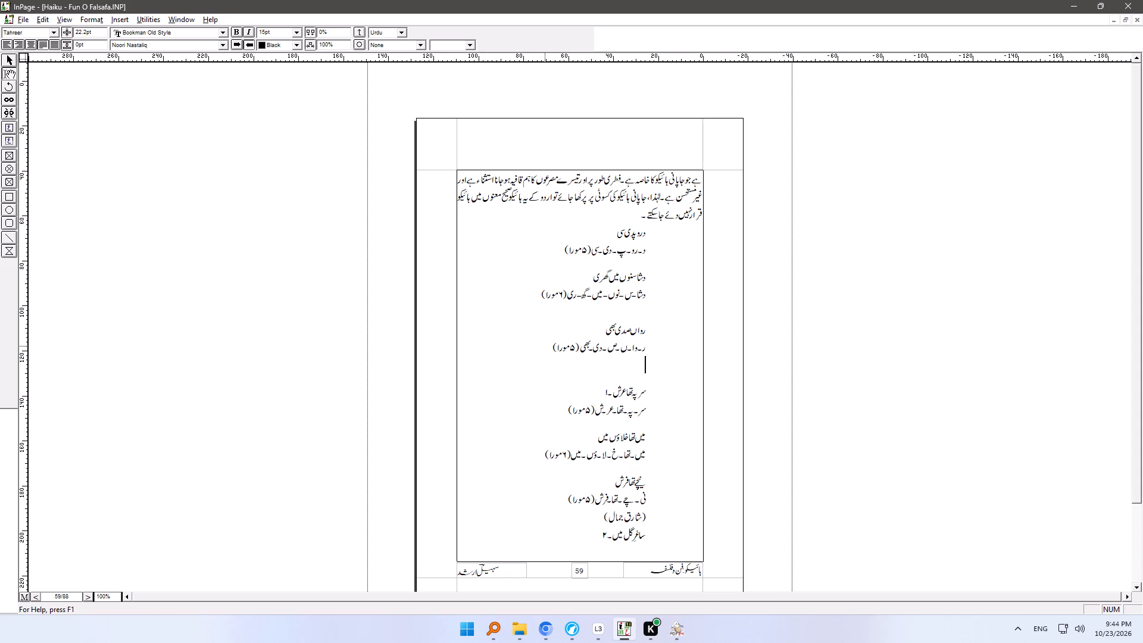
{"action": "key", "text": "Tab"}
{"action": "key", "text": "Tab"}
{"action": "key", "text": "Tab"}
{"action": "key", "text": "ctrl+v"}
Correct the syllable division of the metre line under دشاسنوں میں گھری to دش-شا-س-نوں-میں-گھ-ری.
{"action": "left_click", "coordinate": [626, 294]}
{"action": "key", "text": "BackSpace"}
{"action": "type", "text": "xa"}
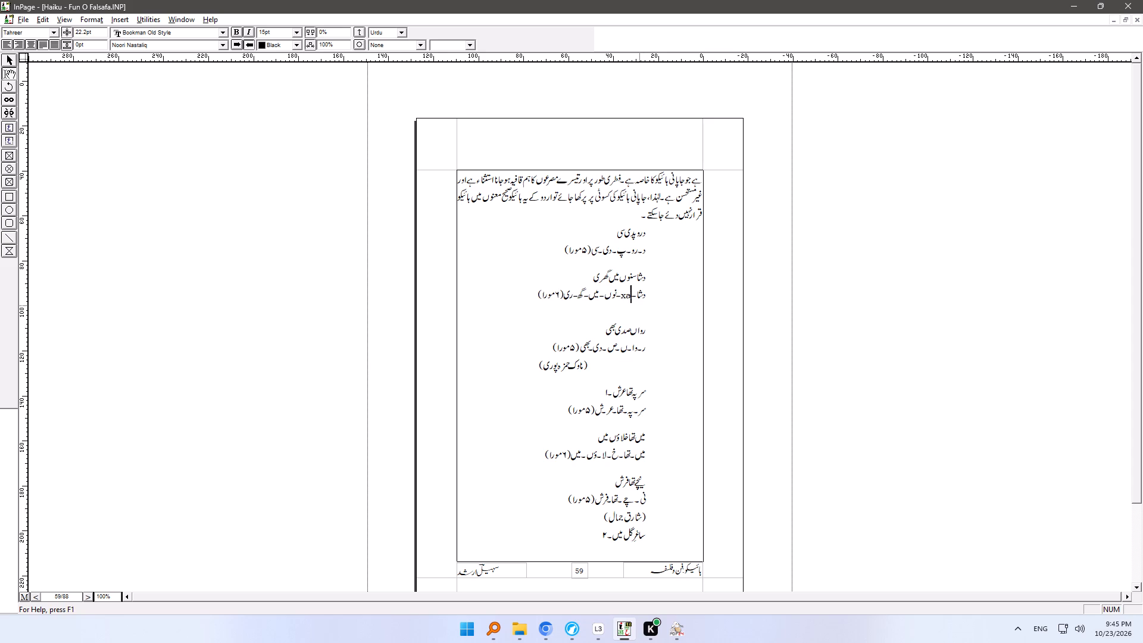
{"action": "key", "text": "BackSpace"}
{"action": "key", "text": "BackSpace"}
{"action": "type", "text": "شا"}
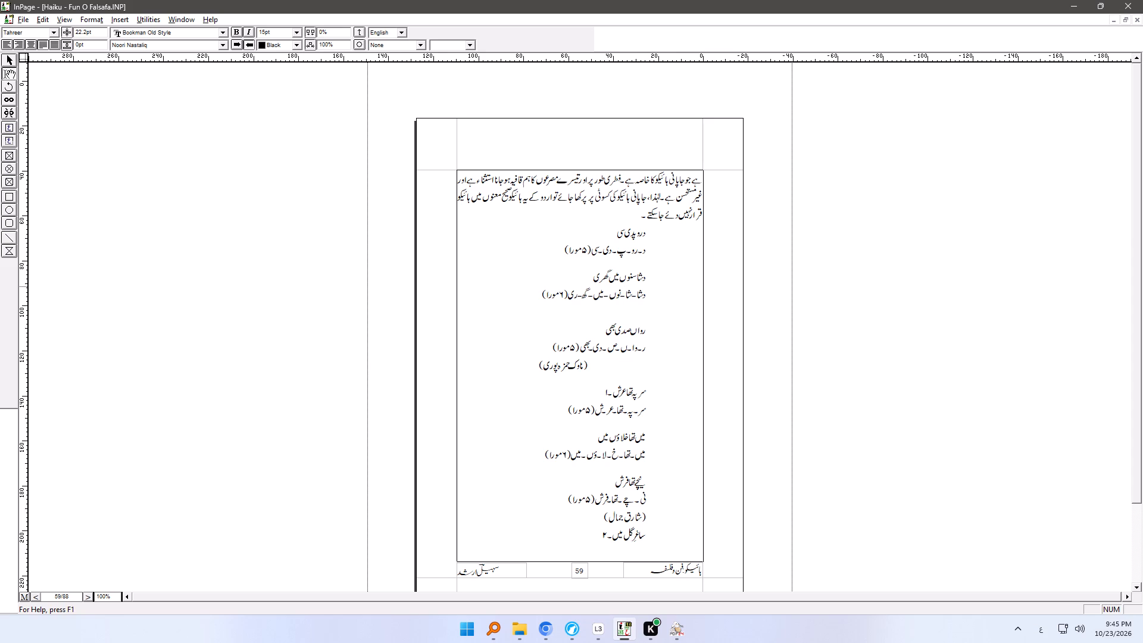
{"action": "left_click", "coordinate": [639, 292]}
{"action": "key", "text": "BackSpace"}
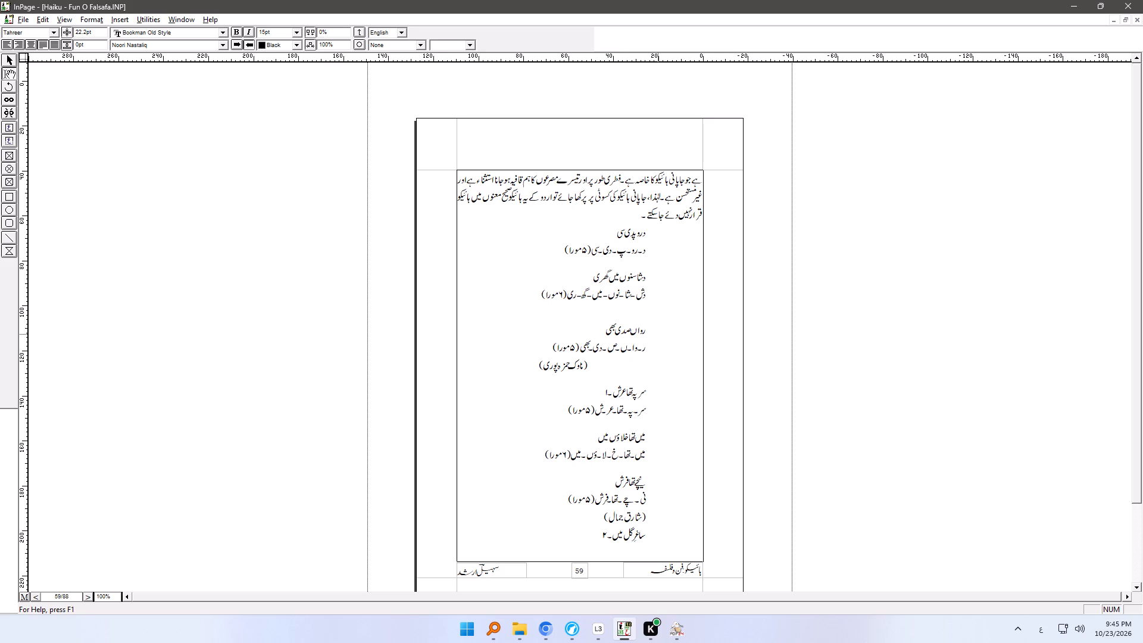
{"action": "left_click", "coordinate": [621, 292]}
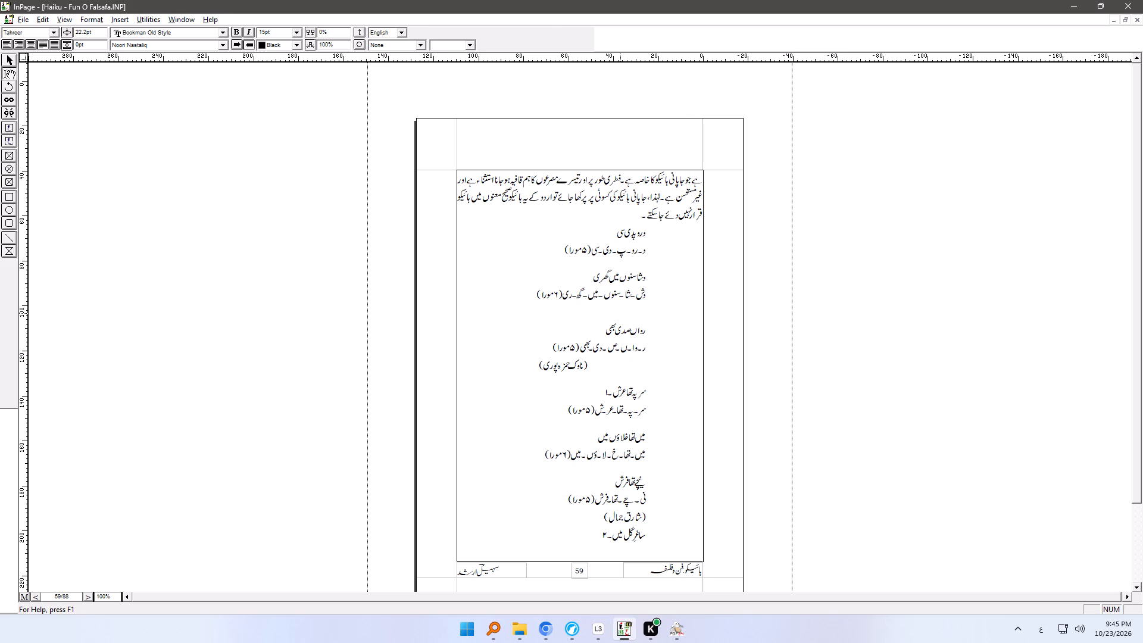
{"action": "key", "text": "minus"}
Change the mora count of the metre line under دشاسنوں میں گھری to ۷.
{"action": "left_click_drag", "start_coordinate": [548, 295], "coordinate": [552, 295]}
{"action": "left_click_drag", "start_coordinate": [552, 295], "coordinate": [555, 295]}
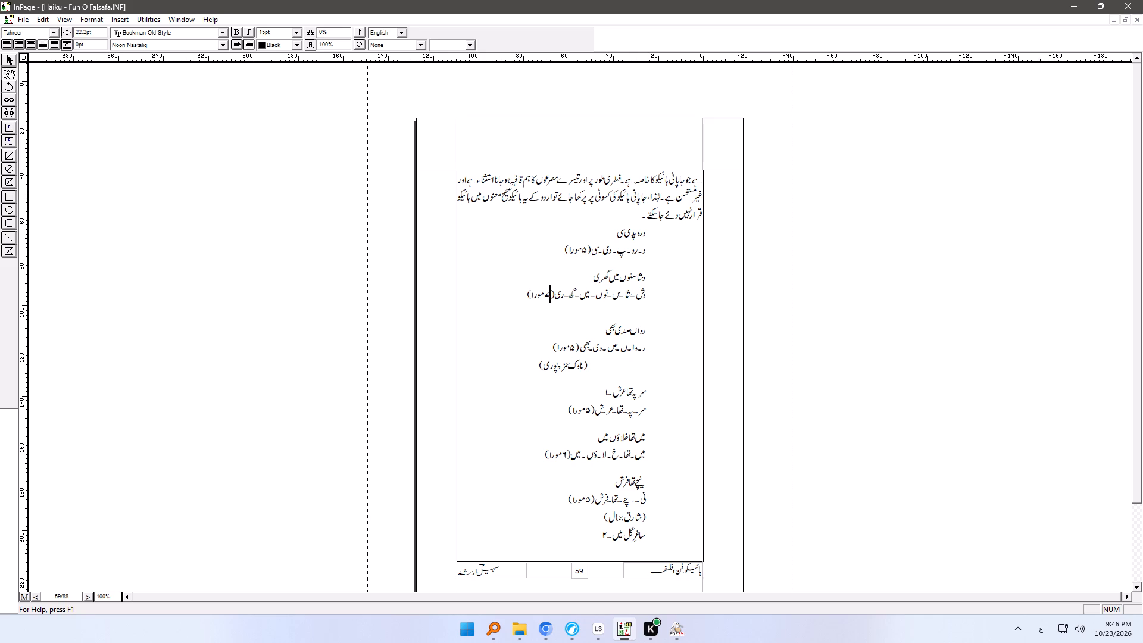
Split فرش into فر-ش in the metre line under نیچے تھا فرش on page 59.
{"action": "left_click", "coordinate": [604, 496]}
{"action": "key", "text": "F8"}
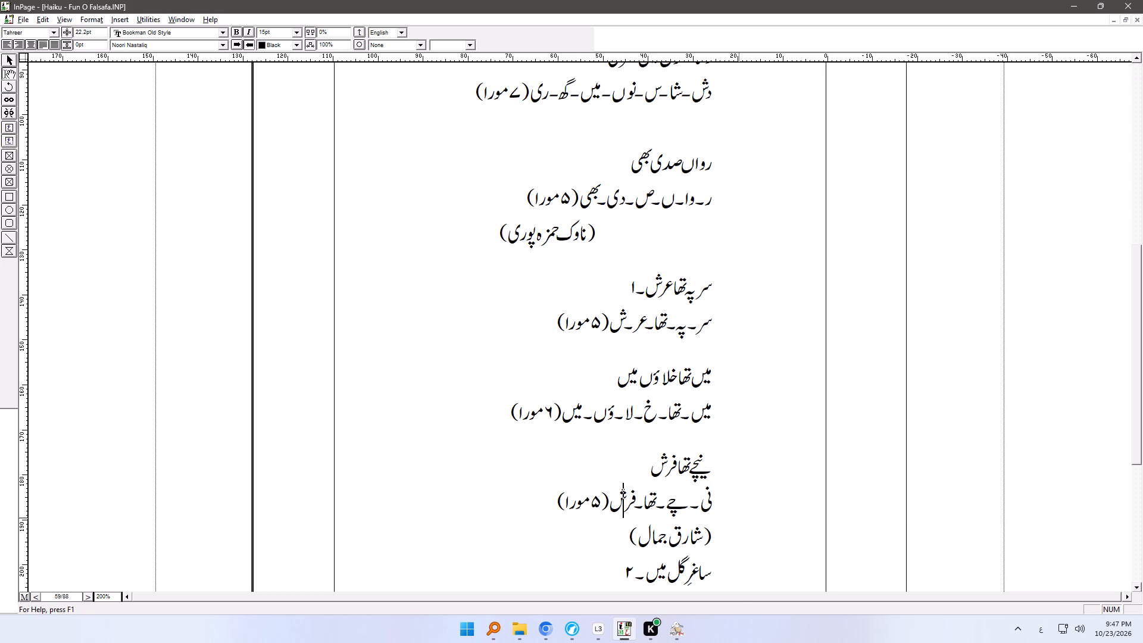
{"action": "left_click", "coordinate": [631, 500]}
{"action": "left_click", "coordinate": [626, 498]}
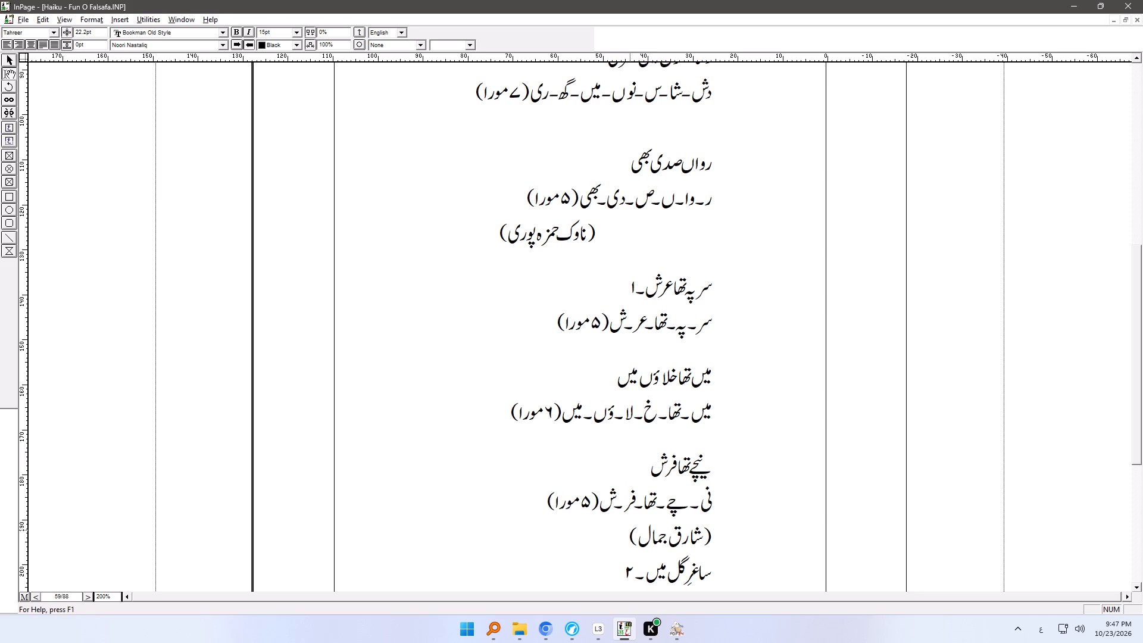
Indent the bracketed poet's name below the نیچے تھا فرش metre line by three tabs.
{"action": "left_click", "coordinate": [715, 538]}
{"action": "key", "text": "Tab"}
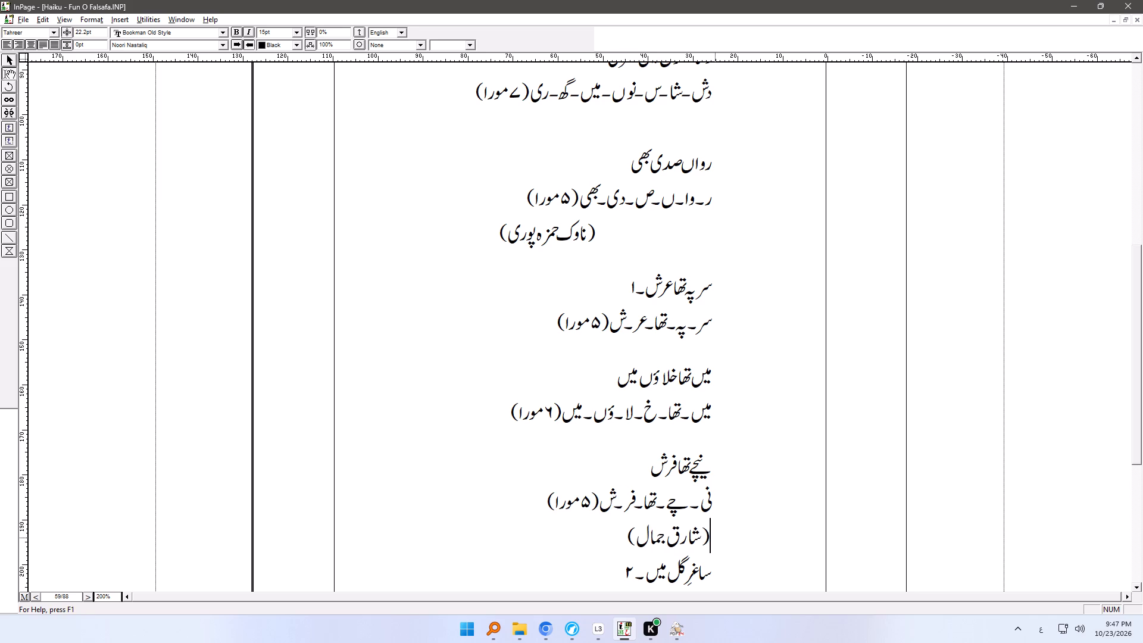
{"action": "key", "text": "Tab"}
{"action": "key", "text": "Tab"}
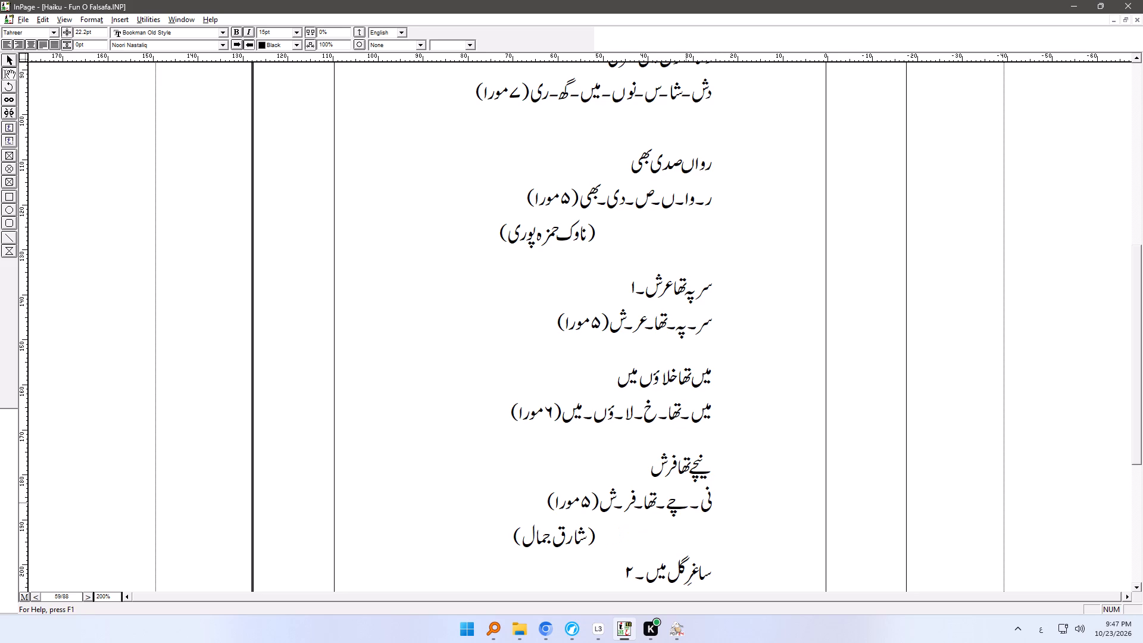
Insert a line break before ساغرِ گل میں at the foot of page 59 so that the haiku starts on page 60.
{"action": "right_click_drag", "start_coordinate": [729, 225], "coordinate": [729, 203], "text": "ctrl"}
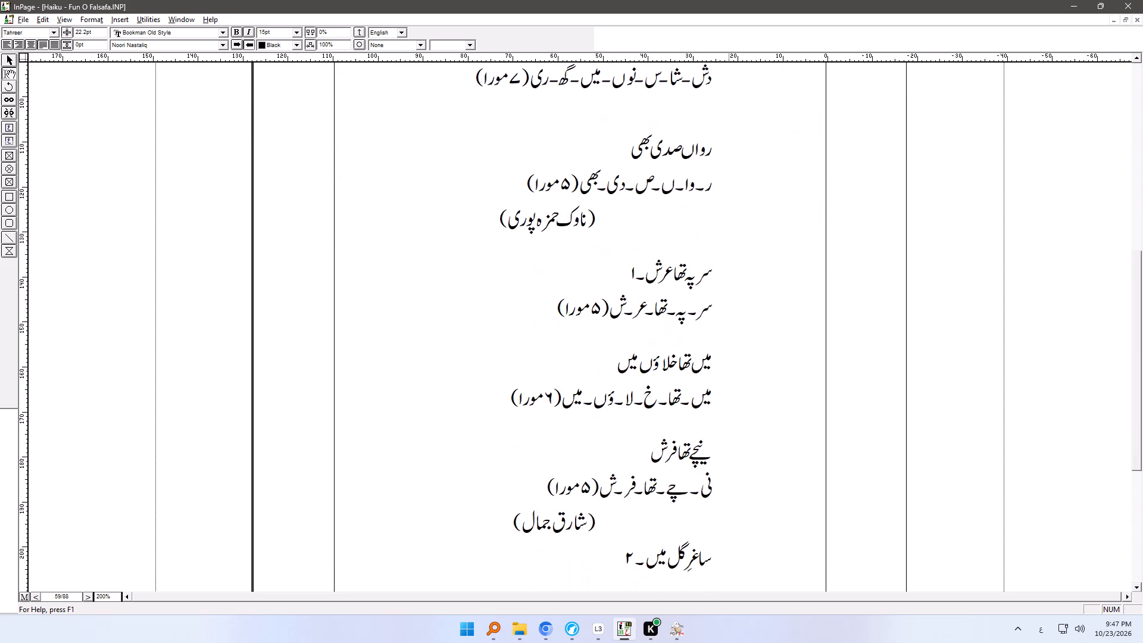
{"action": "right_click_drag", "start_coordinate": [729, 203], "coordinate": [730, 175], "text": "ctrl"}
{"action": "right_click_drag", "start_coordinate": [705, 450], "coordinate": [711, 332], "text": "ctrl"}
{"action": "left_click", "coordinate": [717, 412]}
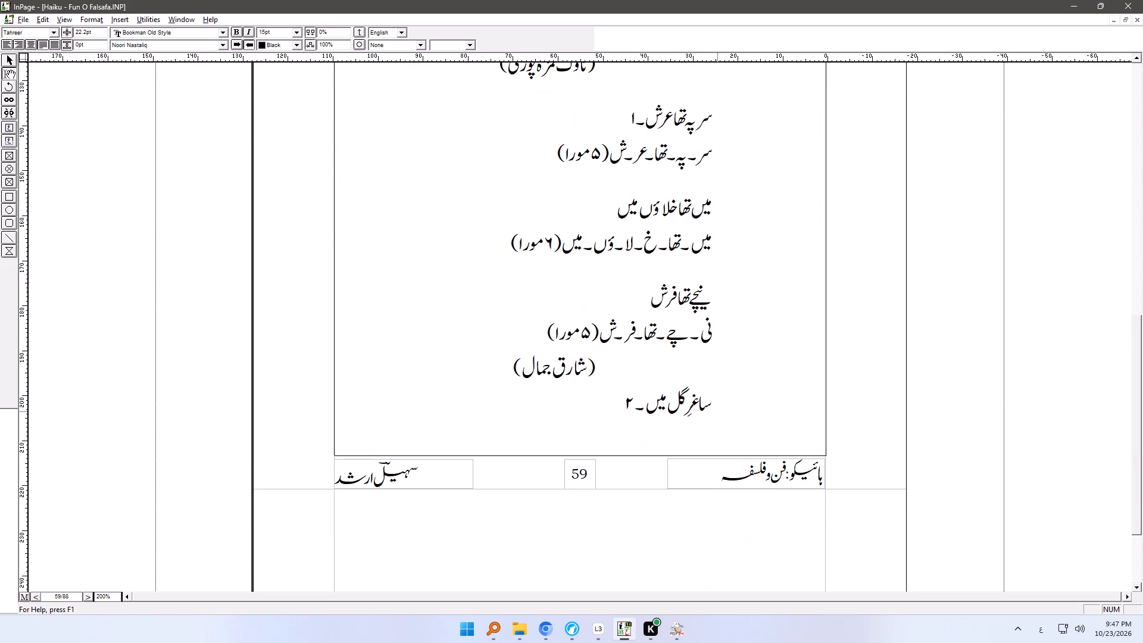
{"action": "key", "text": "Return"}
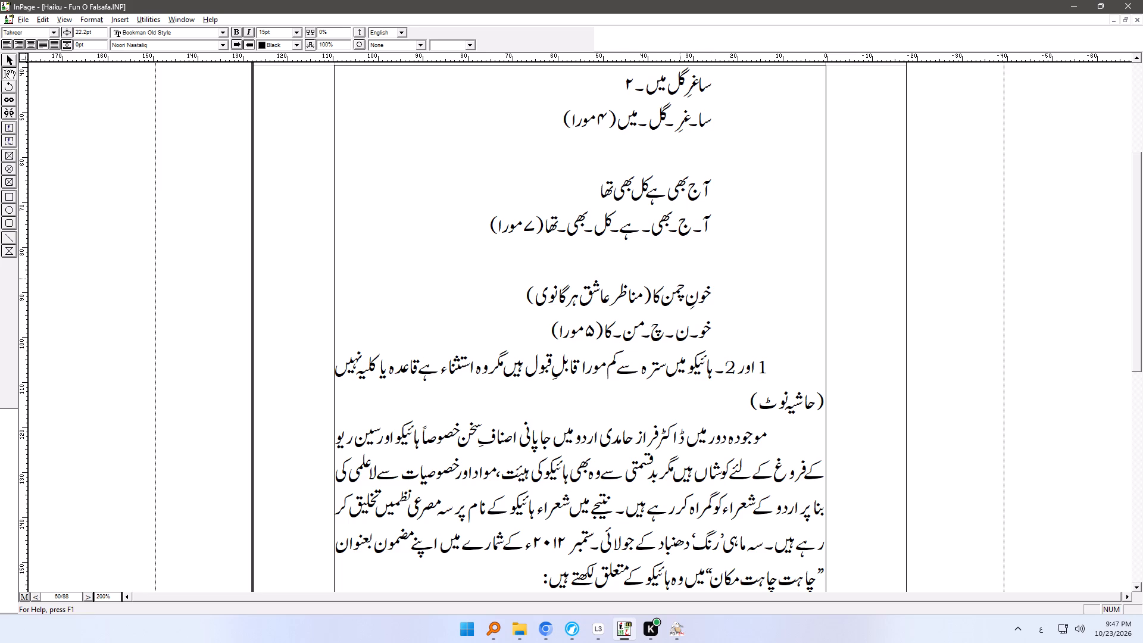
Move the bracketed poet's name from beside خونِ چمن کا to its own line below that verse's metre line, indented by three tabs.
{"action": "left_click_drag", "start_coordinate": [651, 291], "coordinate": [649, 291]}
{"action": "left_click_drag", "start_coordinate": [649, 291], "coordinate": [538, 291]}
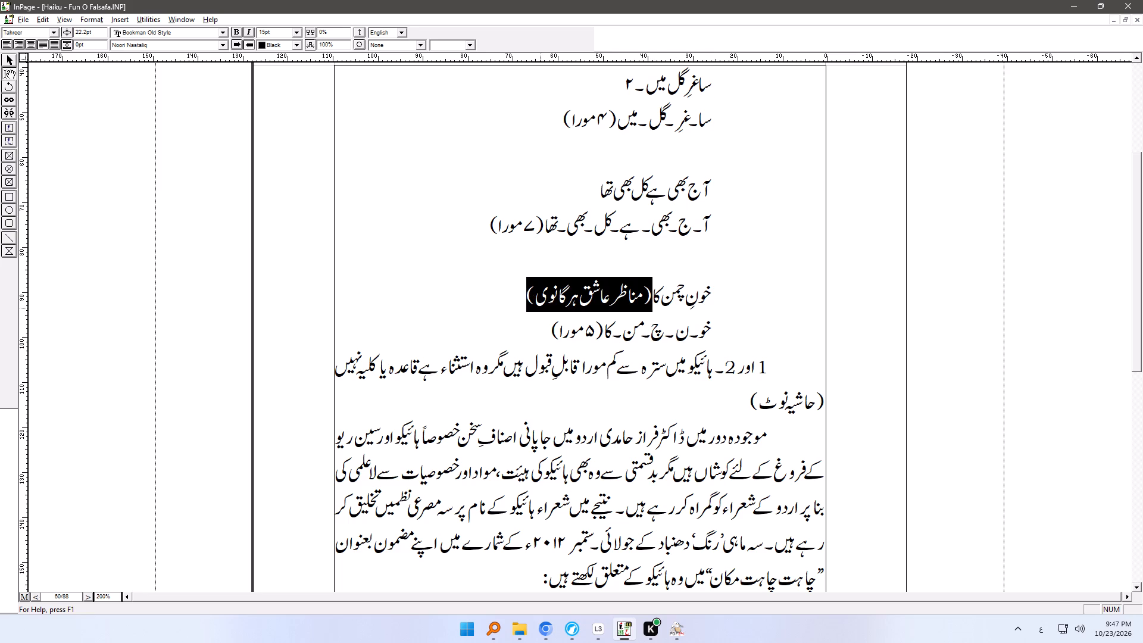
{"action": "key", "text": "ctrl+x"}
{"action": "left_click", "coordinate": [539, 323]}
{"action": "key", "text": "Return"}
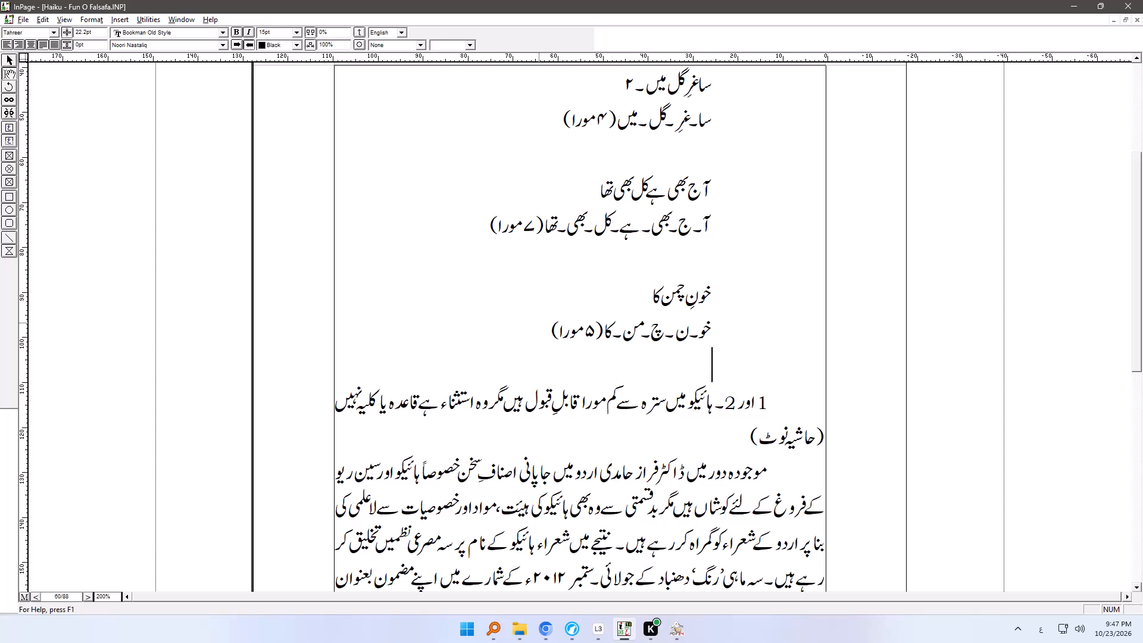
{"action": "key", "text": "Tab"}
{"action": "key", "text": "Tab"}
{"action": "key", "text": "Tab"}
{"action": "key", "text": "ctrl+v"}
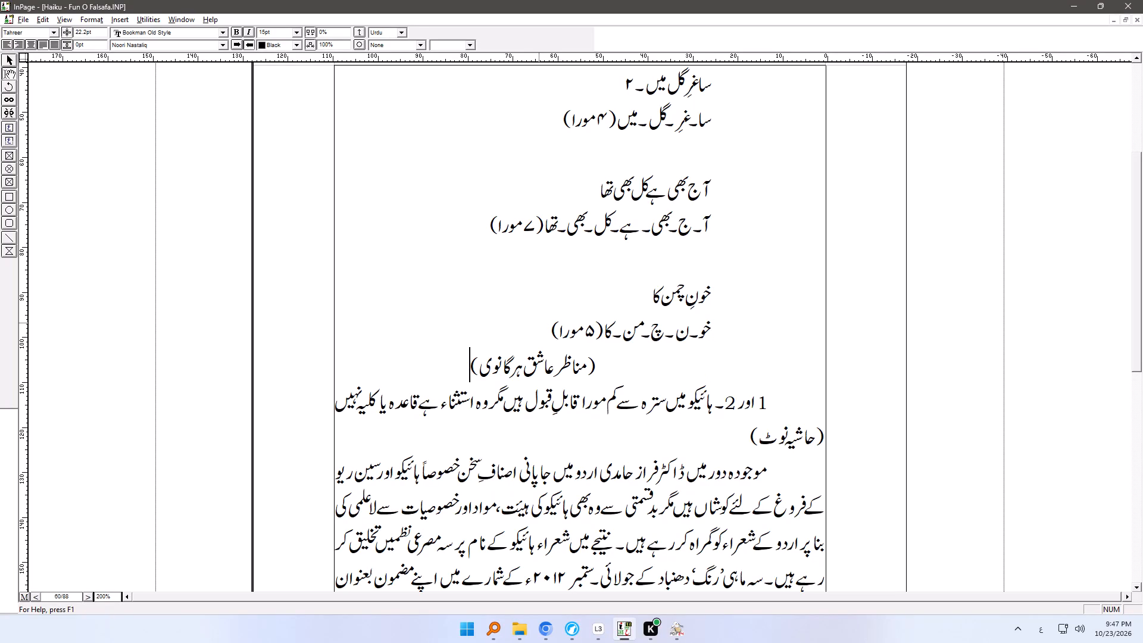
Read through the text from the end of page 60 to the top of page 63, checking quotations, haiku gaps and page breaks.
{"action": "left_click", "coordinate": [651, 511]}
{"action": "right_click_drag", "start_coordinate": [651, 542], "coordinate": [651, 296], "text": "ctrl"}
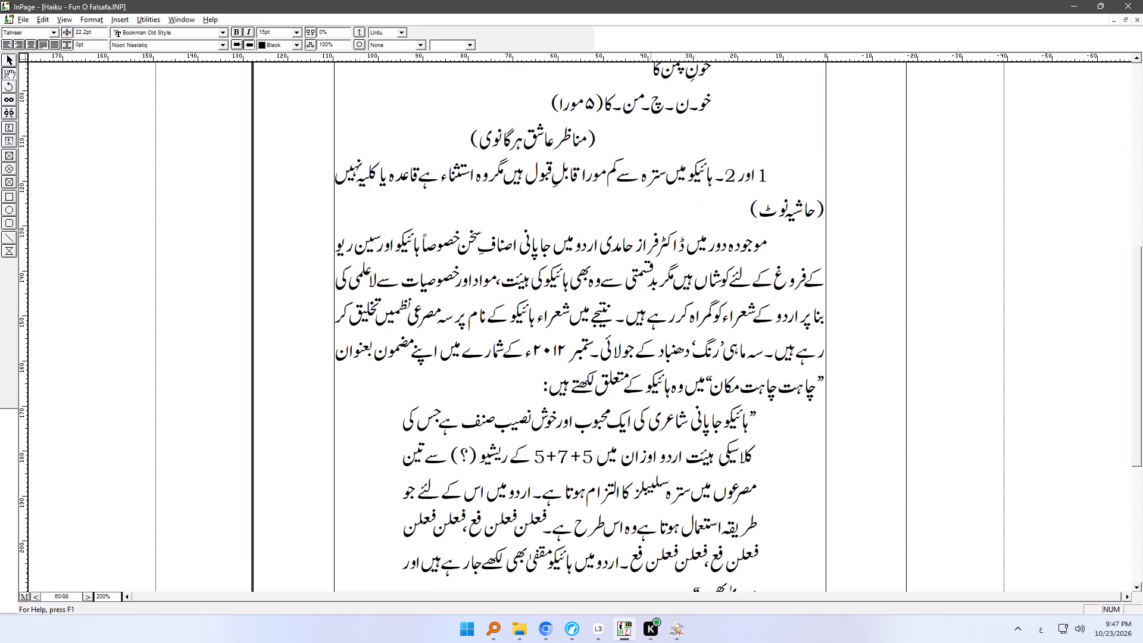
{"action": "right_click_drag", "start_coordinate": [651, 296], "coordinate": [651, 224], "text": "ctrl"}
{"action": "left_click", "coordinate": [728, 508]}
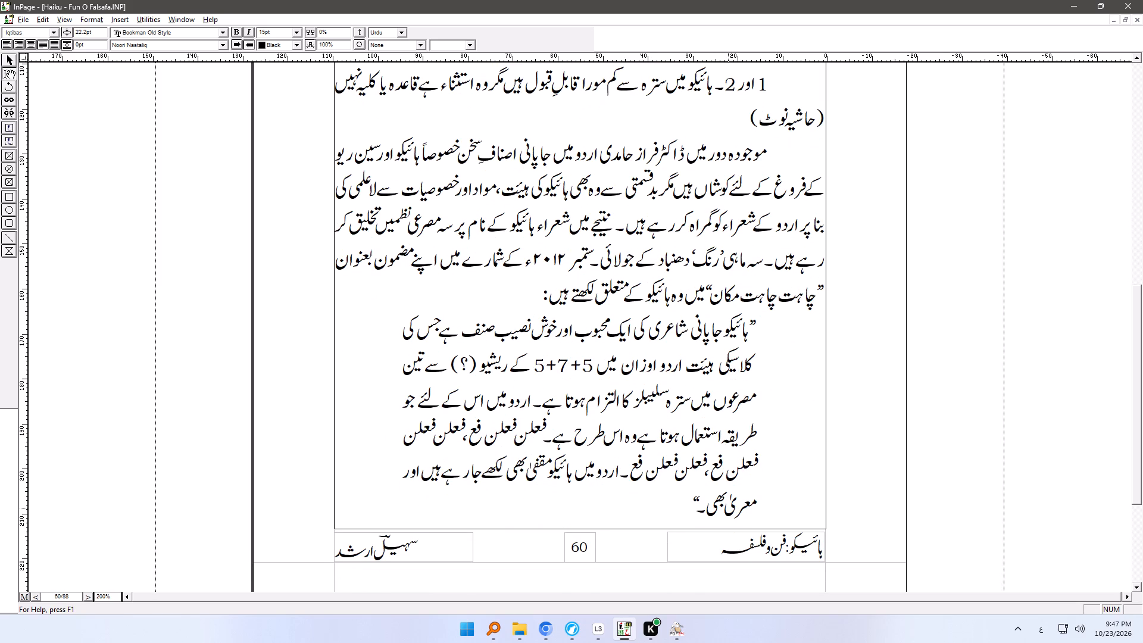
{"action": "key", "text": "Down"}
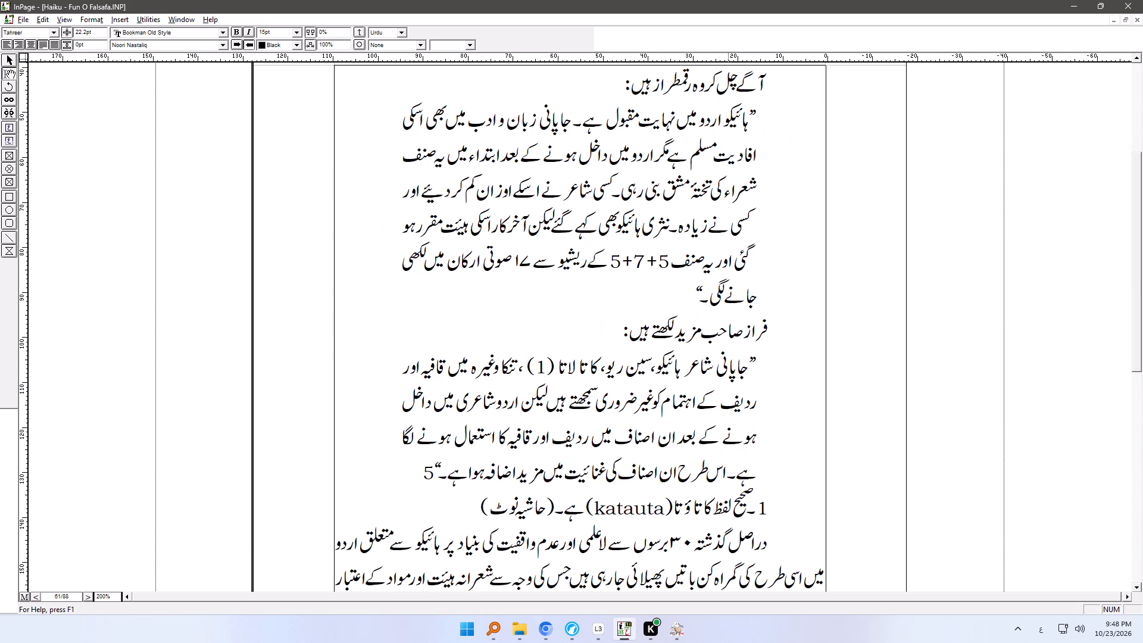
{"action": "key", "text": "Down"}
{"action": "key", "text": "Down"}
{"action": "key", "text": "Down"}
{"action": "key", "text": "Down"}
{"action": "key", "text": "Down"}
{"action": "key", "text": "Down"}
{"action": "key", "text": "Down"}
{"action": "key", "text": "Down"}
{"action": "key", "text": "Down"}
{"action": "key", "text": "Down"}
{"action": "key", "text": "Down"}
{"action": "key", "text": "Down"}
{"action": "key", "text": "Down"}
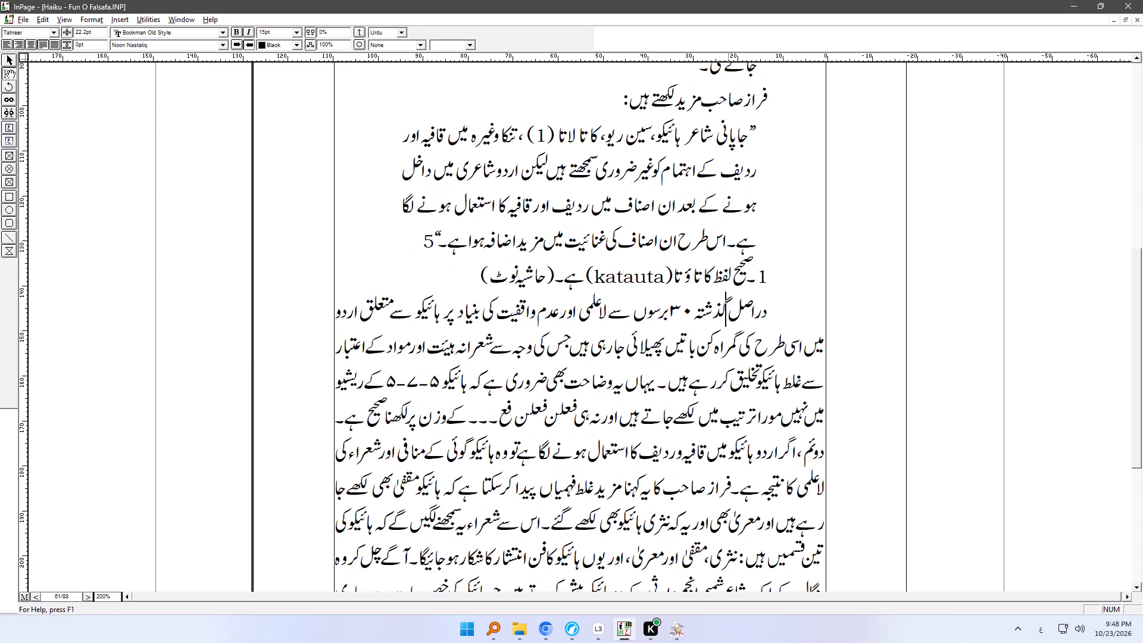
{"action": "key", "text": "Down"}
{"action": "key", "text": "Down"}
{"action": "key", "text": "Down"}
{"action": "key", "text": "Down"}
{"action": "key", "text": "Down"}
{"action": "key", "text": "Down"}
{"action": "key", "text": "Down"}
{"action": "key", "text": "Down"}
{"action": "key", "text": "Down"}
{"action": "key", "text": "Down"}
{"action": "key", "text": "Down"}
{"action": "key", "text": "Down"}
{"action": "key", "text": "Down"}
{"action": "key", "text": "Down"}
{"action": "key", "text": "Down"}
{"action": "key", "text": "Down"}
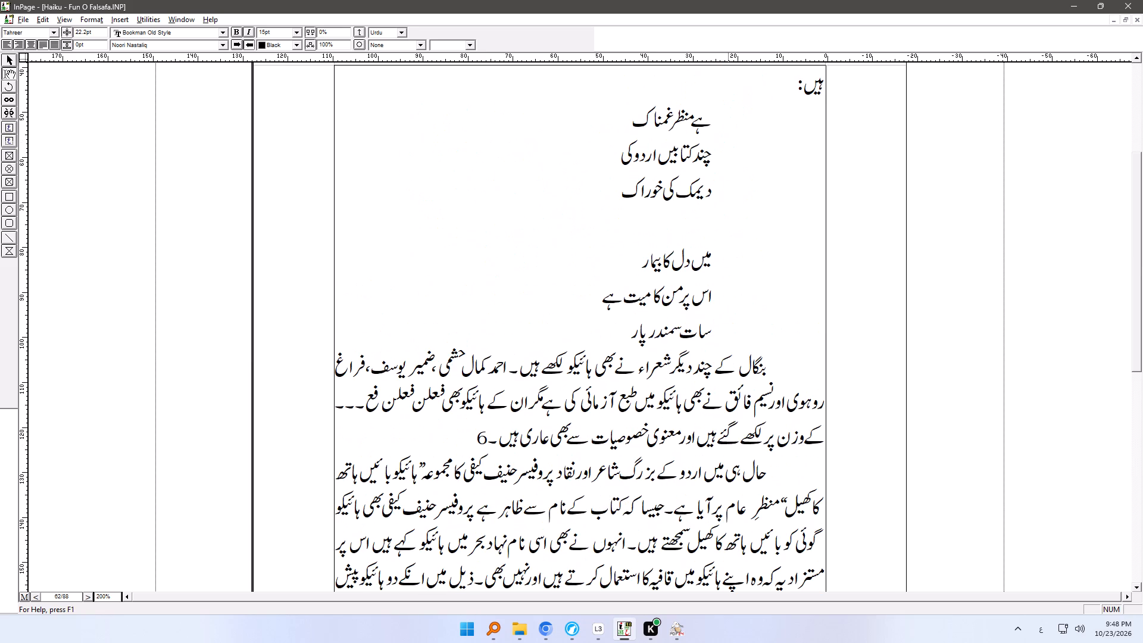
{"action": "key", "text": "Down"}
{"action": "key", "text": "Down"}
{"action": "key", "text": "Down"}
{"action": "key", "text": "Down"}
{"action": "key", "text": "Down"}
{"action": "key", "text": "Down"}
{"action": "key", "text": "Down"}
{"action": "key", "text": "Down"}
{"action": "key", "text": "Down"}
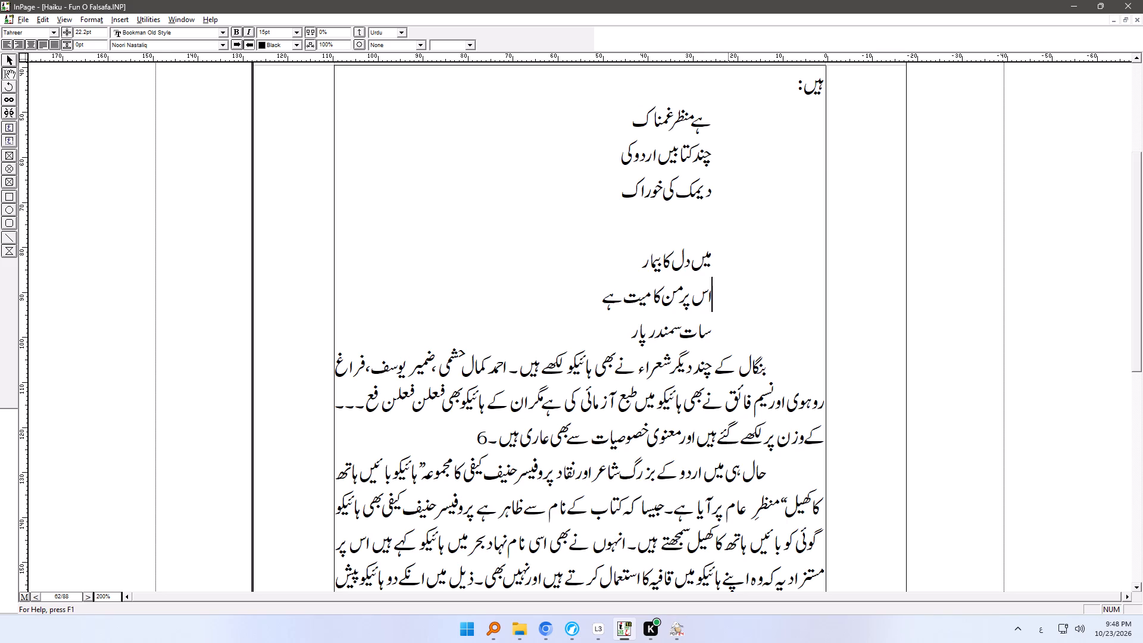
{"action": "key", "text": "Down"}
{"action": "key", "text": "Down"}
{"action": "key", "text": "Down"}
{"action": "key", "text": "Down"}
{"action": "key", "text": "Down"}
{"action": "key", "text": "Down"}
{"action": "key", "text": "Down"}
{"action": "key", "text": "Down"}
{"action": "key", "text": "Down"}
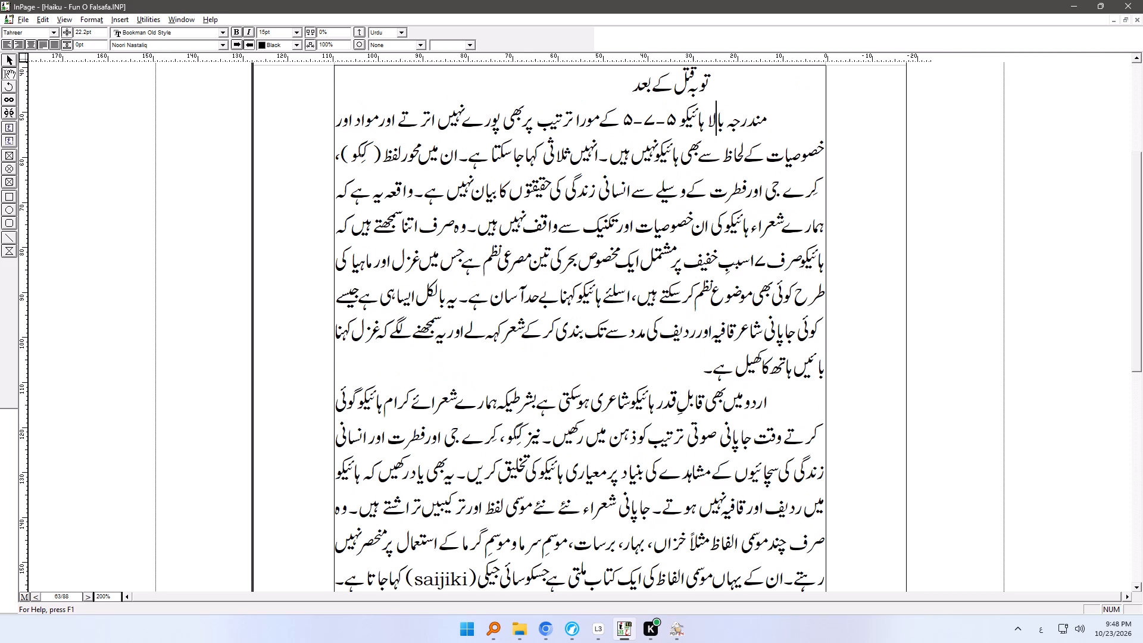
{"action": "key", "text": "Up"}
{"action": "key", "text": "Up"}
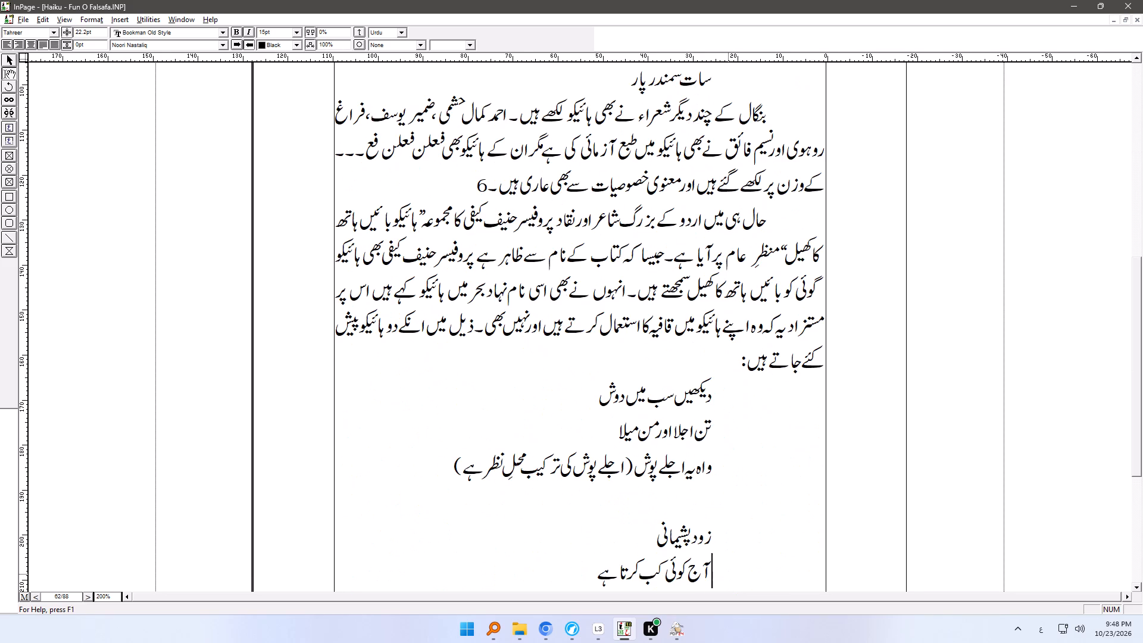
{"action": "key", "text": "Up"}
{"action": "key", "text": "Up"}
Apply the Gap_Ash'aar style to the blank line between دیمک کی خوراک and میں دل کا بیمار on page 62.
{"action": "scroll", "coordinate": [626, 296], "scroll_direction": "down", "scroll_amount": 1}
{"action": "scroll", "coordinate": [626, 296], "scroll_direction": "up", "scroll_amount": 1}
{"action": "scroll", "coordinate": [626, 294], "scroll_direction": "down", "scroll_amount": 1}
{"action": "scroll", "coordinate": [617, 319], "scroll_direction": "up", "scroll_amount": 1}
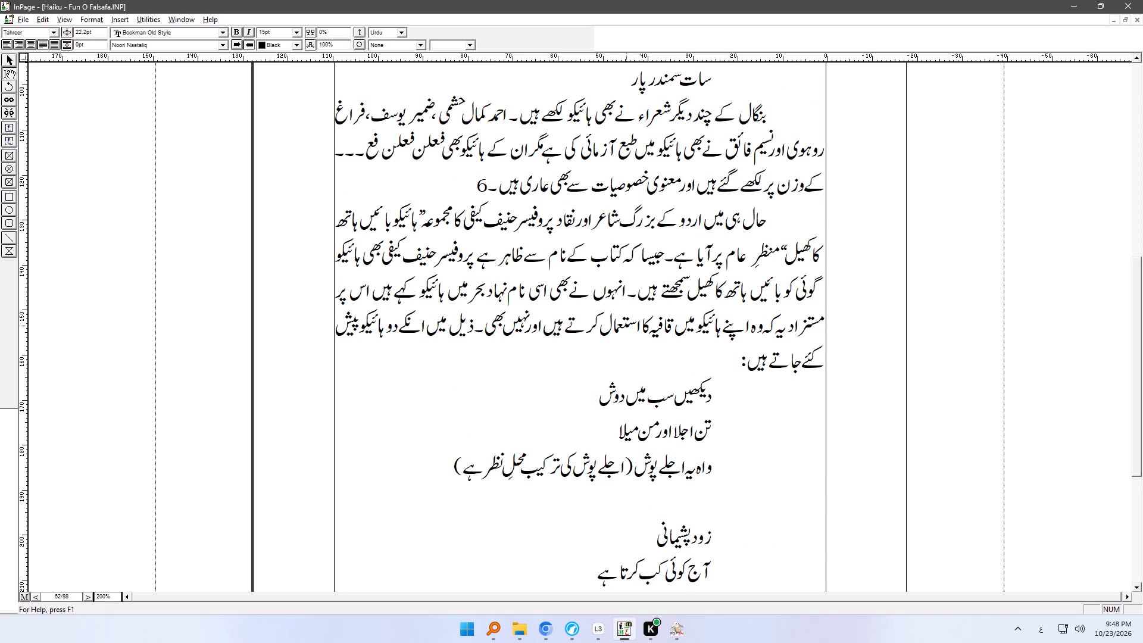
{"action": "right_click_drag", "start_coordinate": [687, 221], "coordinate": [692, 473], "text": "ctrl"}
{"action": "scroll", "coordinate": [687, 223], "scroll_direction": "up", "scroll_amount": 1, "text": "ctrl"}
{"action": "scroll", "coordinate": [687, 239], "scroll_direction": "down", "scroll_amount": 1, "text": "ctrl"}
{"action": "scroll", "coordinate": [687, 286], "scroll_direction": "up", "scroll_amount": 1, "text": "ctrl"}
{"action": "scroll", "coordinate": [692, 462], "scroll_direction": "up", "scroll_amount": 1, "text": "ctrl"}
{"action": "scroll", "coordinate": [692, 466], "scroll_direction": "down", "scroll_amount": 1, "text": "ctrl"}
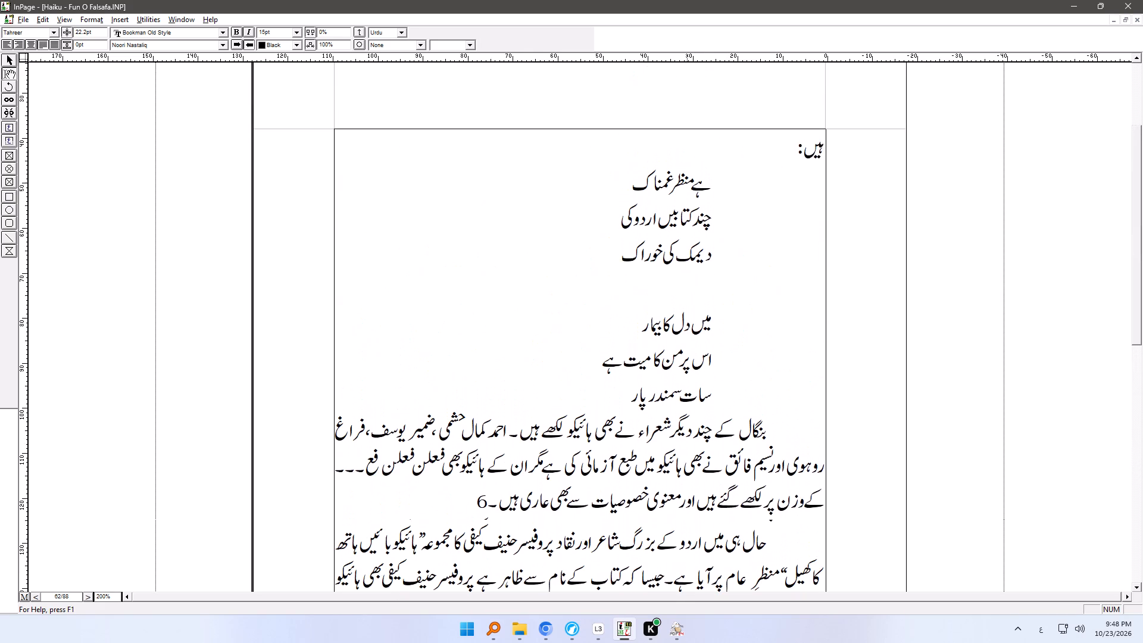
{"action": "right_click_drag", "start_coordinate": [692, 473], "coordinate": [692, 473], "text": "ctrl"}
{"action": "left_click", "coordinate": [697, 301]}
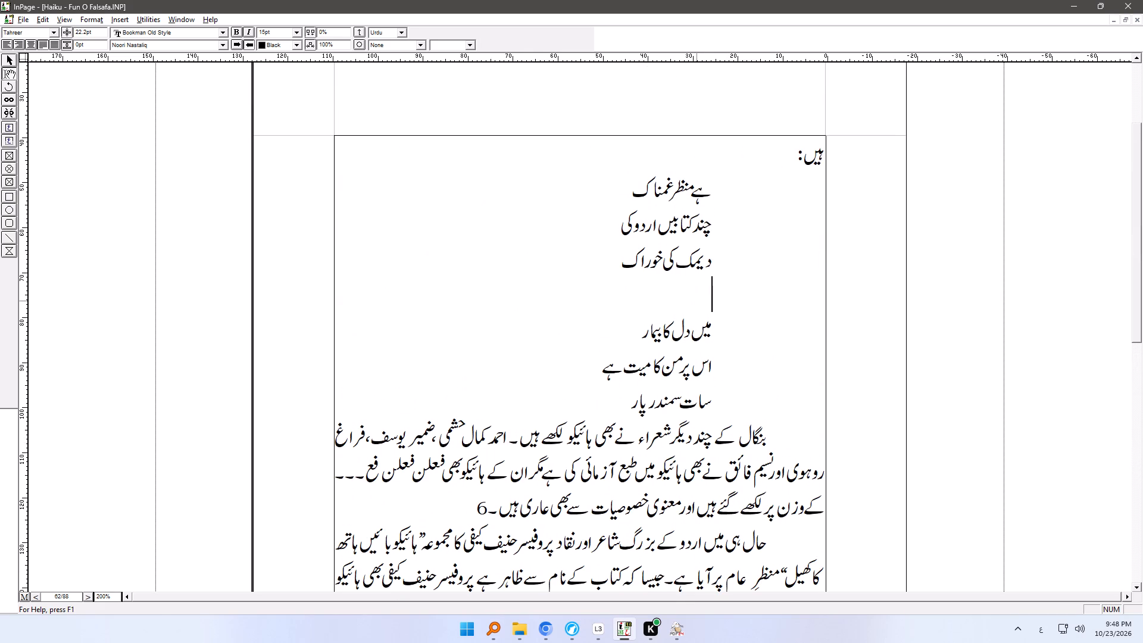
{"action": "key", "text": "ctrl+shift+g"}
Apply the same verse-gap style to the blank line above زود پشیمانی on page 62.
{"action": "right_click_drag", "start_coordinate": [699, 470], "coordinate": [699, 464], "text": "ctrl"}
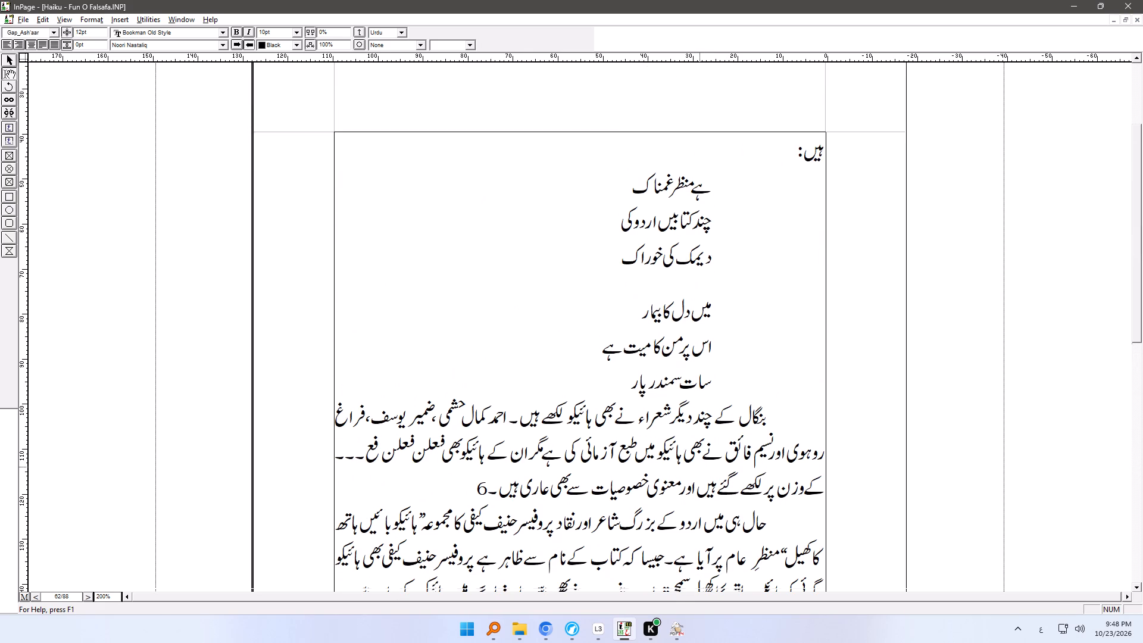
{"action": "right_click_drag", "start_coordinate": [699, 464], "coordinate": [699, 174], "text": "ctrl"}
{"action": "left_click", "coordinate": [689, 512]}
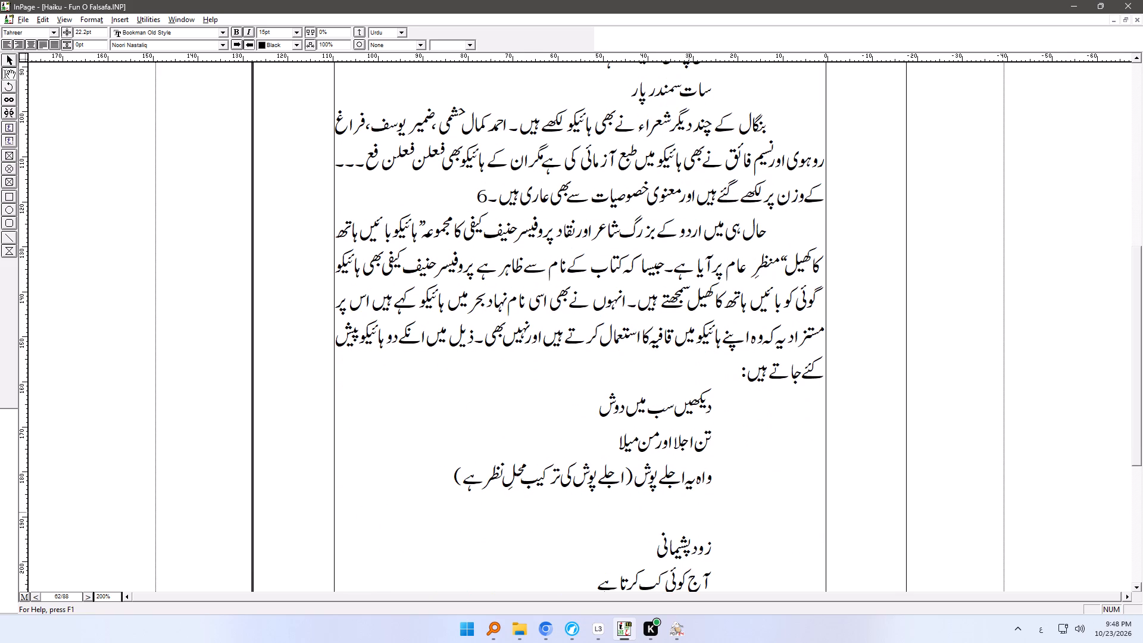
{"action": "key", "text": "ctrl+shift+g"}
Indent the ترجمہ: line below the Sei Imai haiku on page 63 by one tab.
{"action": "right_click_drag", "start_coordinate": [645, 532], "coordinate": [645, 289], "text": "ctrl"}
{"action": "left_click", "coordinate": [629, 360]}
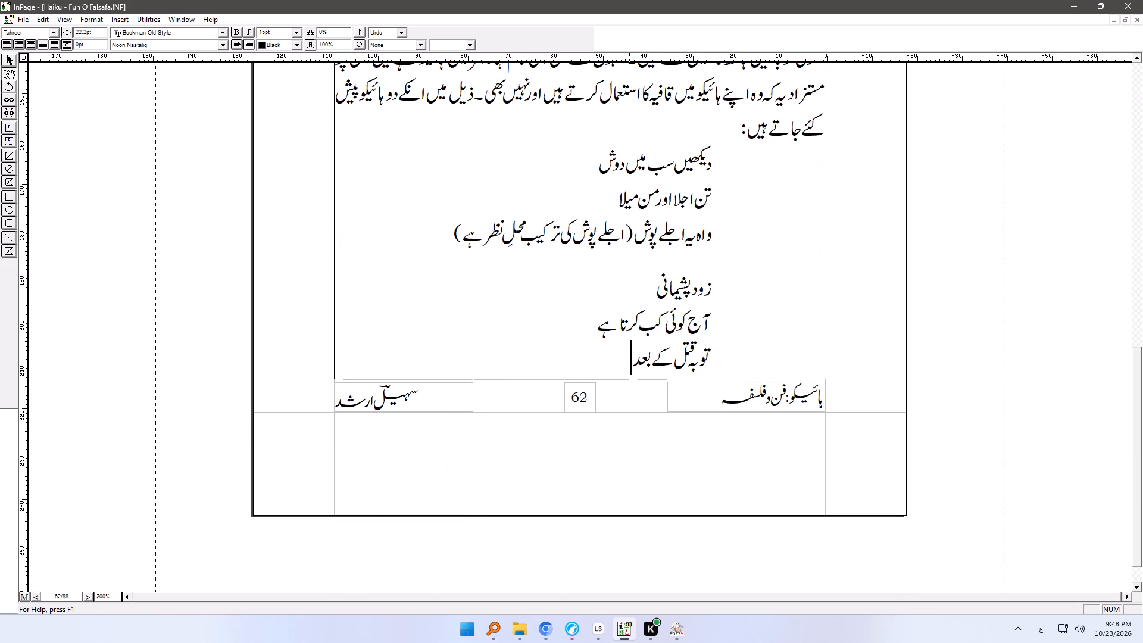
{"action": "key", "text": "Down"}
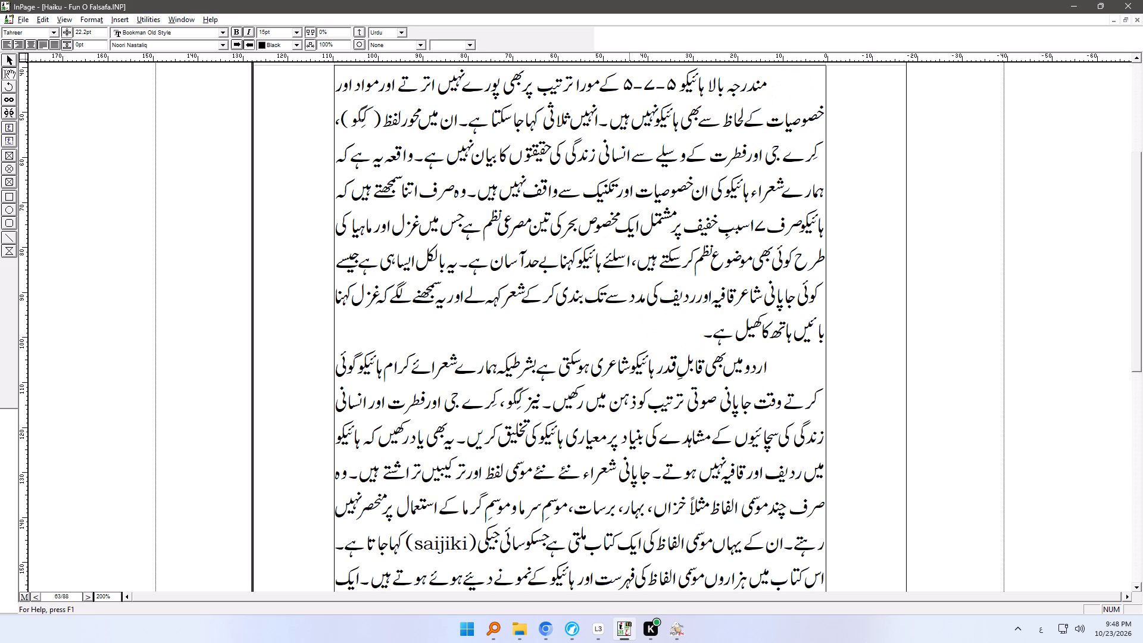
{"action": "left_click", "coordinate": [608, 345]}
{"action": "right_click_drag", "start_coordinate": [609, 479], "coordinate": [601, 187], "text": "ctrl"}
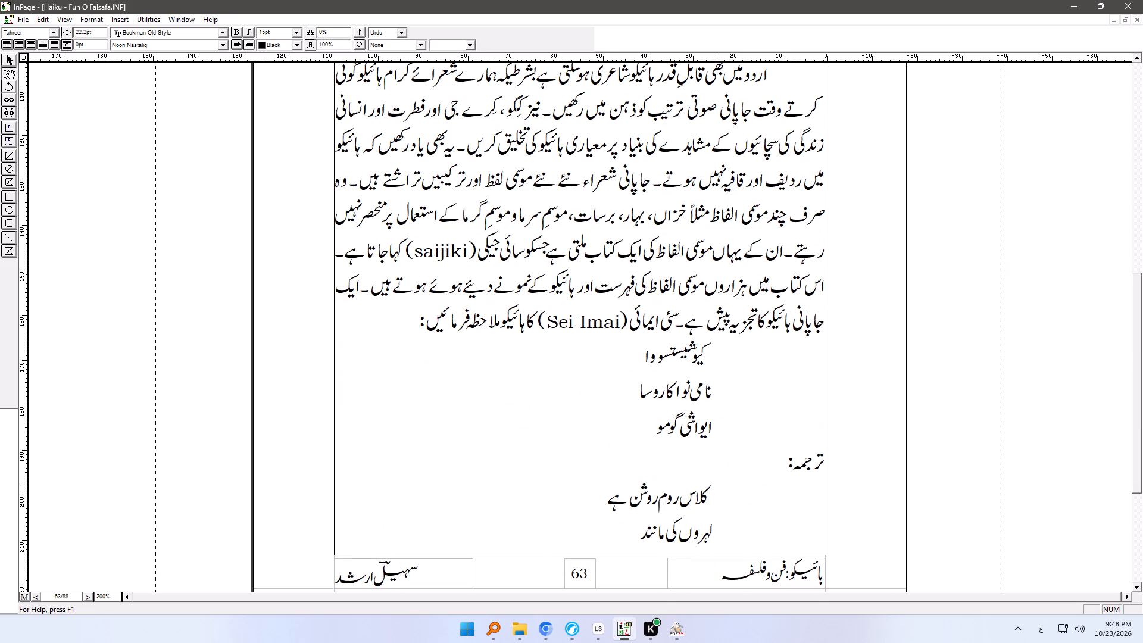
{"action": "left_click", "coordinate": [825, 464]}
{"action": "key", "text": "Tab"}
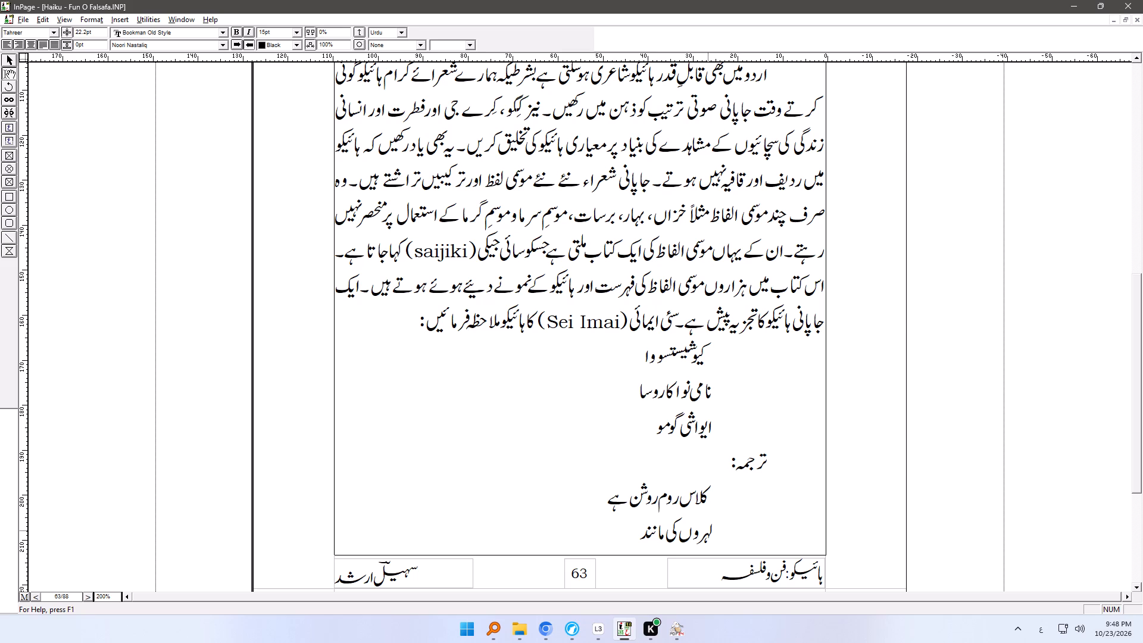
Read through the text from the Sei Imai haiku on page 63 to the notes on page 69, checking haiku gaps, indents and page breaks.
{"action": "key", "text": "Down"}
{"action": "key", "text": "Down"}
{"action": "key", "text": "Down"}
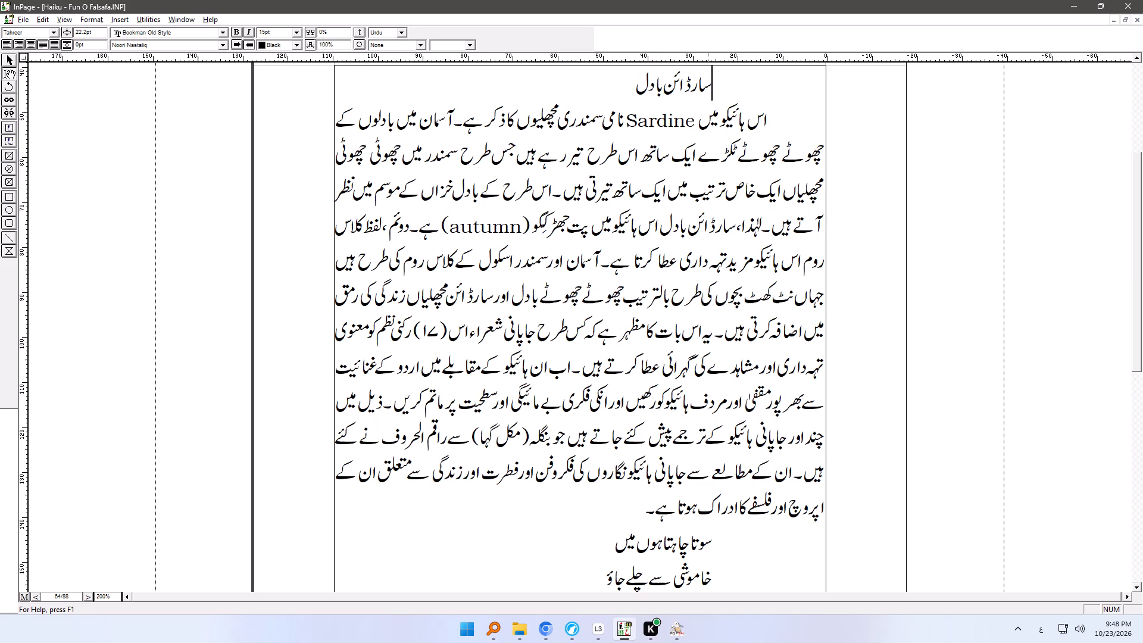
{"action": "key", "text": "Down"}
{"action": "key", "text": "Down"}
{"action": "key", "text": "Down"}
{"action": "key", "text": "Down"}
{"action": "key", "text": "Down"}
{"action": "key", "text": "Down"}
{"action": "key", "text": "Down"}
{"action": "key", "text": "Down"}
{"action": "key", "text": "Down"}
{"action": "key", "text": "Down"}
{"action": "key", "text": "Down"}
{"action": "key", "text": "Down"}
{"action": "key", "text": "Down"}
{"action": "key", "text": "Down"}
{"action": "key", "text": "Down"}
{"action": "key", "text": "Down"}
{"action": "key", "text": "Down"}
{"action": "key", "text": "Down"}
{"action": "key", "text": "Down"}
{"action": "key", "text": "Down"}
{"action": "key", "text": "Down"}
{"action": "key", "text": "Down"}
{"action": "key", "text": "Down"}
{"action": "key", "text": "Down"}
{"action": "key", "text": "Down"}
{"action": "key", "text": "Down"}
{"action": "key", "text": "Down"}
{"action": "key", "text": "Down"}
{"action": "key", "text": "Down"}
{"action": "key", "text": "Down"}
{"action": "key", "text": "Down"}
{"action": "key", "text": "Down"}
{"action": "key", "text": "Down"}
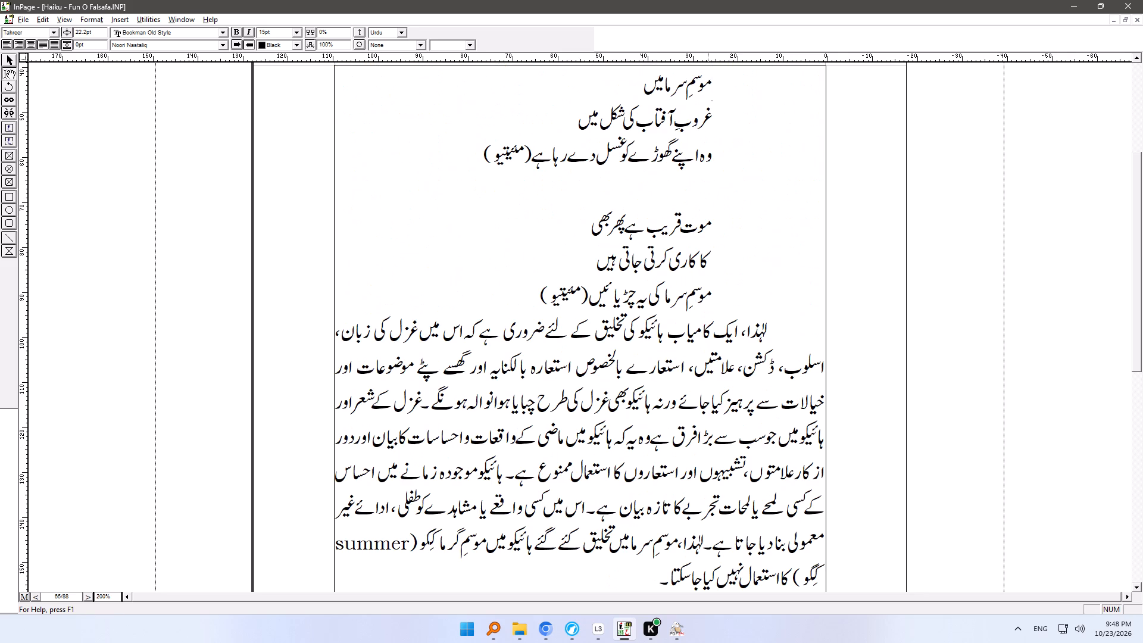
{"action": "key", "text": "Down"}
{"action": "key", "text": "Down"}
{"action": "key", "text": "Down"}
{"action": "key", "text": "Down"}
{"action": "key", "text": "Down"}
{"action": "key", "text": "Down"}
{"action": "key", "text": "Down"}
{"action": "key", "text": "Down"}
{"action": "key", "text": "Down"}
{"action": "key", "text": "Down"}
{"action": "key", "text": "Down"}
{"action": "key", "text": "Down"}
{"action": "key", "text": "Down"}
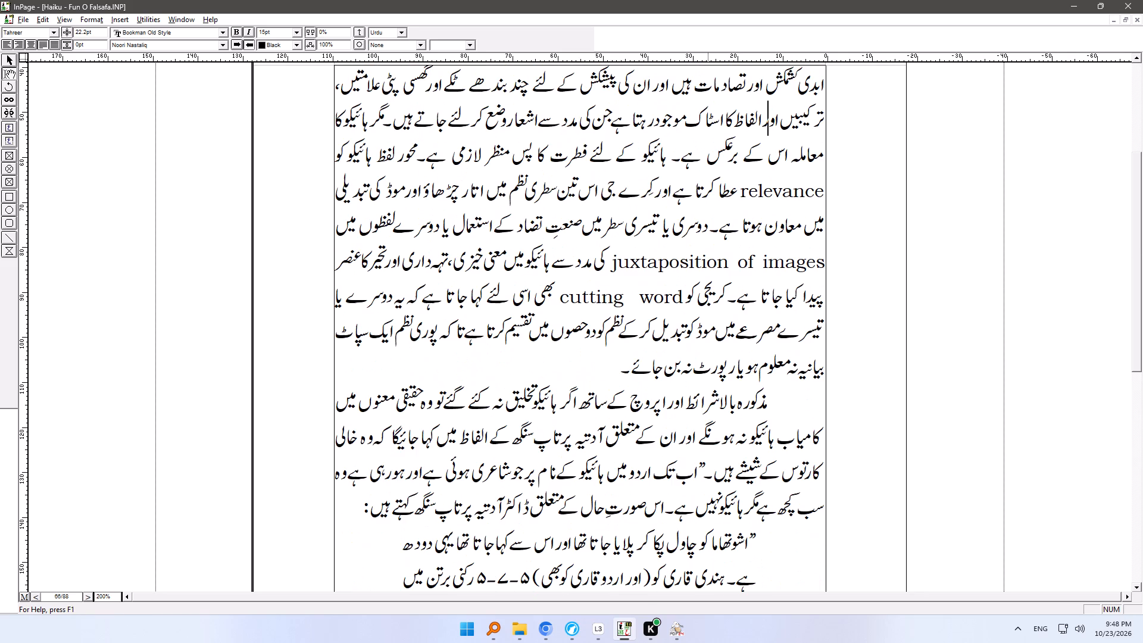
{"action": "key", "text": "Down"}
{"action": "key", "text": "Down"}
{"action": "key", "text": "Down"}
{"action": "key", "text": "Down"}
{"action": "key", "text": "Down"}
{"action": "key", "text": "Down"}
{"action": "key", "text": "Down"}
{"action": "key", "text": "Down"}
{"action": "key", "text": "Down"}
{"action": "key", "text": "Down"}
{"action": "key", "text": "Down"}
{"action": "key", "text": "Down"}
{"action": "key", "text": "Down"}
{"action": "key", "text": "Down"}
{"action": "key", "text": "Down"}
{"action": "key", "text": "Down"}
{"action": "key", "text": "Down"}
{"action": "key", "text": "Down"}
{"action": "key", "text": "Down"}
{"action": "key", "text": "Down"}
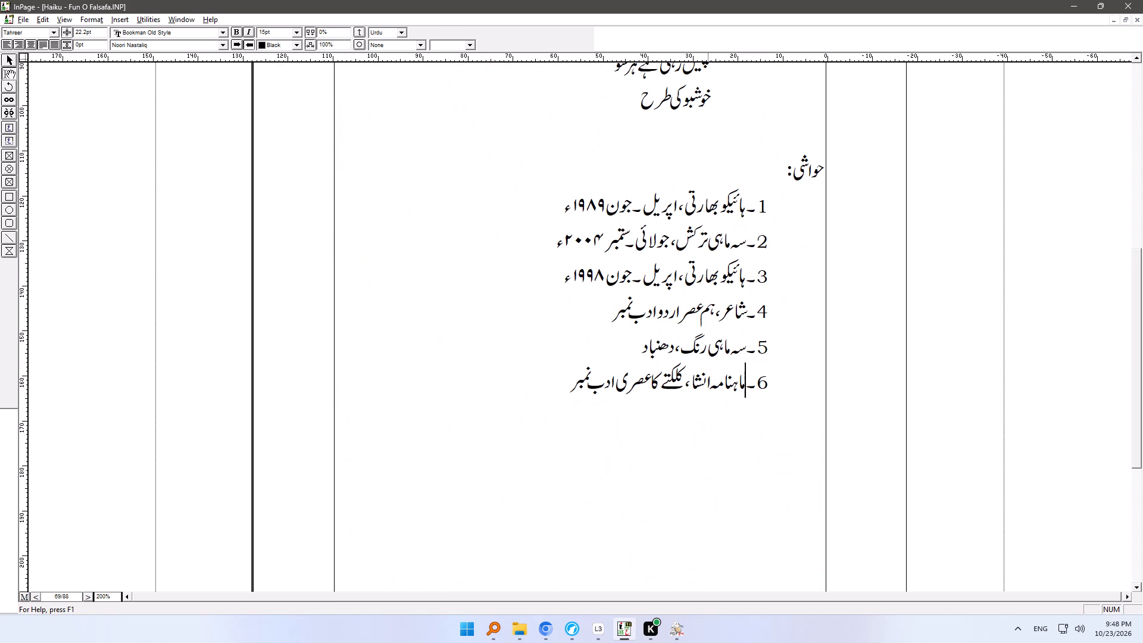
Go back over the closing paragraphs on page 68, checking the paragraph layout and the break into page 69.
{"action": "key", "text": "Up"}
{"action": "key", "text": "Up"}
{"action": "key", "text": "Up"}
{"action": "key", "text": "Up"}
{"action": "key", "text": "Up"}
{"action": "key", "text": "Up"}
{"action": "key", "text": "Up"}
{"action": "key", "text": "Up"}
{"action": "key", "text": "Up"}
{"action": "key", "text": "Up"}
{"action": "key", "text": "Up"}
{"action": "key", "text": "Up"}
{"action": "key", "text": "Up"}
{"action": "key", "text": "Up"}
{"action": "key", "text": "Up"}
{"action": "key", "text": "Up"}
{"action": "key", "text": "Up"}
{"action": "key", "text": "Up"}
{"action": "key", "text": "Up"}
{"action": "key", "text": "Up"}
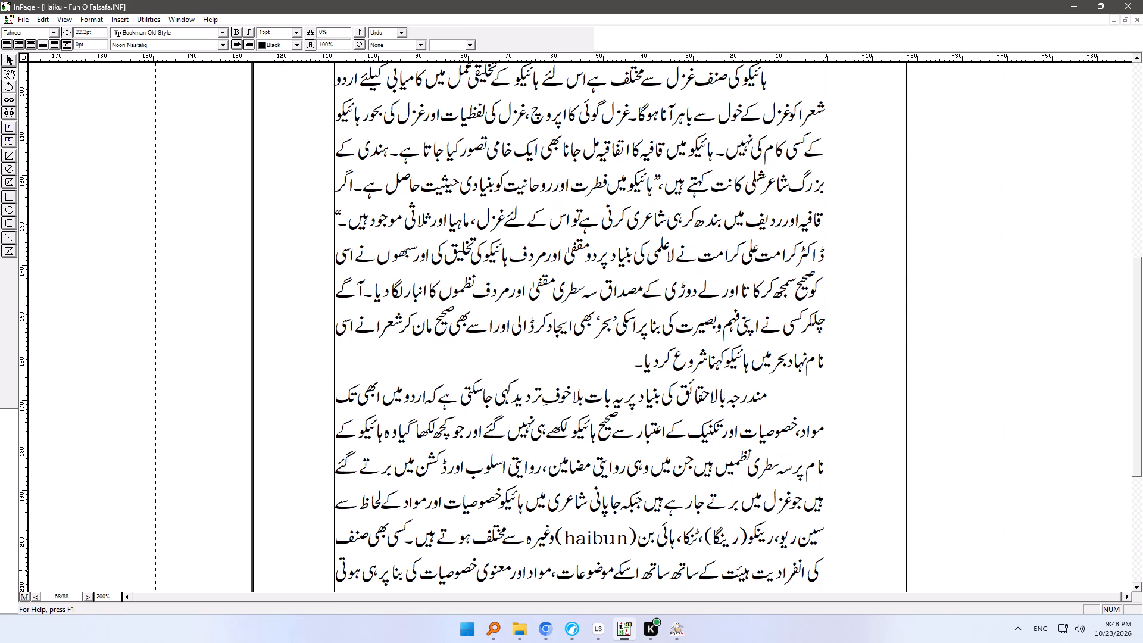
Delete the blank line between the closing haiku line خوشبو کی طرح and the حواشی: heading on page 69.
{"action": "key", "text": "Down"}
{"action": "key", "text": "Down"}
{"action": "key", "text": "Down"}
{"action": "key", "text": "Down"}
{"action": "key", "text": "Down"}
{"action": "key", "text": "Down"}
{"action": "key", "text": "Down"}
{"action": "key", "text": "Down"}
{"action": "key", "text": "Down"}
{"action": "key", "text": "Down"}
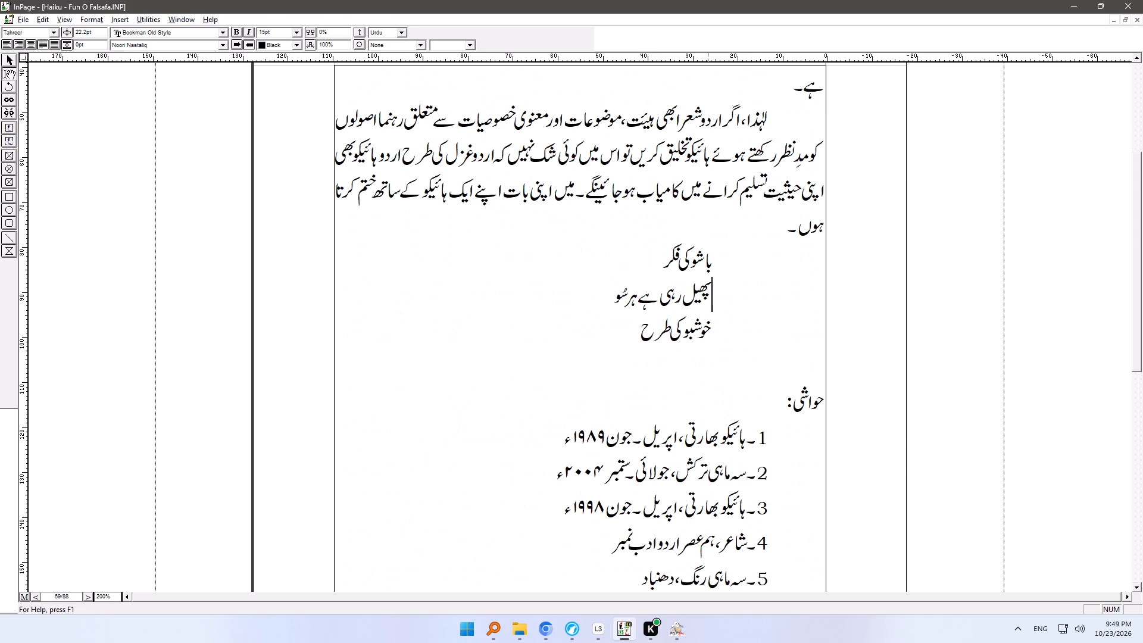
{"action": "key", "text": "Down"}
{"action": "key", "text": "Delete"}
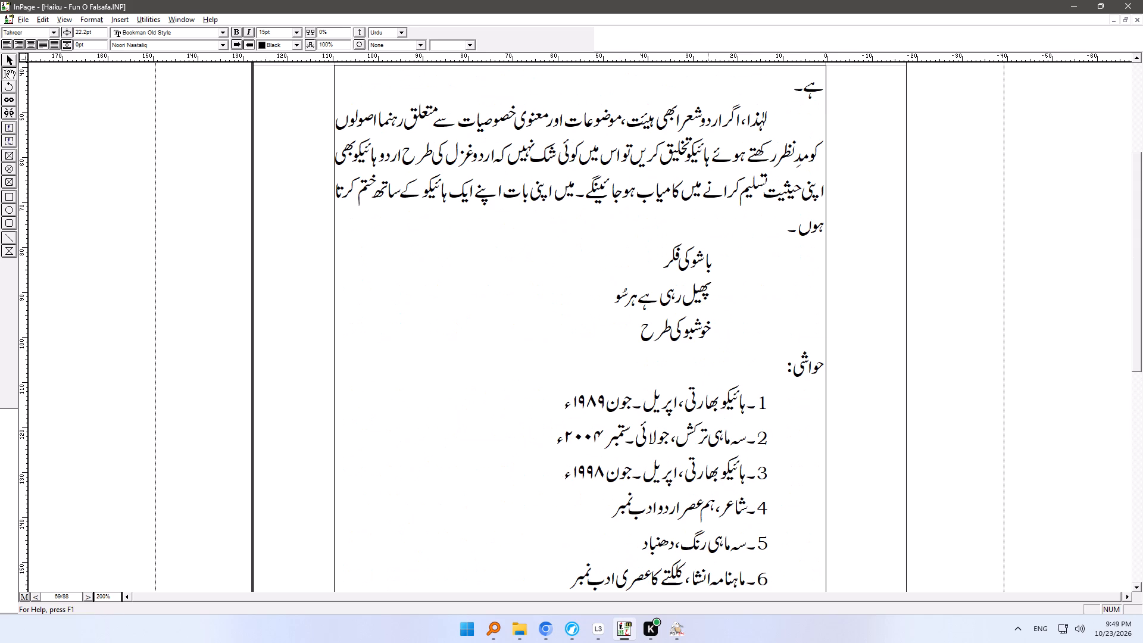
Read through the notes on page 69 and the chapter اردو ہائیکو: فن و تکنیک up to the top of page 73, checking haiku layout.
{"action": "key", "text": "Down"}
{"action": "key", "text": "Down"}
{"action": "key", "text": "Down"}
{"action": "key", "text": "Down"}
{"action": "key", "text": "Down"}
{"action": "key", "text": "Down"}
{"action": "key", "text": "Down"}
{"action": "key", "text": "Down"}
{"action": "key", "text": "Down"}
{"action": "key", "text": "Down"}
{"action": "key", "text": "Down"}
{"action": "key", "text": "Down"}
{"action": "key", "text": "Down"}
{"action": "key", "text": "Down"}
{"action": "key", "text": "Down"}
{"action": "key", "text": "Down"}
{"action": "key", "text": "Down"}
{"action": "key", "text": "Down"}
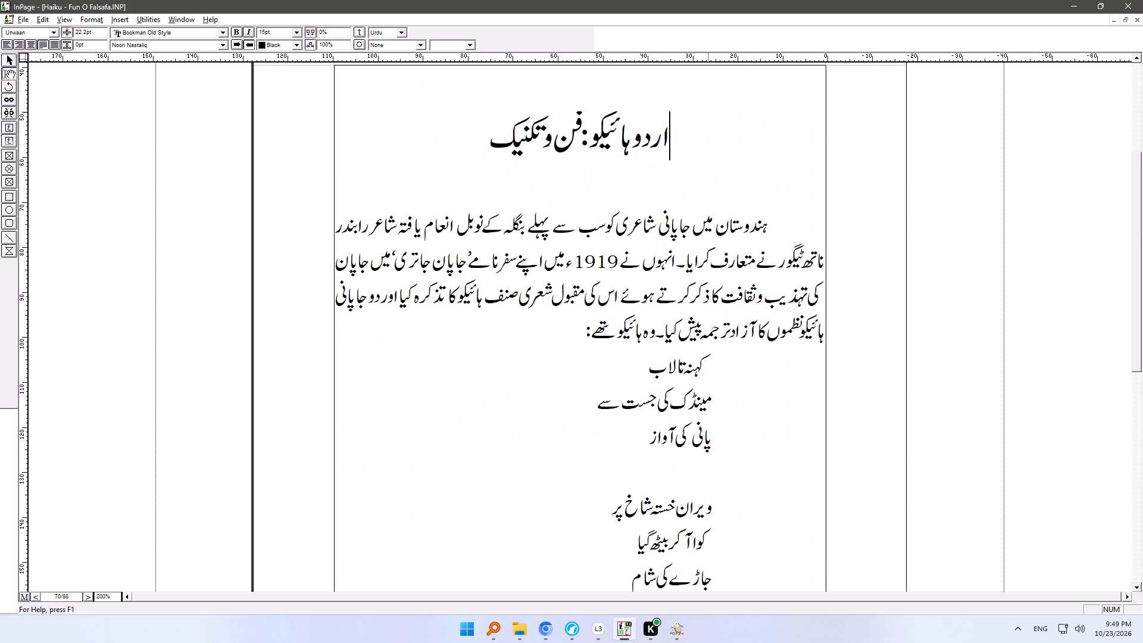
{"action": "key", "text": "Down"}
{"action": "key", "text": "Down"}
{"action": "key", "text": "Down"}
{"action": "key", "text": "Down"}
{"action": "key", "text": "Down"}
{"action": "key", "text": "Down"}
{"action": "key", "text": "Down"}
{"action": "key", "text": "Down"}
{"action": "key", "text": "Down"}
{"action": "key", "text": "Down"}
{"action": "key", "text": "Down"}
{"action": "key", "text": "Down"}
{"action": "key", "text": "Down"}
{"action": "key", "text": "Down"}
{"action": "key", "text": "Down"}
{"action": "key", "text": "Down"}
{"action": "key", "text": "Down"}
{"action": "key", "text": "Down"}
{"action": "key", "text": "Down"}
{"action": "key", "text": "Down"}
{"action": "key", "text": "Down"}
{"action": "key", "text": "Down"}
{"action": "key", "text": "Down"}
{"action": "key", "text": "Down"}
{"action": "key", "text": "Down"}
{"action": "key", "text": "Down"}
{"action": "key", "text": "Down"}
{"action": "key", "text": "Down"}
{"action": "key", "text": "Down"}
{"action": "key", "text": "Down"}
{"action": "key", "text": "Down"}
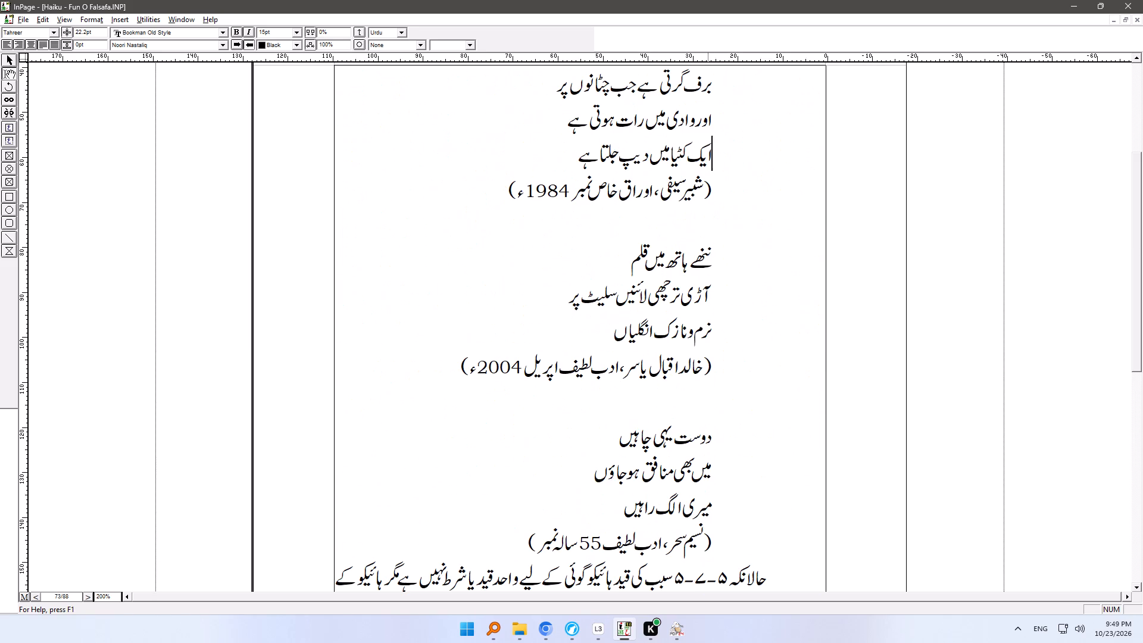
Insert a tab before the bracketed poet attribution below میرے آنگن میں آ کے گرتے ہیں on page 72.
{"action": "key", "text": "Up"}
{"action": "key", "text": "Up"}
{"action": "key", "text": "Up"}
{"action": "key", "text": "Up"}
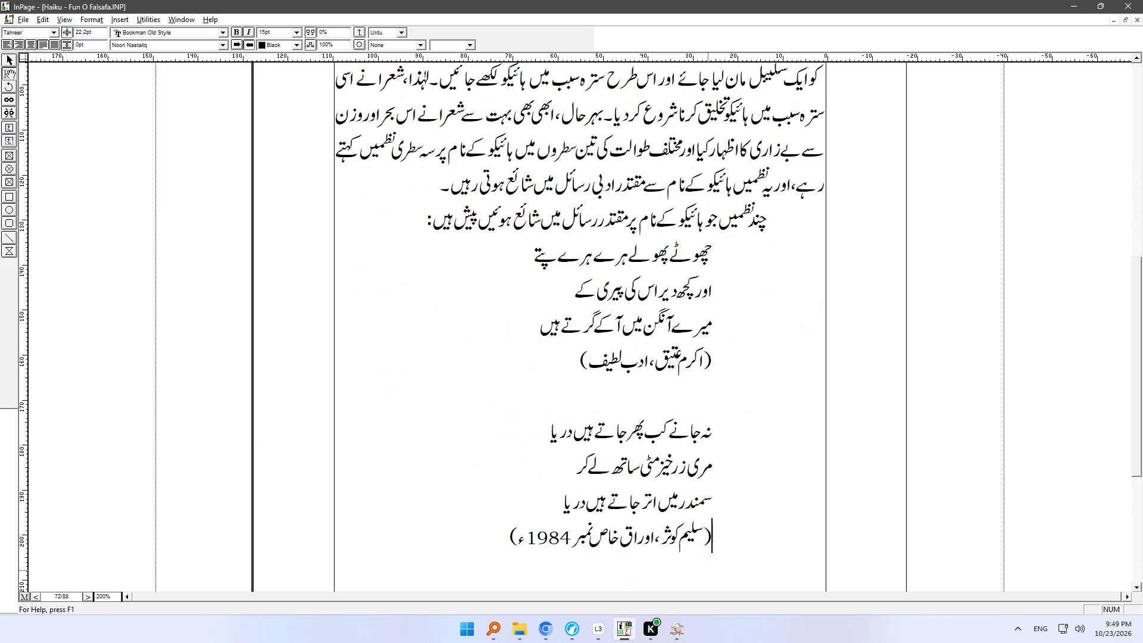
{"action": "key", "text": "Up"}
{"action": "key", "text": "Up"}
{"action": "key", "text": "Up"}
{"action": "key", "text": "Up"}
{"action": "key", "text": "Up"}
{"action": "key", "text": "Tab"}
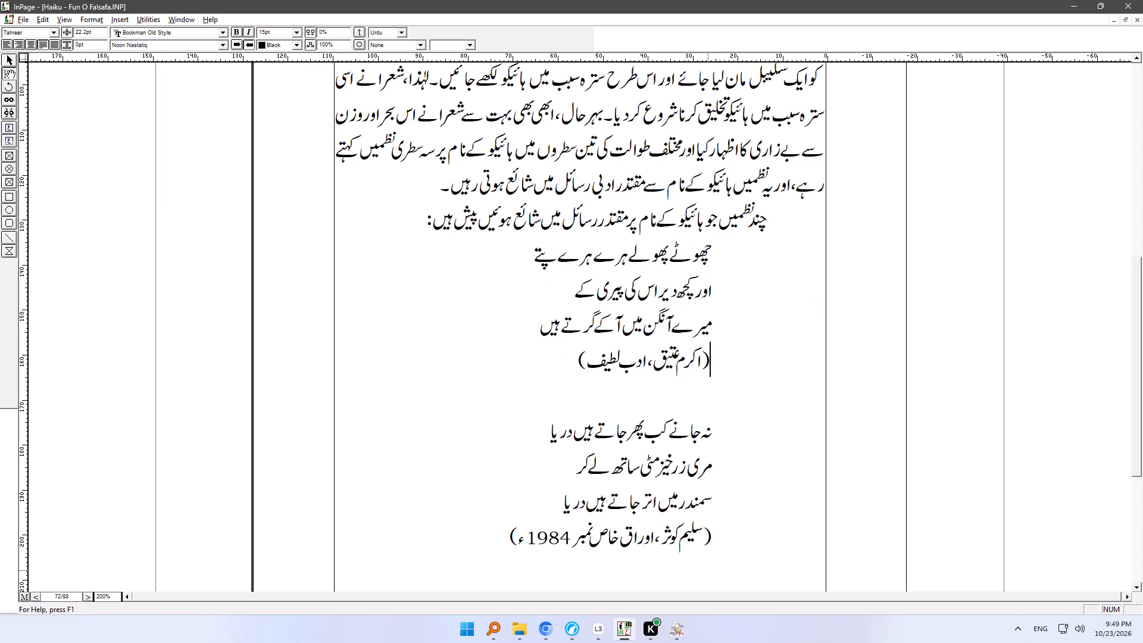
Indent the bracketed attributions under the two haiku on page 72 so both line up at the third tab stop.
{"action": "key", "text": "Tab"}
{"action": "key", "text": "Tab"}
{"action": "key", "text": "Down"}
{"action": "key", "text": "Down"}
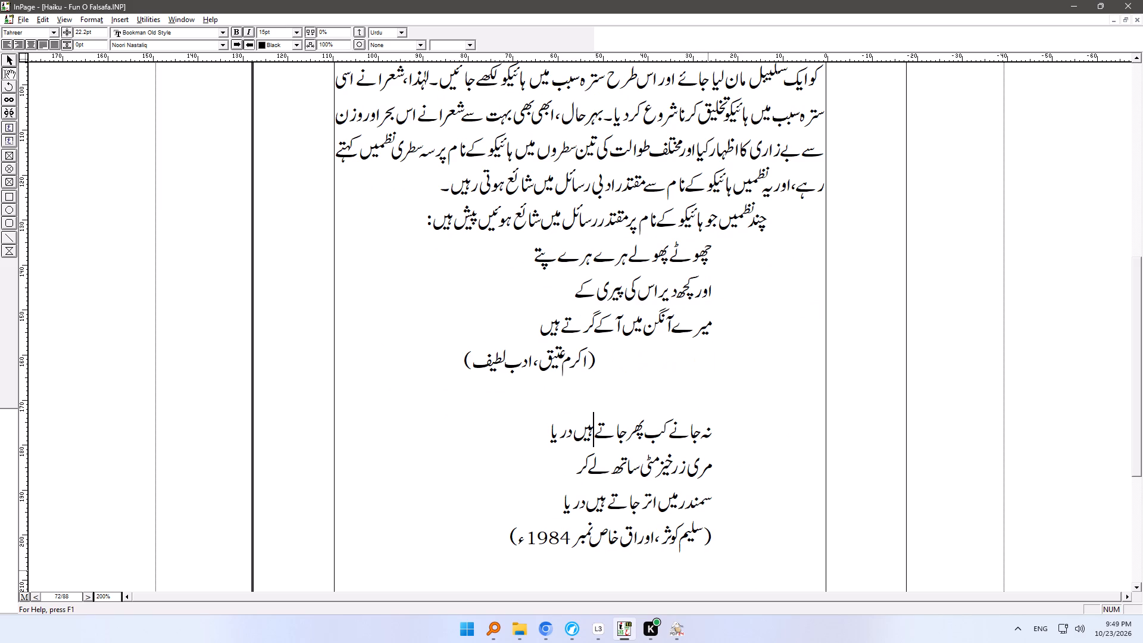
{"action": "key", "text": "Down"}
{"action": "key", "text": "Down"}
{"action": "key", "text": "Down"}
{"action": "key", "text": "Home"}
{"action": "key", "text": "Tab"}
{"action": "key", "text": "Tab"}
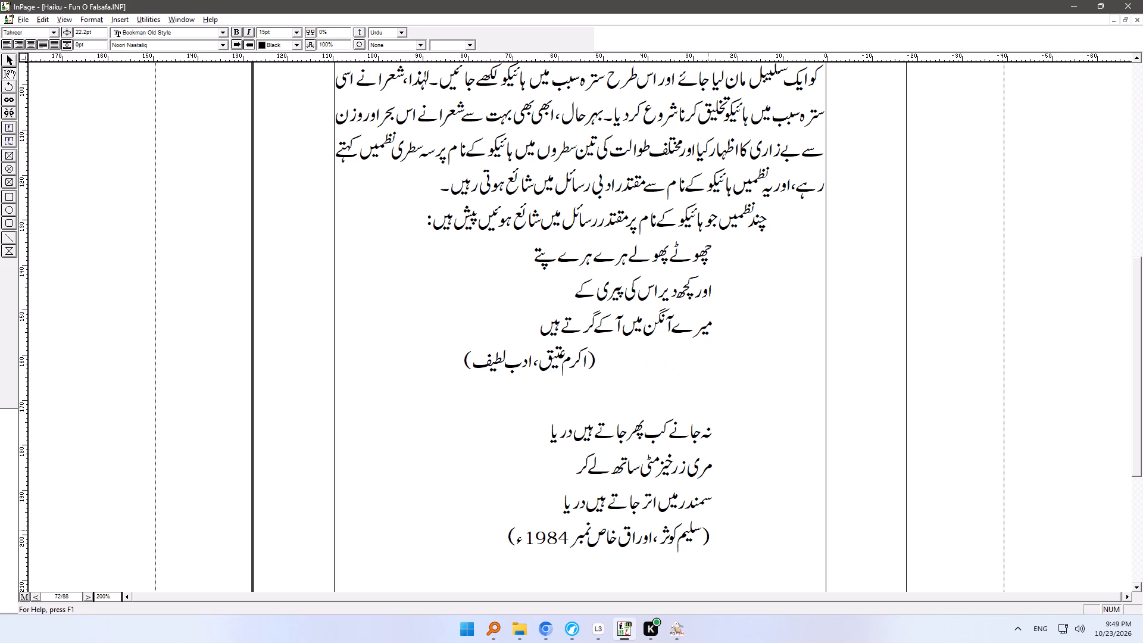
{"action": "key", "text": "Tab"}
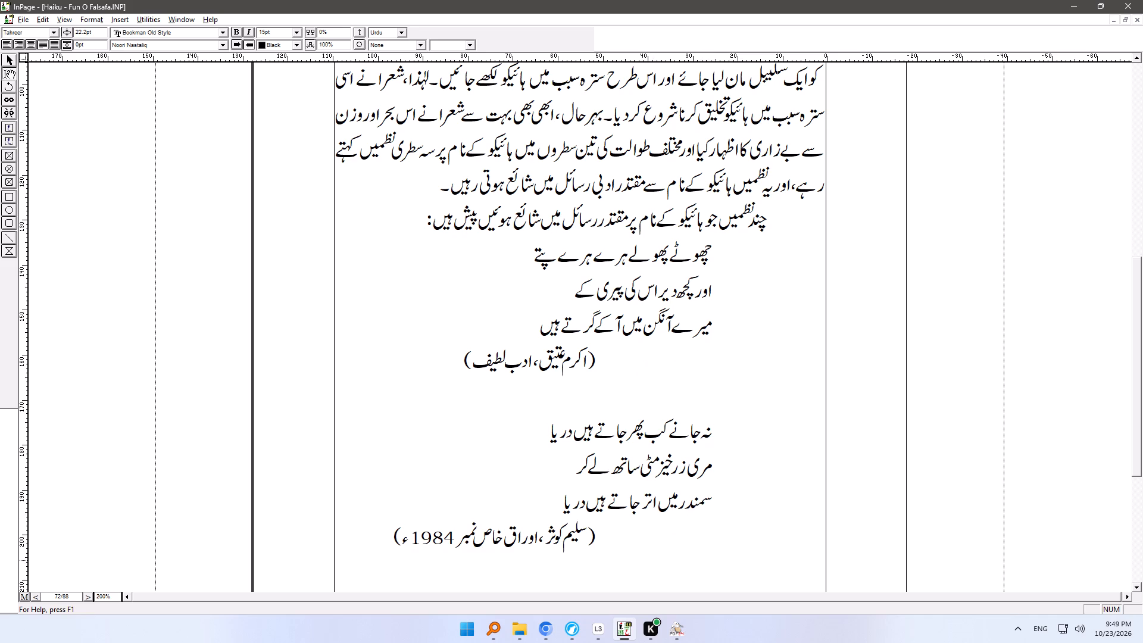
Indent the bracketed attributions below the three haiku on page 73 by three tabs each.
{"action": "key", "text": "Down"}
{"action": "key", "text": "Down"}
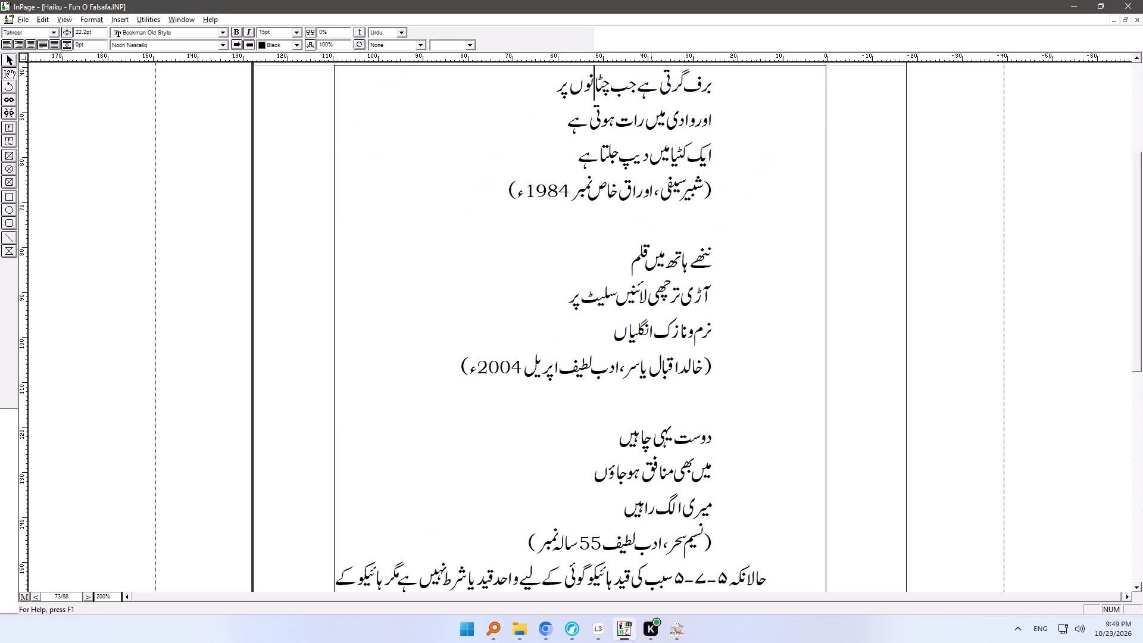
{"action": "left_click", "coordinate": [723, 198]}
{"action": "key", "text": "Tab"}
{"action": "key", "text": "Tab"}
{"action": "key", "text": "Tab"}
{"action": "left_click", "coordinate": [717, 367]}
{"action": "key", "text": "Tab"}
{"action": "key", "text": "Tab"}
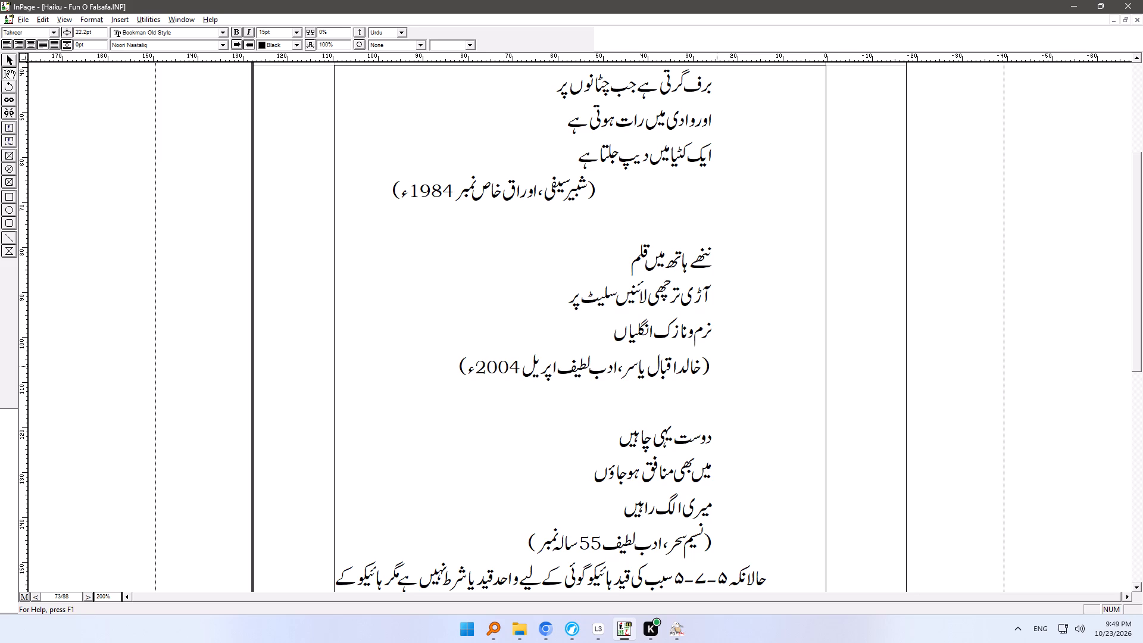
{"action": "key", "text": "Tab"}
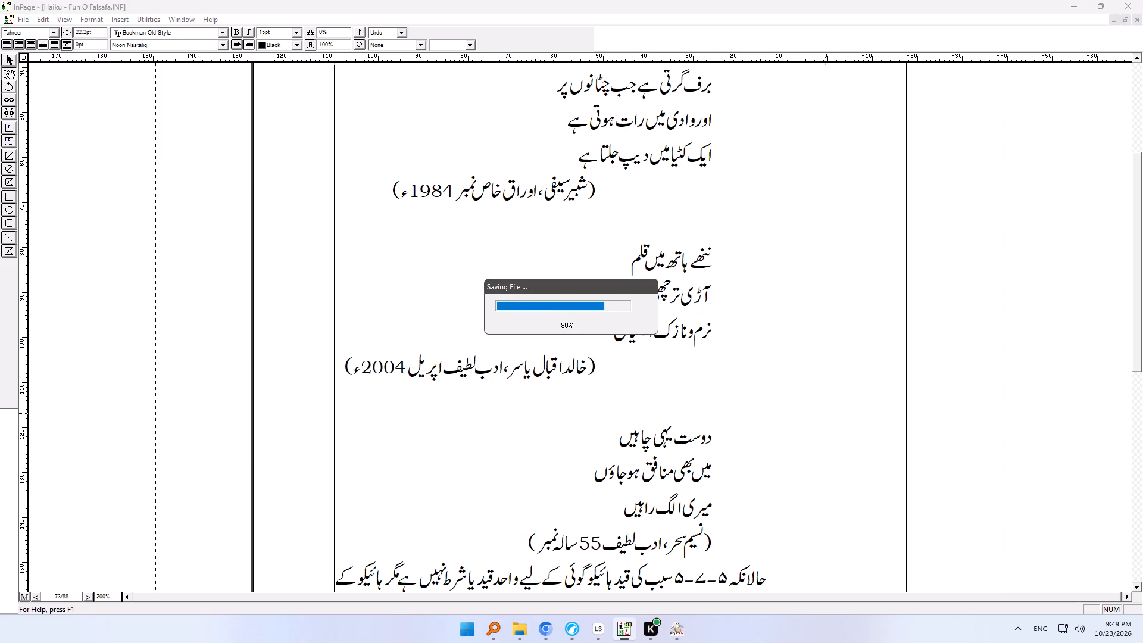
{"action": "left_click", "coordinate": [723, 540]}
{"action": "key", "text": "Tab"}
{"action": "key", "text": "Tab"}
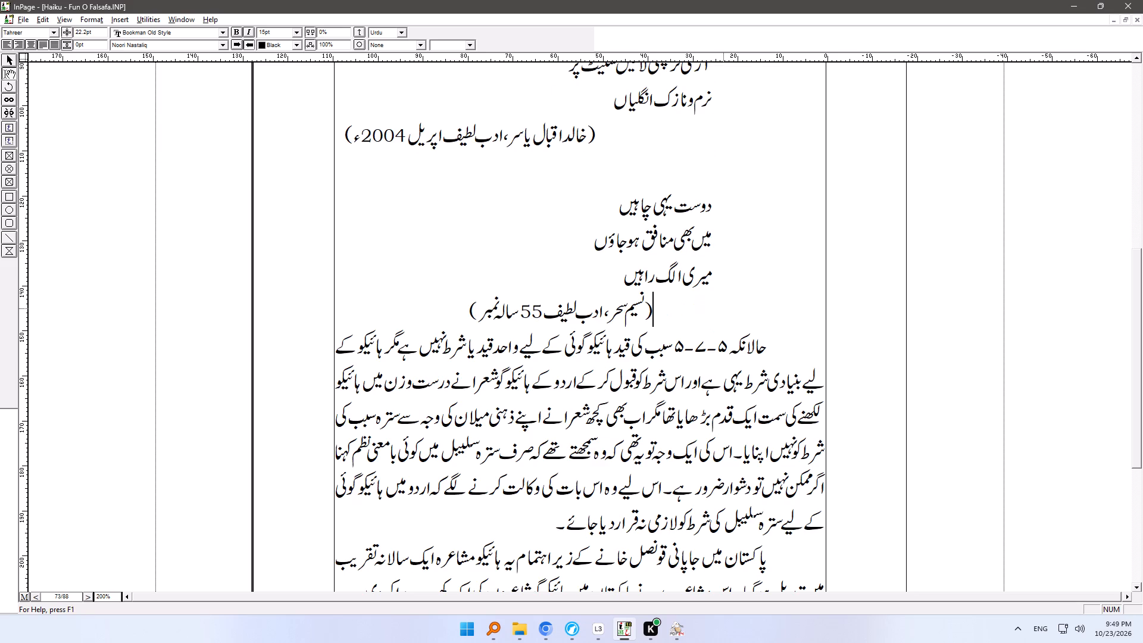
{"action": "key", "text": "Tab"}
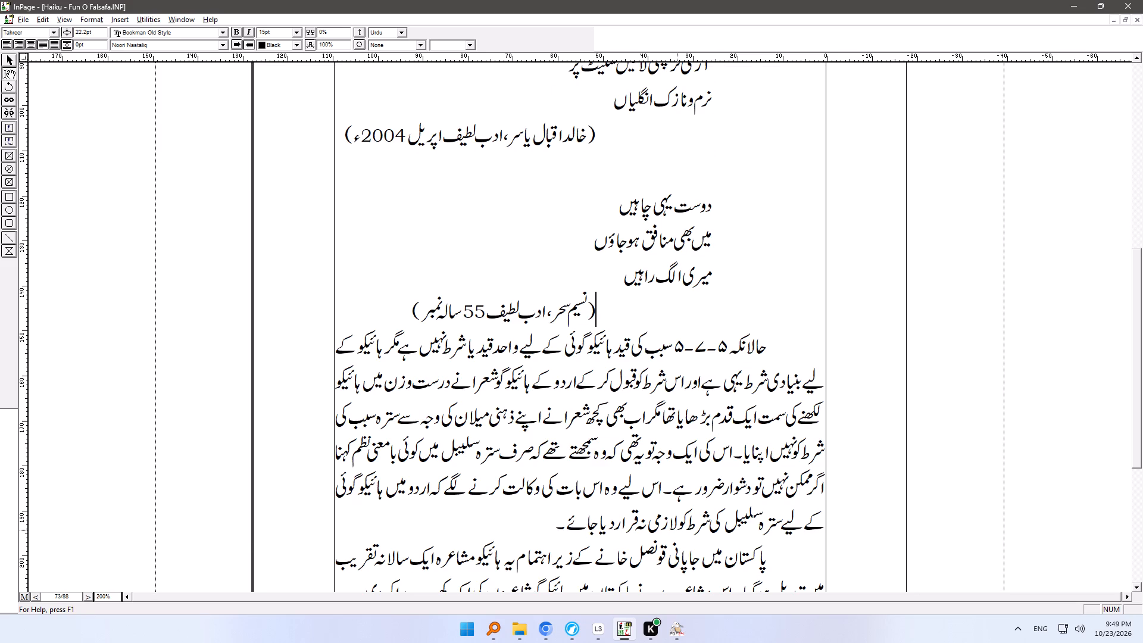
Read through the end of page 73 and pages 74 to 75, checking paragraph layout and the metre lines.
{"action": "right_click_drag", "start_coordinate": [680, 511], "coordinate": [680, 305], "text": "ctrl"}
{"action": "left_click", "coordinate": [677, 388]}
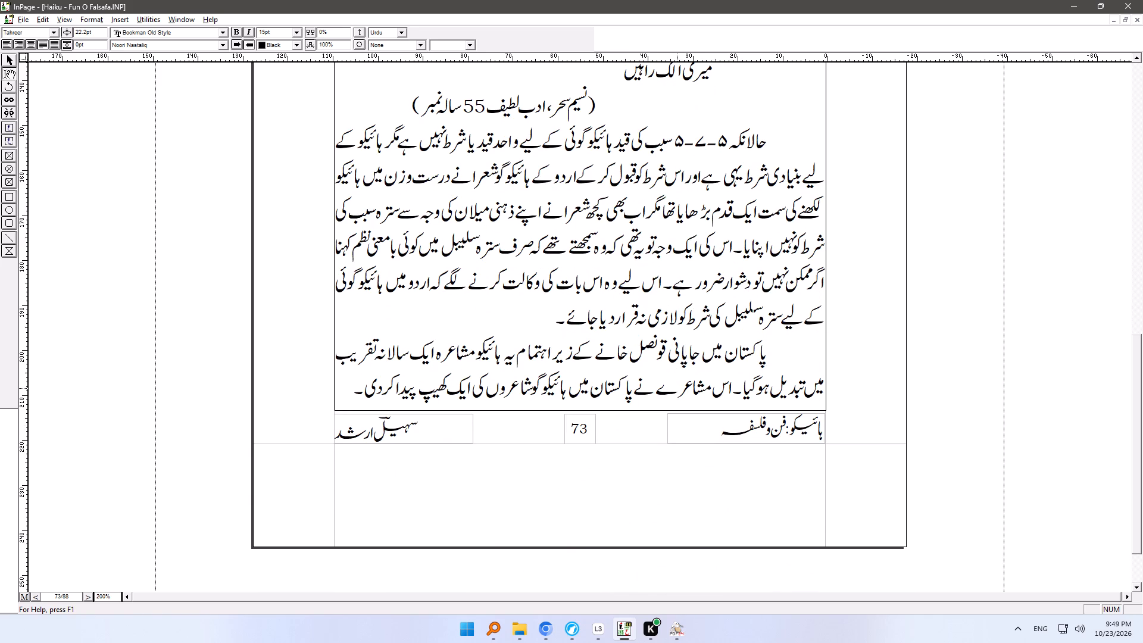
{"action": "key", "text": "Down"}
{"action": "right_click_drag", "start_coordinate": [633, 458], "coordinate": [633, 333], "text": "ctrl"}
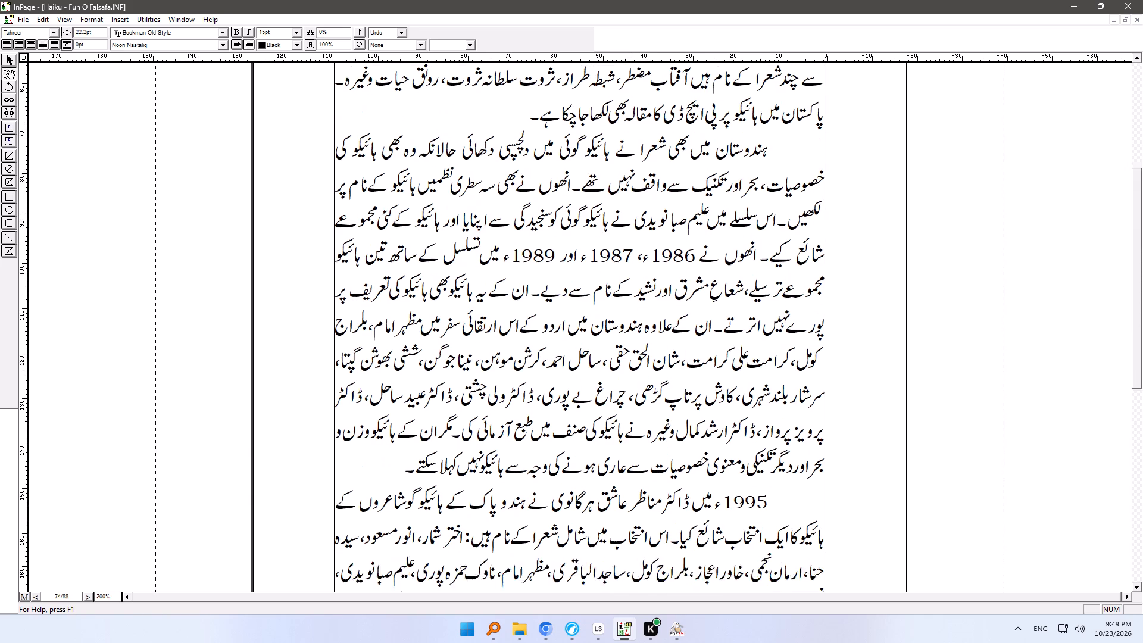
{"action": "right_click_drag", "start_coordinate": [633, 333], "coordinate": [637, 206], "text": "ctrl"}
{"action": "right_click_drag", "start_coordinate": [642, 447], "coordinate": [644, 242], "text": "ctrl"}
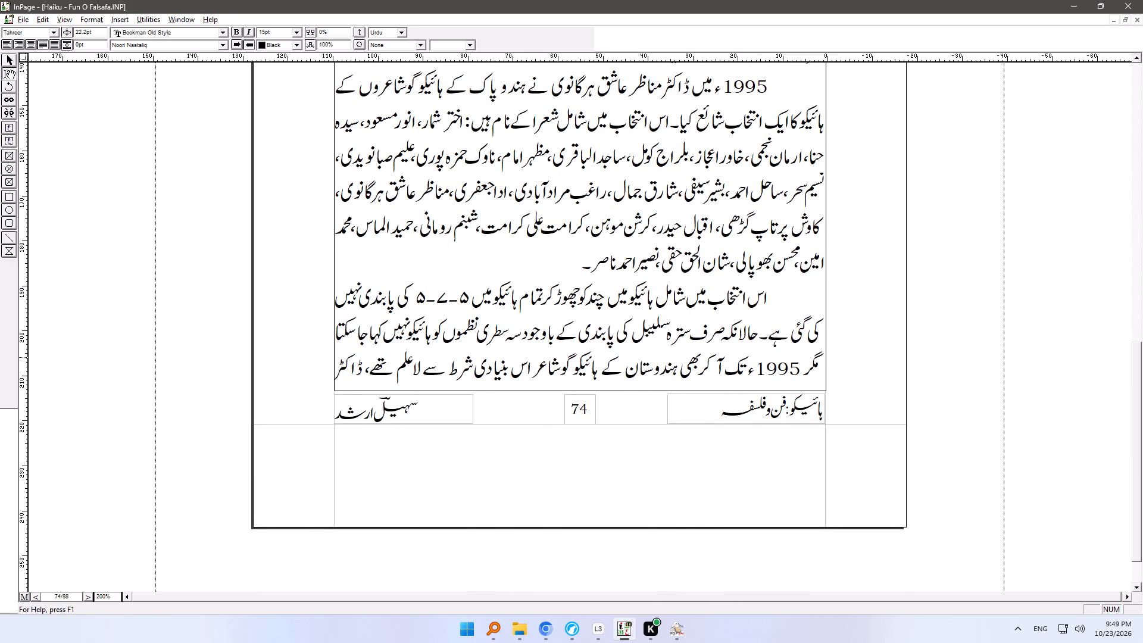
{"action": "left_click", "coordinate": [655, 357]}
{"action": "key", "text": "Down"}
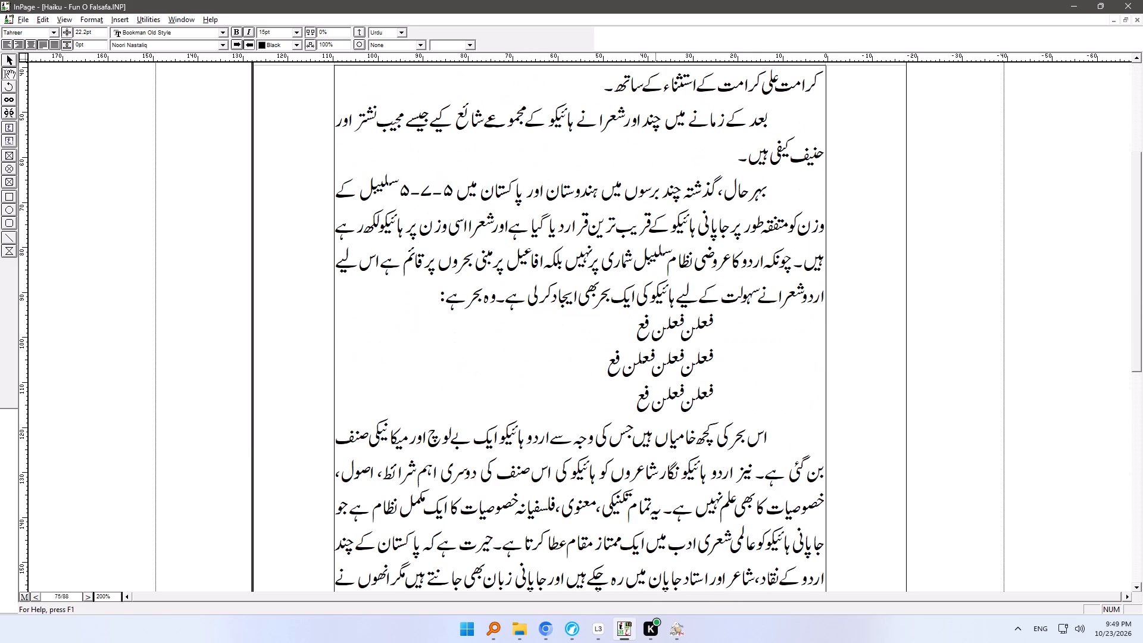
{"action": "right_click_drag", "start_coordinate": [586, 505], "coordinate": [591, 468], "text": "ctrl"}
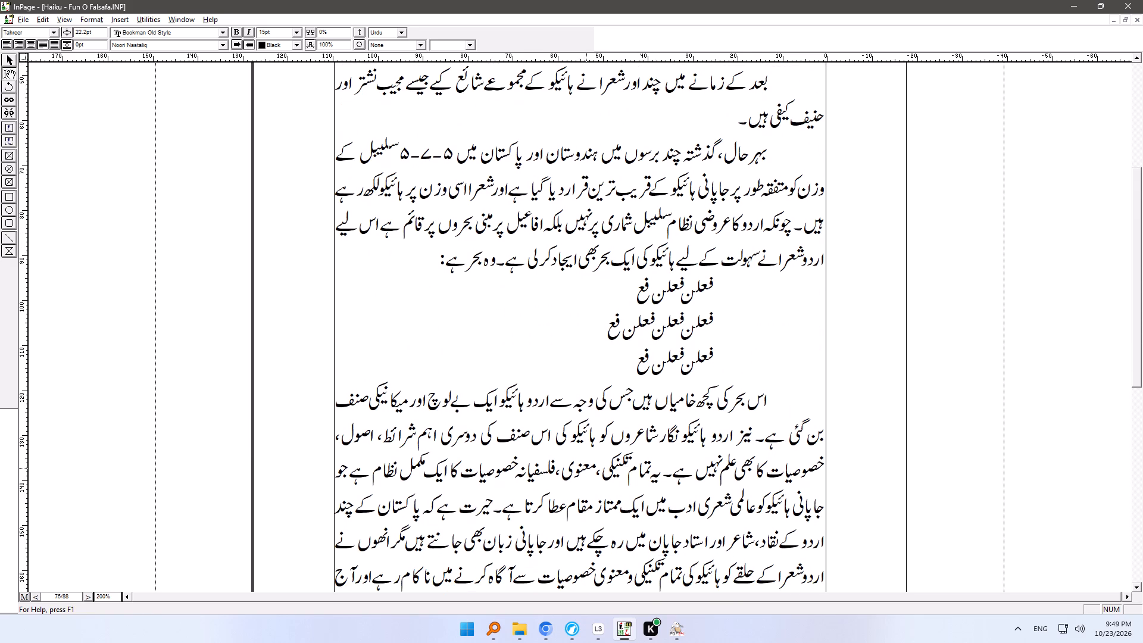
{"action": "right_click_drag", "start_coordinate": [591, 468], "coordinate": [591, 227], "text": "ctrl"}
{"action": "right_click_drag", "start_coordinate": [602, 424], "coordinate": [605, 307], "text": "ctrl"}
{"action": "left_click", "coordinate": [611, 367]}
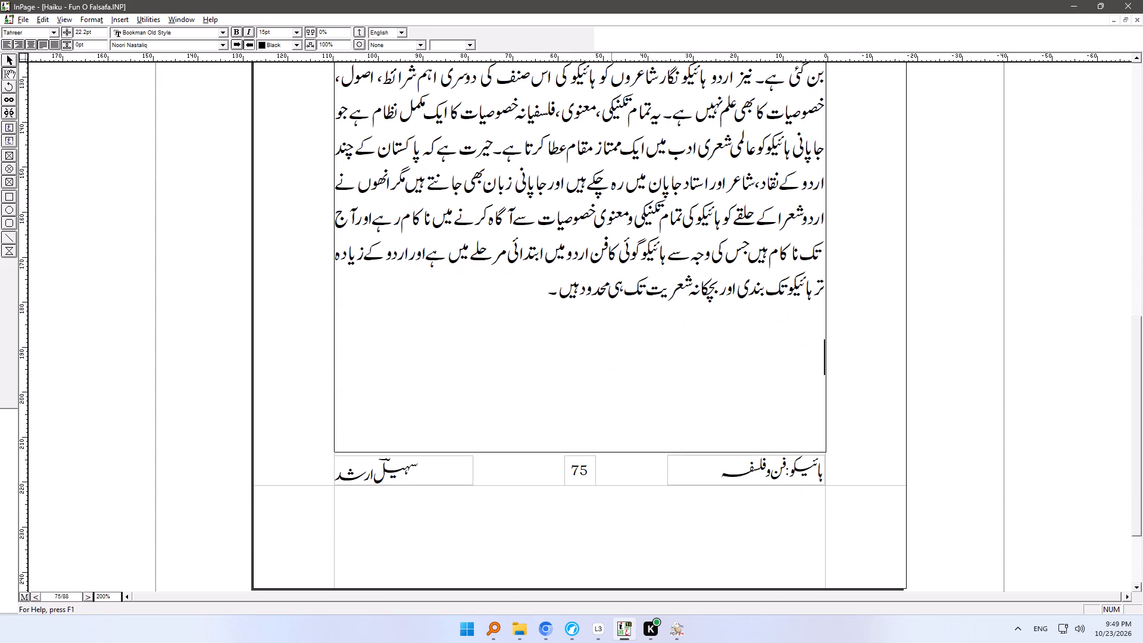
Delete two blank lines above the chapter heading اردو ہائیکو کی بحر at the top of page 76.
{"action": "key", "text": "Down"}
{"action": "key", "text": "Down"}
{"action": "key", "text": "Down"}
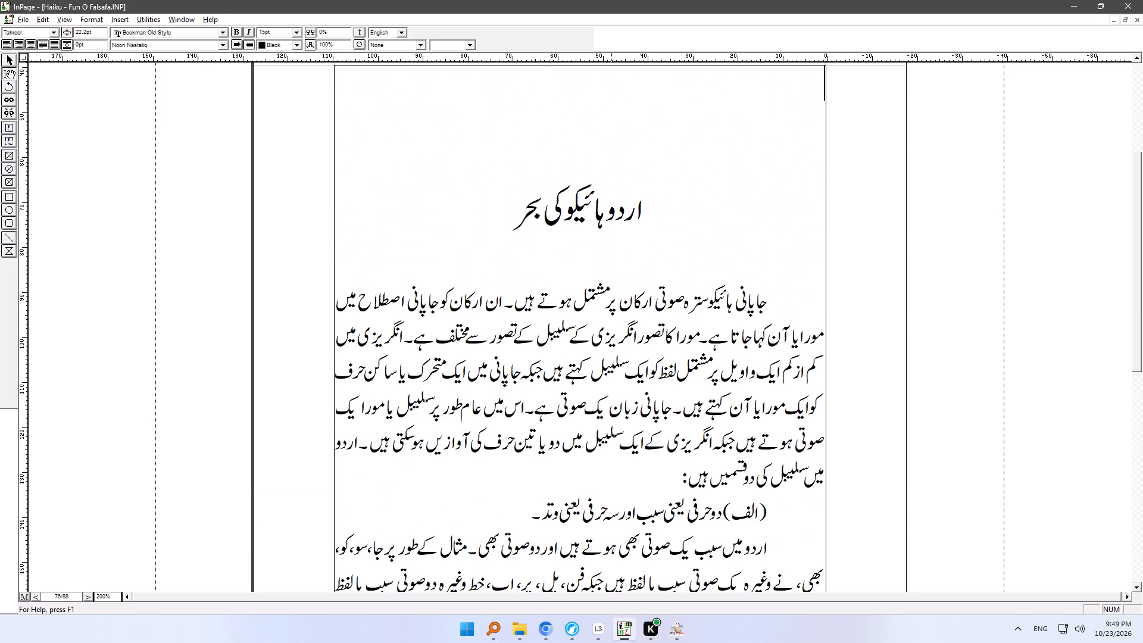
{"action": "key", "text": "Delete"}
{"action": "key", "text": "Delete"}
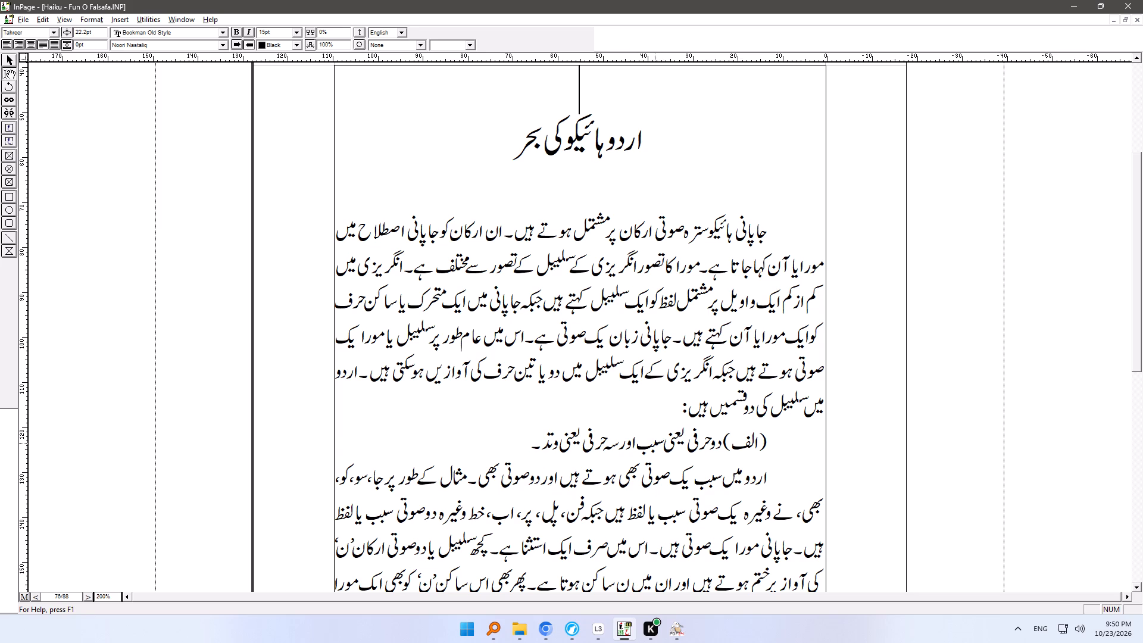
Indent the bracketed translation line beginning اس ہائیکو کا ترجمہ: کہنہ تالاب on page 77 by two tabs.
{"action": "right_click_drag", "start_coordinate": [655, 513], "coordinate": [656, 389], "text": "ctrl"}
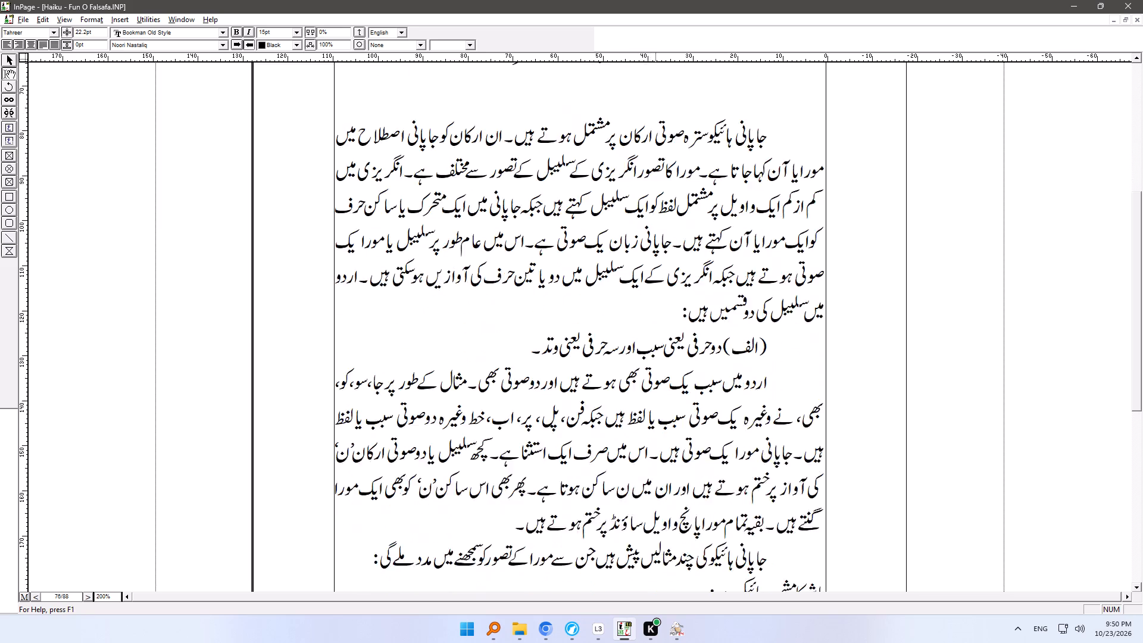
{"action": "right_click_drag", "start_coordinate": [656, 389], "coordinate": [666, 196], "text": "ctrl"}
{"action": "left_click", "coordinate": [732, 502]}
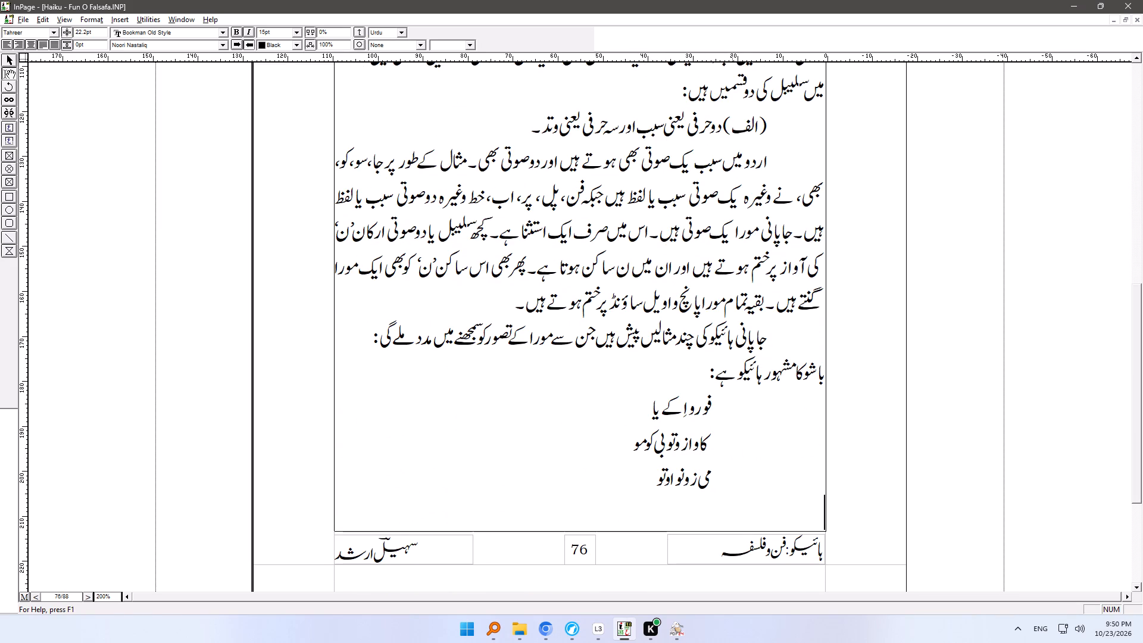
{"action": "key", "text": "Down"}
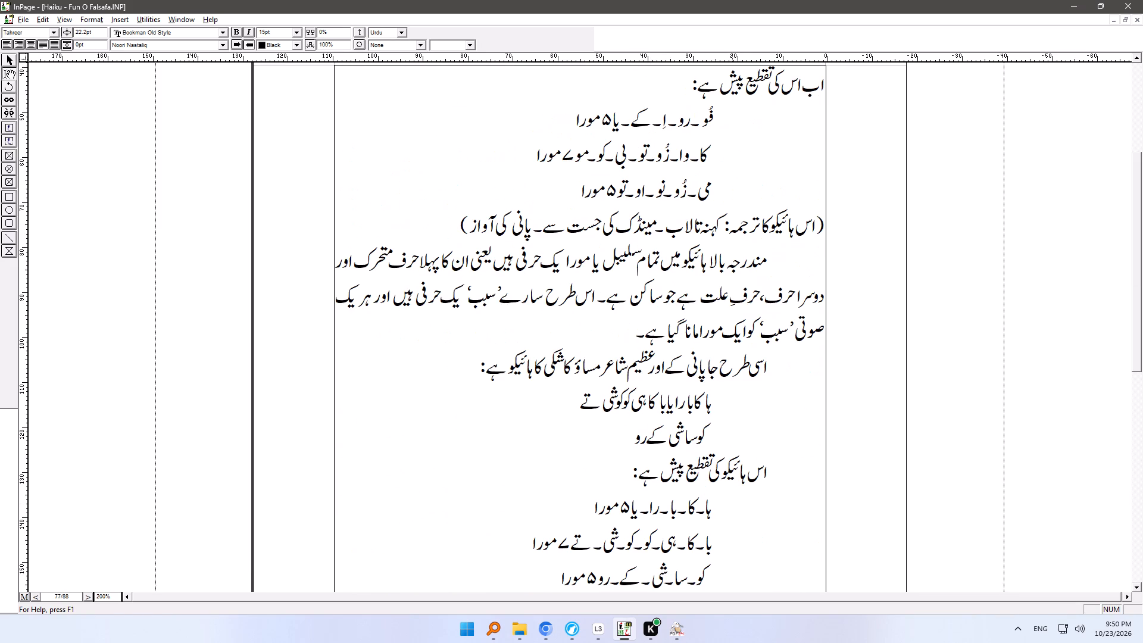
{"action": "key", "text": "Down"}
{"action": "key", "text": "Down"}
{"action": "key", "text": "Down"}
{"action": "key", "text": "Down"}
{"action": "key", "text": "Tab"}
{"action": "key", "text": "Tab"}
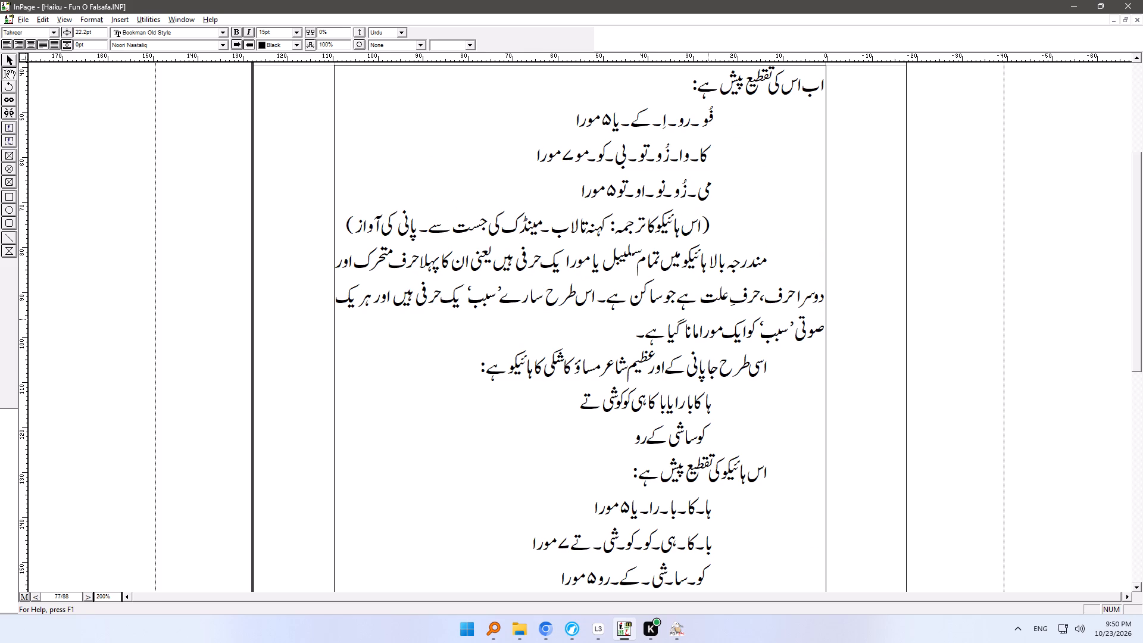
Read through the rest of page 77 and page 78 to the top of page 79, checking haiku and scansion layout.
{"action": "right_click_drag", "start_coordinate": [716, 352], "coordinate": [722, 220], "text": "ctrl"}
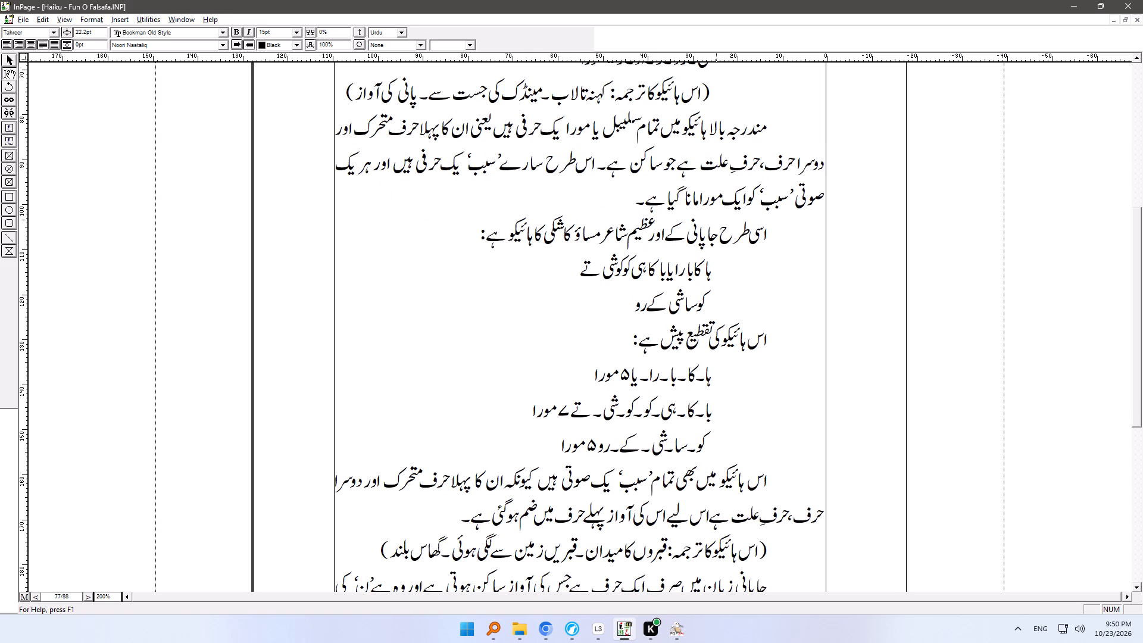
{"action": "right_click_drag", "start_coordinate": [722, 220], "coordinate": [711, 281], "text": "ctrl"}
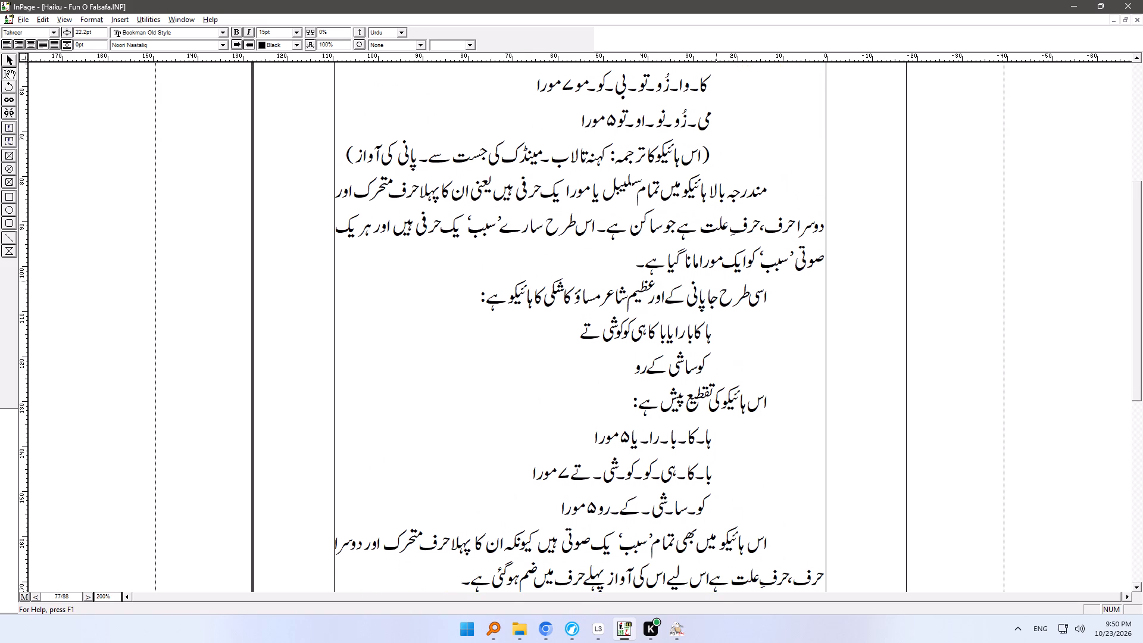
{"action": "right_click_drag", "start_coordinate": [711, 281], "coordinate": [711, 246], "text": "ctrl"}
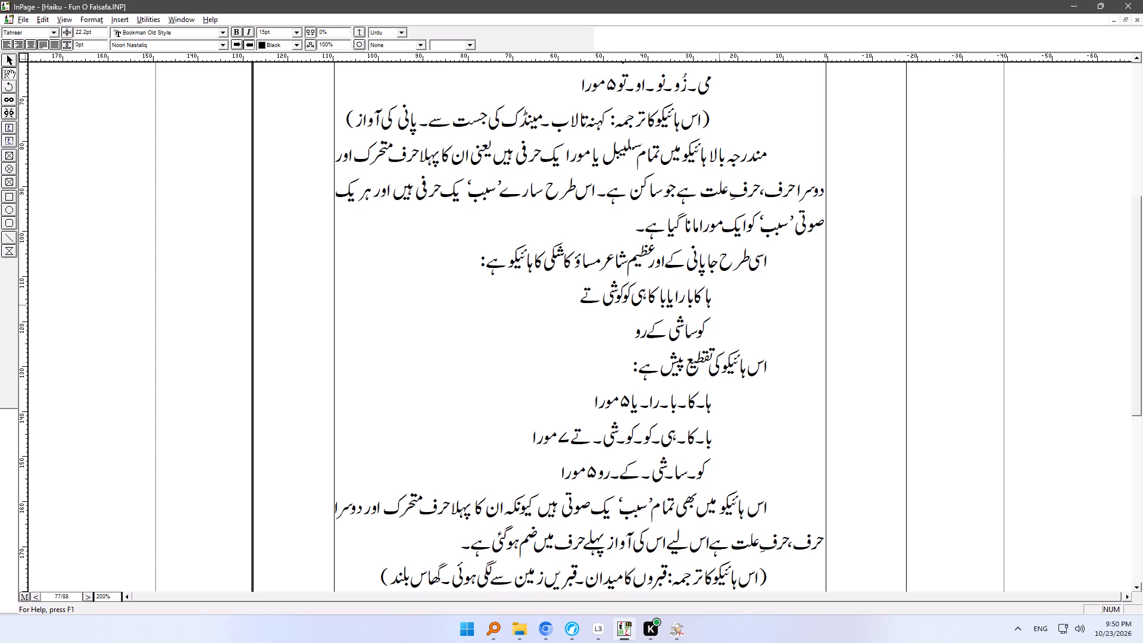
{"action": "right_click_drag", "start_coordinate": [741, 458], "coordinate": [749, 148], "text": "ctrl"}
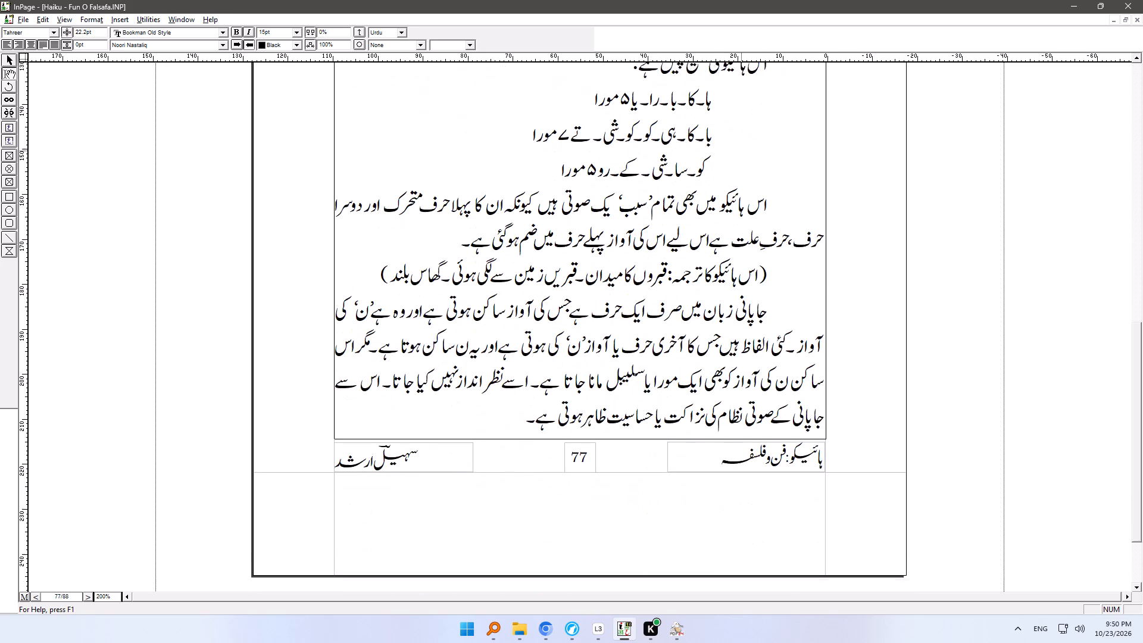
{"action": "right_click_drag", "start_coordinate": [749, 148], "coordinate": [749, 134], "text": "ctrl"}
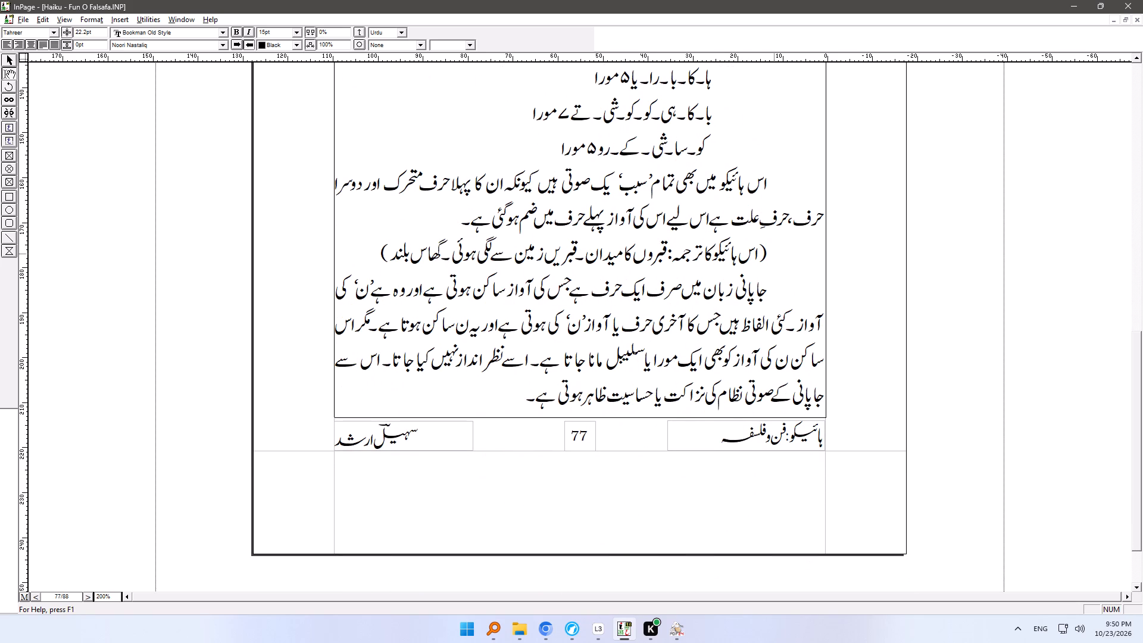
{"action": "left_click", "coordinate": [725, 383]}
{"action": "key", "text": "Down"}
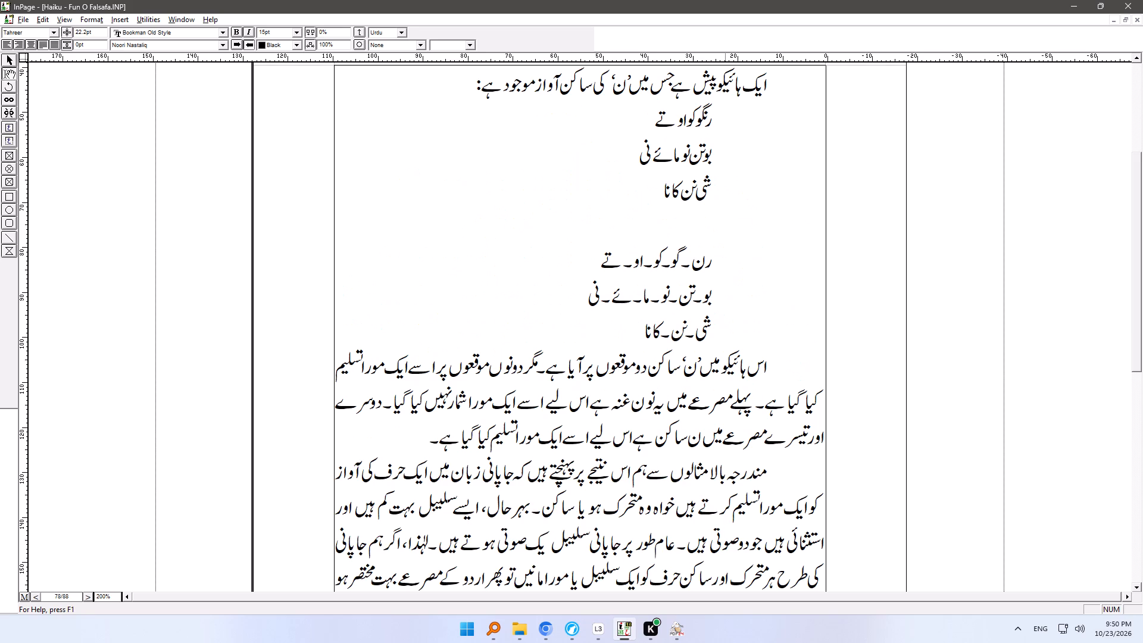
{"action": "key", "text": "Down"}
{"action": "key", "text": "Down"}
{"action": "key", "text": "Down"}
{"action": "key", "text": "Down"}
{"action": "key", "text": "Down"}
{"action": "key", "text": "Down"}
{"action": "key", "text": "Down"}
{"action": "key", "text": "Down"}
{"action": "key", "text": "Down"}
{"action": "key", "text": "Down"}
{"action": "key", "text": "Down"}
{"action": "key", "text": "Down"}
{"action": "key", "text": "Down"}
{"action": "key", "text": "Down"}
{"action": "key", "text": "Down"}
{"action": "key", "text": "Down"}
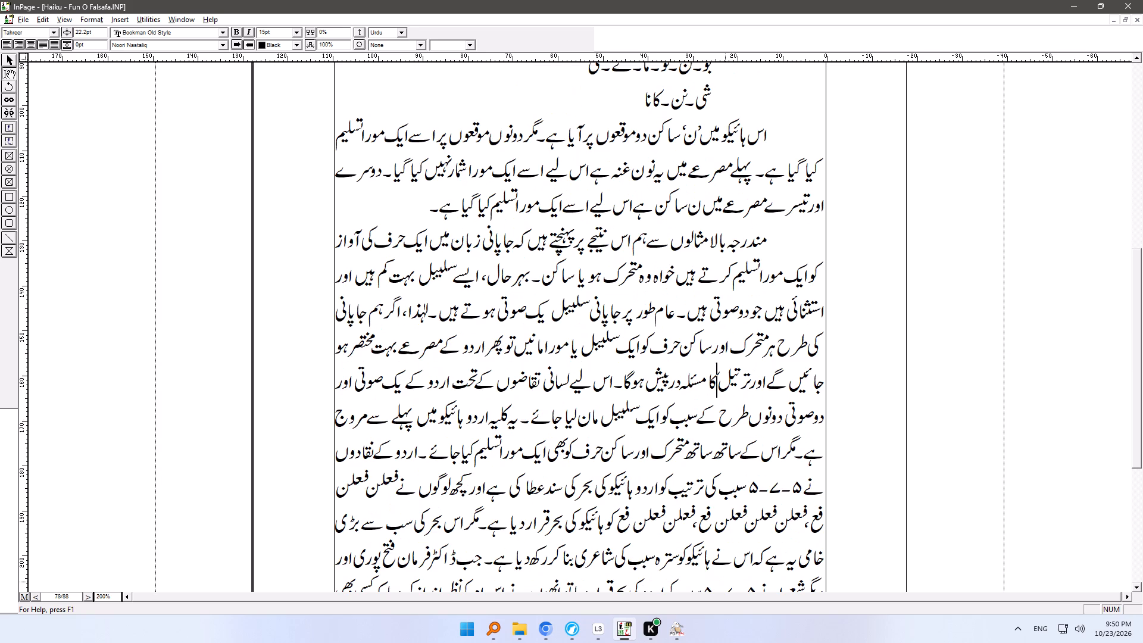
{"action": "key", "text": "Down"}
{"action": "key", "text": "Down"}
{"action": "key", "text": "Down"}
{"action": "key", "text": "Down"}
{"action": "key", "text": "Down"}
{"action": "key", "text": "Down"}
{"action": "key", "text": "Down"}
{"action": "key", "text": "Down"}
{"action": "key", "text": "Down"}
{"action": "key", "text": "Down"}
{"action": "key", "text": "Down"}
{"action": "key", "text": "Down"}
{"action": "key", "text": "Down"}
{"action": "key", "text": "Down"}
{"action": "key", "text": "Down"}
{"action": "key", "text": "Down"}
{"action": "key", "text": "Down"}
{"action": "key", "text": "Down"}
{"action": "key", "text": "Down"}
{"action": "key", "text": "Down"}
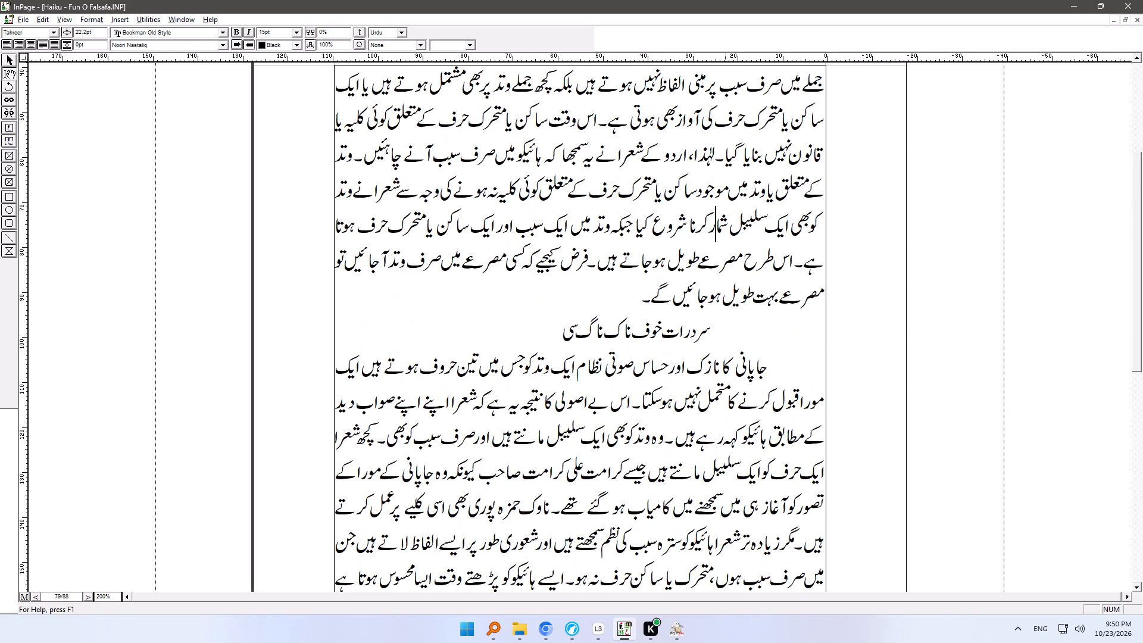
Read on from page 79 to the haiku on page 81, checking paragraphs, example haiku and page breaks.
{"action": "key", "text": "Down"}
{"action": "key", "text": "Down"}
{"action": "key", "text": "Down"}
{"action": "key", "text": "Down"}
{"action": "key", "text": "Down"}
{"action": "key", "text": "Down"}
{"action": "key", "text": "Down"}
{"action": "key", "text": "Down"}
{"action": "key", "text": "Down"}
{"action": "key", "text": "Down"}
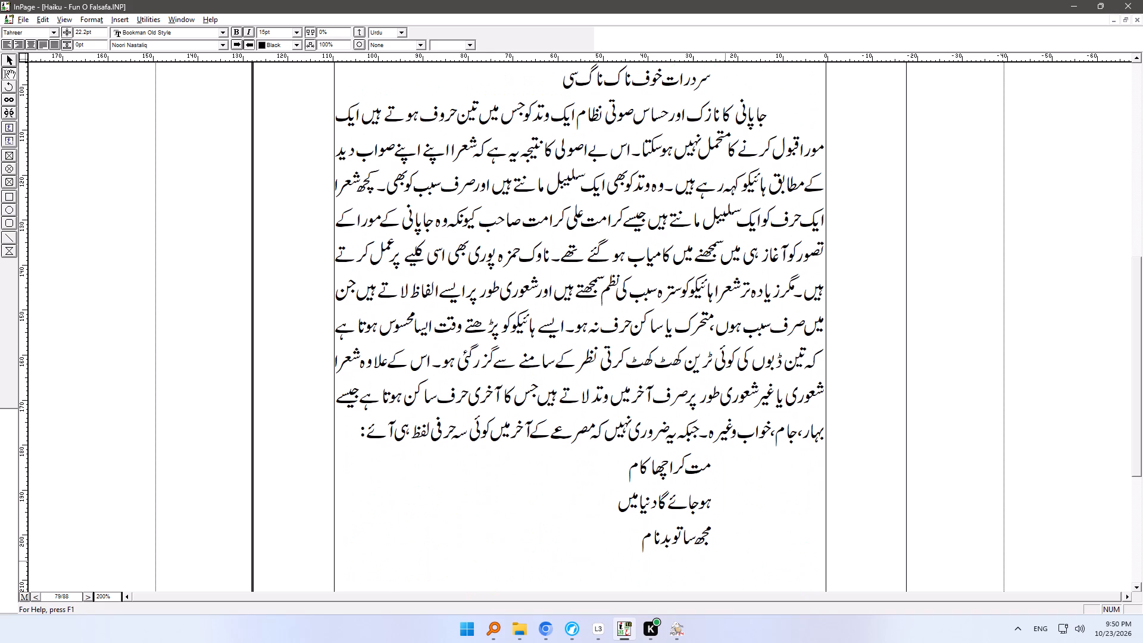
{"action": "key", "text": "Down"}
{"action": "key", "text": "Down"}
{"action": "key", "text": "Down"}
{"action": "key", "text": "Down"}
{"action": "key", "text": "Down"}
{"action": "key", "text": "Down"}
{"action": "key", "text": "Down"}
{"action": "key", "text": "Down"}
{"action": "key", "text": "Down"}
{"action": "key", "text": "Down"}
{"action": "key", "text": "Down"}
{"action": "key", "text": "Down"}
{"action": "key", "text": "Down"}
{"action": "key", "text": "Down"}
{"action": "key", "text": "Down"}
{"action": "key", "text": "Down"}
{"action": "key", "text": "Down"}
{"action": "key", "text": "Down"}
{"action": "key", "text": "Down"}
{"action": "key", "text": "Down"}
{"action": "key", "text": "Down"}
{"action": "key", "text": "Down"}
{"action": "key", "text": "Down"}
{"action": "key", "text": "Down"}
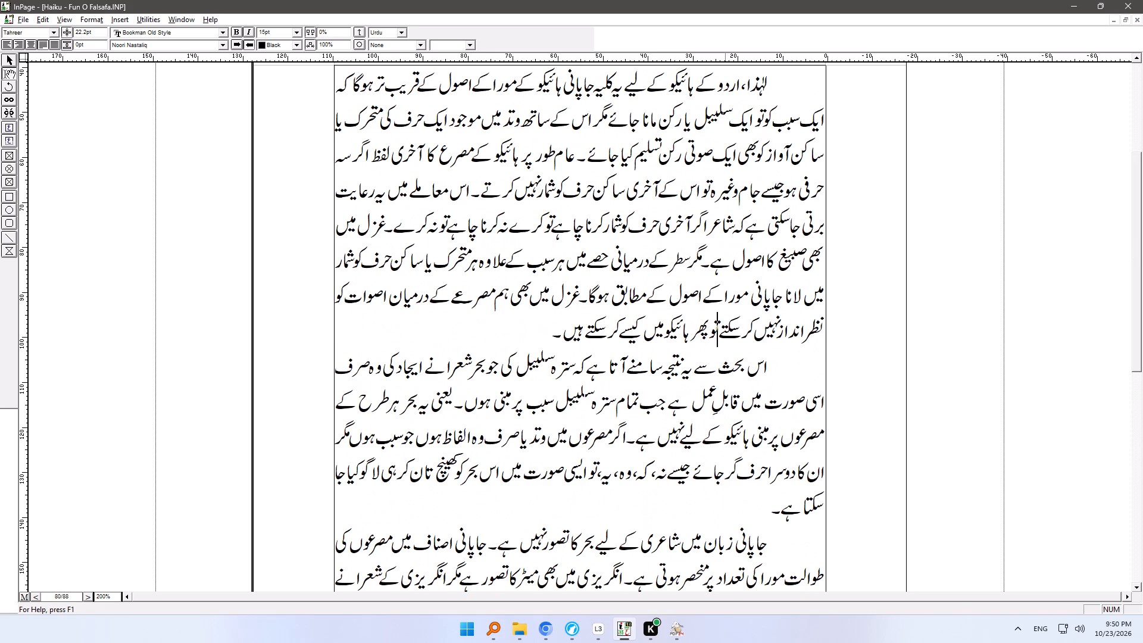
{"action": "key", "text": "Down"}
{"action": "key", "text": "Down"}
{"action": "key", "text": "Down"}
{"action": "key", "text": "Down"}
{"action": "key", "text": "Down"}
{"action": "key", "text": "Down"}
{"action": "key", "text": "Down"}
{"action": "key", "text": "Down"}
{"action": "key", "text": "Down"}
{"action": "key", "text": "Down"}
{"action": "key", "text": "Down"}
{"action": "key", "text": "Down"}
{"action": "key", "text": "Down"}
{"action": "key", "text": "Down"}
{"action": "key", "text": "Down"}
{"action": "key", "text": "Down"}
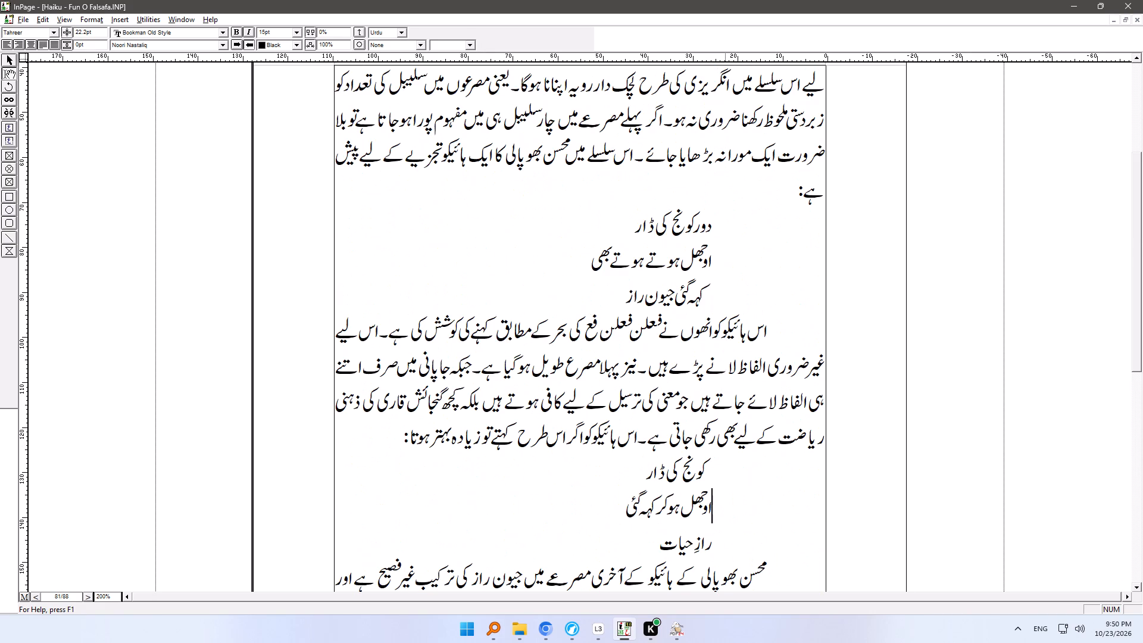
Read on from the haiku on page 81 to the heading ہائیکو کی تکنیکی خصوصیات on page 82, checking layout.
{"action": "key", "text": "Down"}
{"action": "key", "text": "Down"}
{"action": "key", "text": "Down"}
{"action": "key", "text": "Down"}
{"action": "key", "text": "Down"}
{"action": "key", "text": "Down"}
{"action": "key", "text": "Down"}
{"action": "key", "text": "Down"}
{"action": "key", "text": "Down"}
{"action": "key", "text": "Down"}
{"action": "key", "text": "Down"}
{"action": "key", "text": "Down"}
{"action": "key", "text": "Down"}
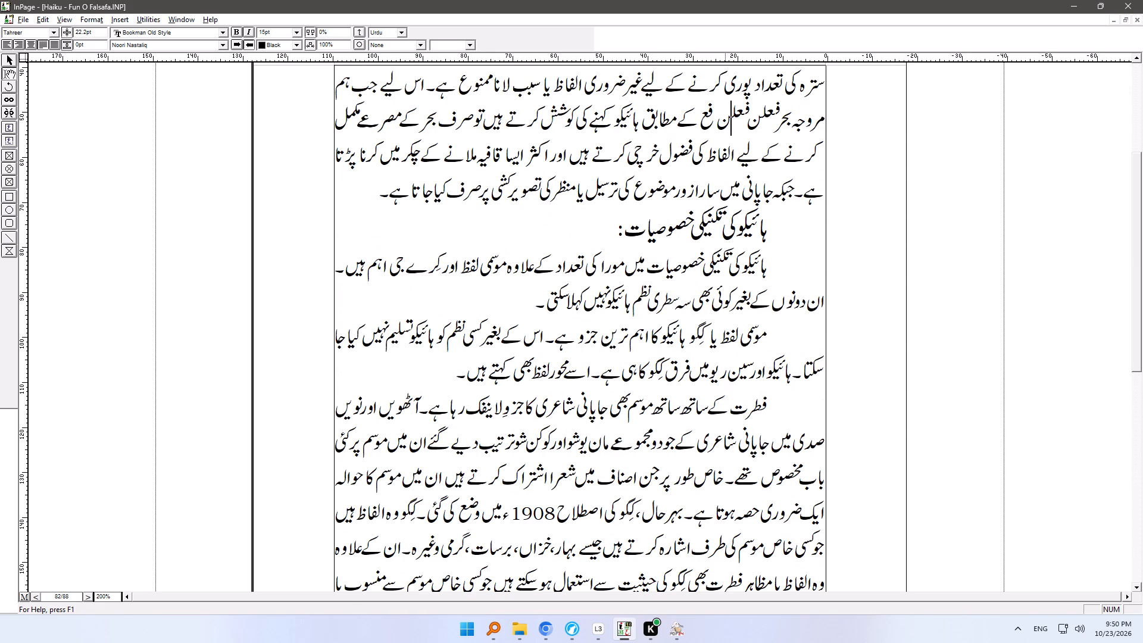
{"action": "key", "text": "Down"}
{"action": "key", "text": "Down"}
{"action": "key", "text": "Down"}
{"action": "key", "text": "Down"}
{"action": "key", "text": "Down"}
{"action": "key", "text": "Down"}
{"action": "key", "text": "Down"}
{"action": "key", "text": "Down"}
{"action": "key", "text": "Down"}
{"action": "key", "text": "Down"}
{"action": "key", "text": "Down"}
{"action": "key", "text": "Down"}
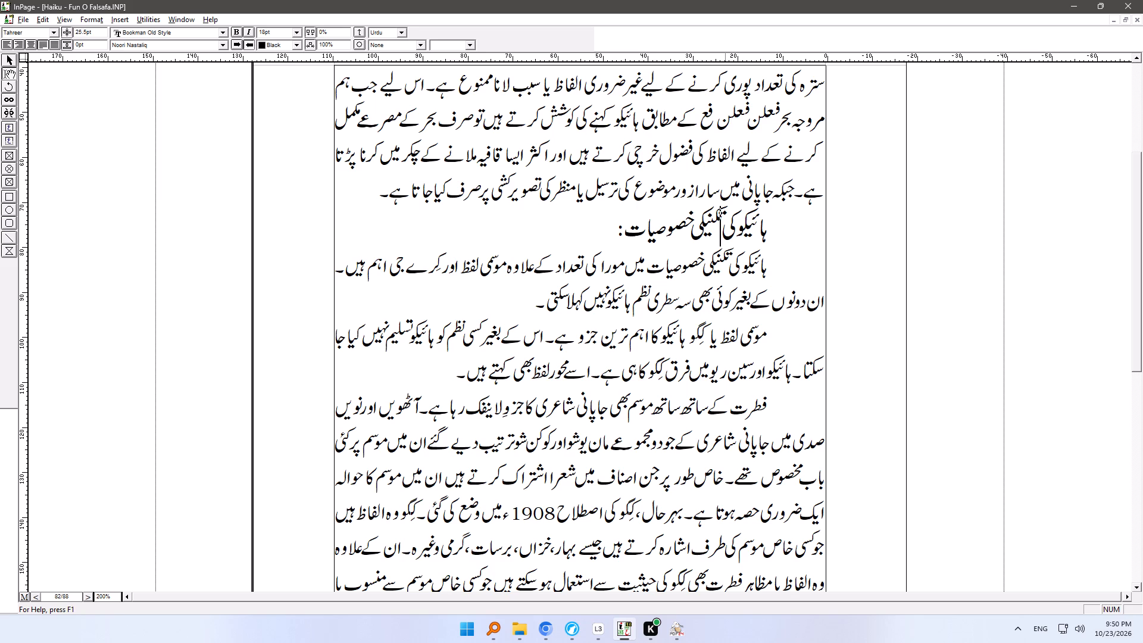
Read the rest of page 82 and on past the کہنہ تالاب haiku on page 83, checking paragraph and haiku layout.
{"action": "key", "text": "Down"}
{"action": "key", "text": "Down"}
{"action": "key", "text": "Down"}
{"action": "key", "text": "Down"}
{"action": "key", "text": "Down"}
{"action": "key", "text": "Down"}
{"action": "key", "text": "Down"}
{"action": "key", "text": "Down"}
{"action": "key", "text": "Down"}
{"action": "key", "text": "Down"}
{"action": "key", "text": "Down"}
{"action": "key", "text": "Down"}
{"action": "key", "text": "Down"}
{"action": "key", "text": "Down"}
{"action": "key", "text": "Down"}
{"action": "key", "text": "Down"}
{"action": "key", "text": "Down"}
{"action": "key", "text": "Down"}
{"action": "key", "text": "Down"}
{"action": "key", "text": "Down"}
{"action": "key", "text": "Down"}
{"action": "key", "text": "Down"}
{"action": "key", "text": "Down"}
{"action": "key", "text": "Down"}
{"action": "key", "text": "Down"}
{"action": "key", "text": "Down"}
{"action": "key", "text": "Down"}
{"action": "key", "text": "Down"}
{"action": "key", "text": "Down"}
{"action": "key", "text": "Down"}
{"action": "key", "text": "Down"}
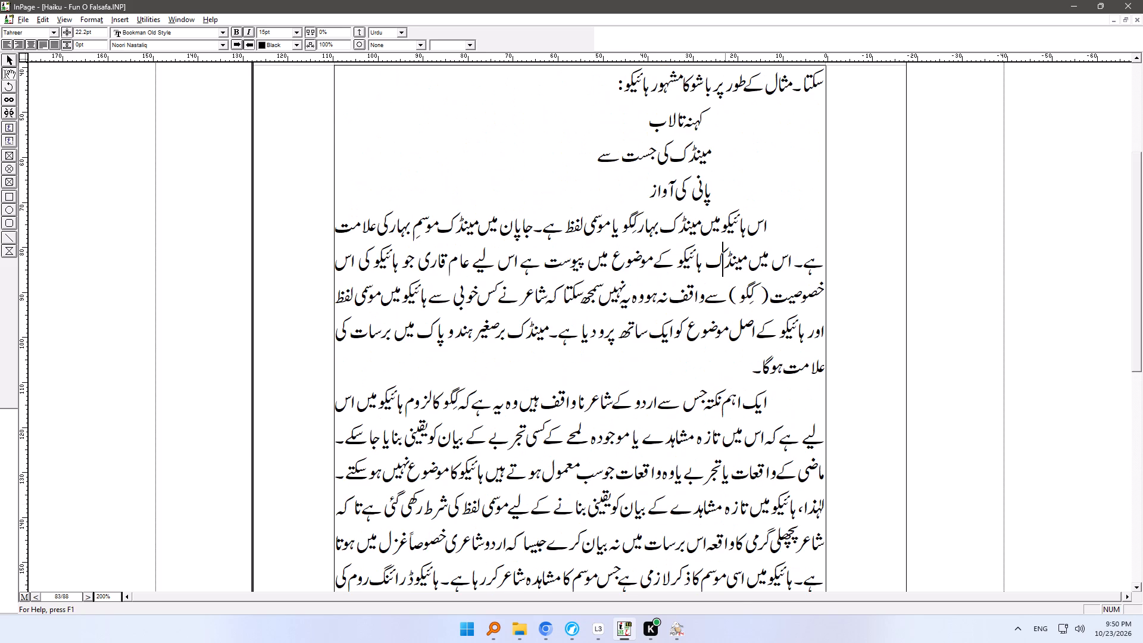
Read on from page 83 to the last haiku line (ریوکان) on page 84, checking haiku indents, gaps and attributions.
{"action": "key", "text": "Down"}
{"action": "key", "text": "Down"}
{"action": "key", "text": "Down"}
{"action": "key", "text": "Down"}
{"action": "key", "text": "Down"}
{"action": "key", "text": "Down"}
{"action": "key", "text": "Down"}
{"action": "key", "text": "Down"}
{"action": "key", "text": "Down"}
{"action": "key", "text": "Down"}
{"action": "key", "text": "Down"}
{"action": "key", "text": "Down"}
{"action": "key", "text": "Down"}
{"action": "key", "text": "Down"}
{"action": "key", "text": "Down"}
{"action": "key", "text": "Down"}
{"action": "key", "text": "Down"}
{"action": "key", "text": "Down"}
{"action": "key", "text": "Down"}
{"action": "key", "text": "Down"}
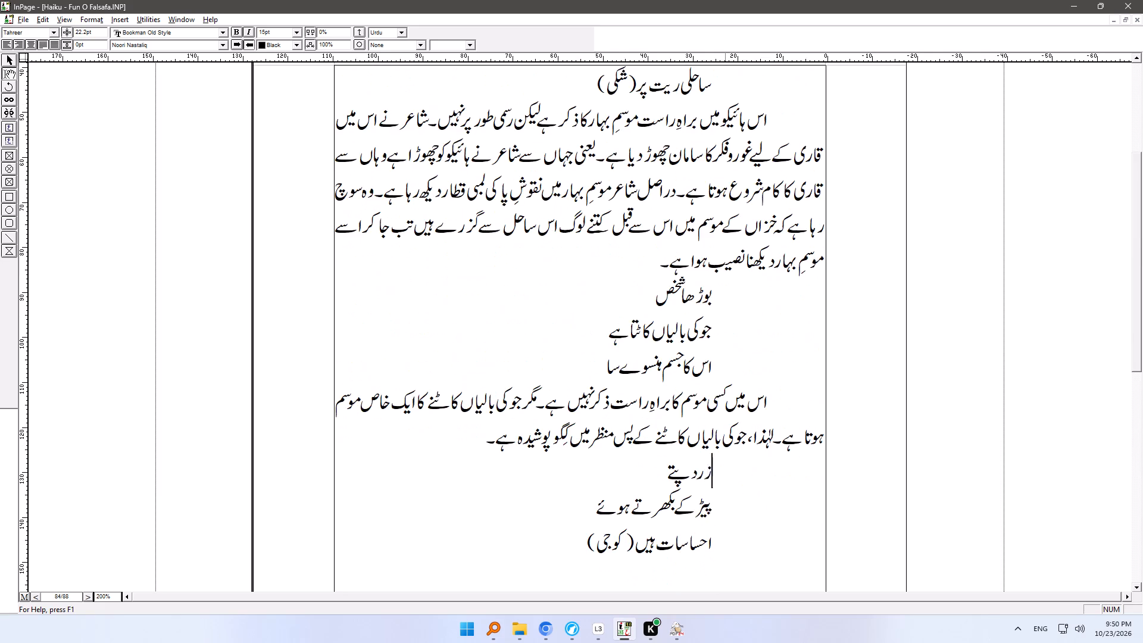
{"action": "key", "text": "Down"}
{"action": "key", "text": "Down"}
{"action": "key", "text": "Down"}
{"action": "key", "text": "Down"}
{"action": "key", "text": "Down"}
{"action": "key", "text": "Down"}
{"action": "key", "text": "Down"}
{"action": "key", "text": "Down"}
{"action": "key", "text": "Down"}
{"action": "key", "text": "Down"}
{"action": "key", "text": "Down"}
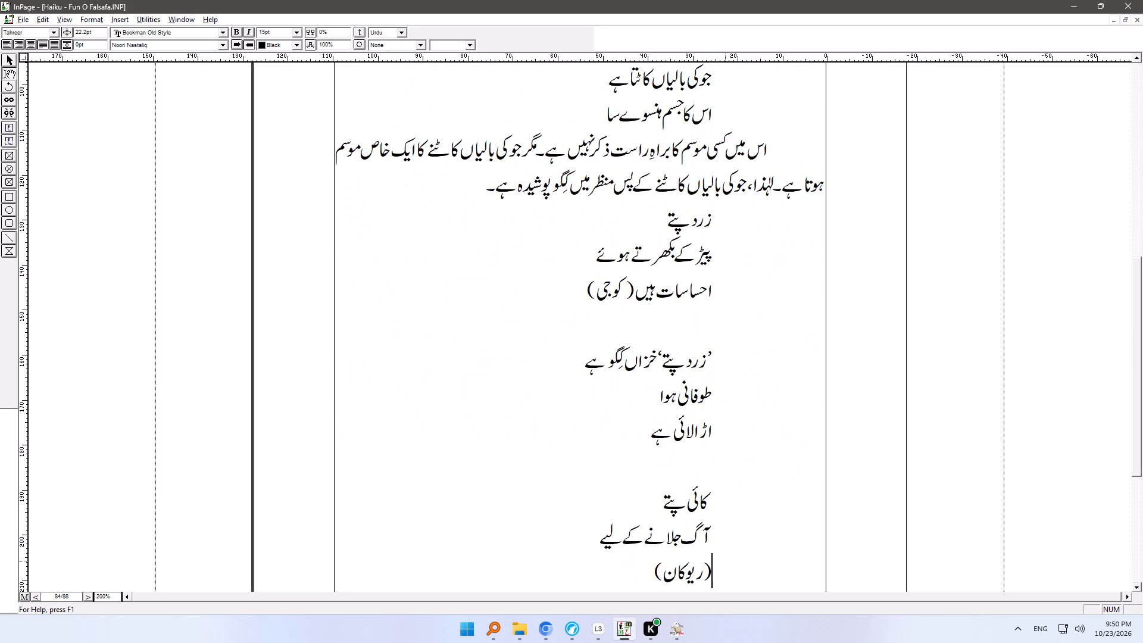
Re-examine the haiku beginning طوفانی ہوا and کائی پتے at the end of page 84 against the opening of page 85.
{"action": "key", "text": "Up"}
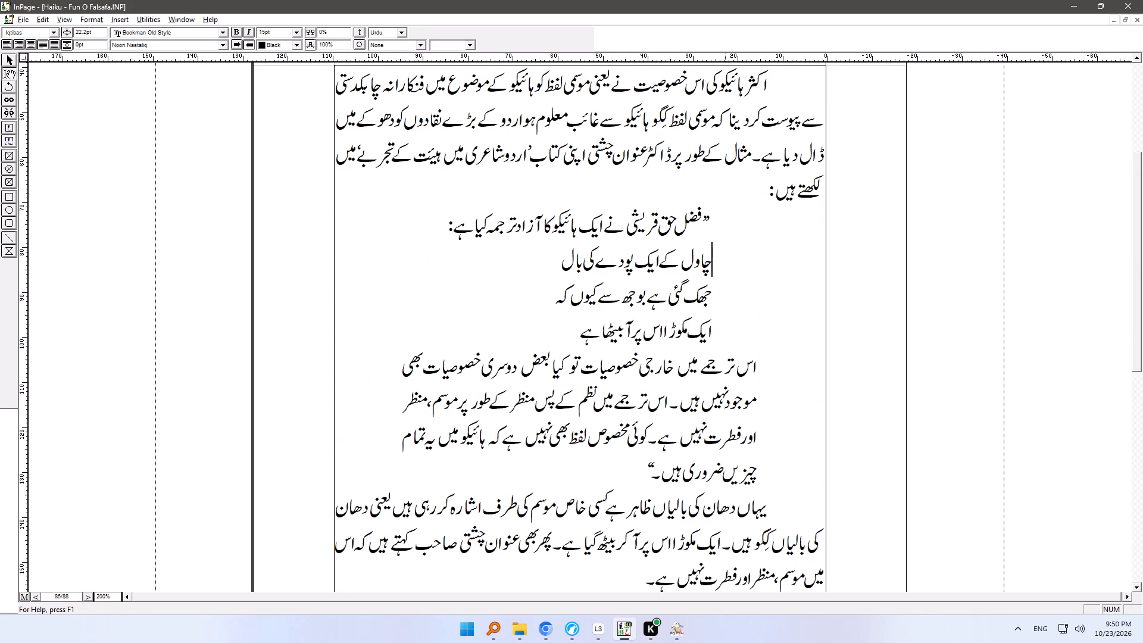
{"action": "key", "text": "Up"}
{"action": "key", "text": "Up"}
{"action": "key", "text": "Up"}
{"action": "key", "text": "Up"}
{"action": "key", "text": "Up"}
{"action": "key", "text": "Up"}
{"action": "key", "text": "Up"}
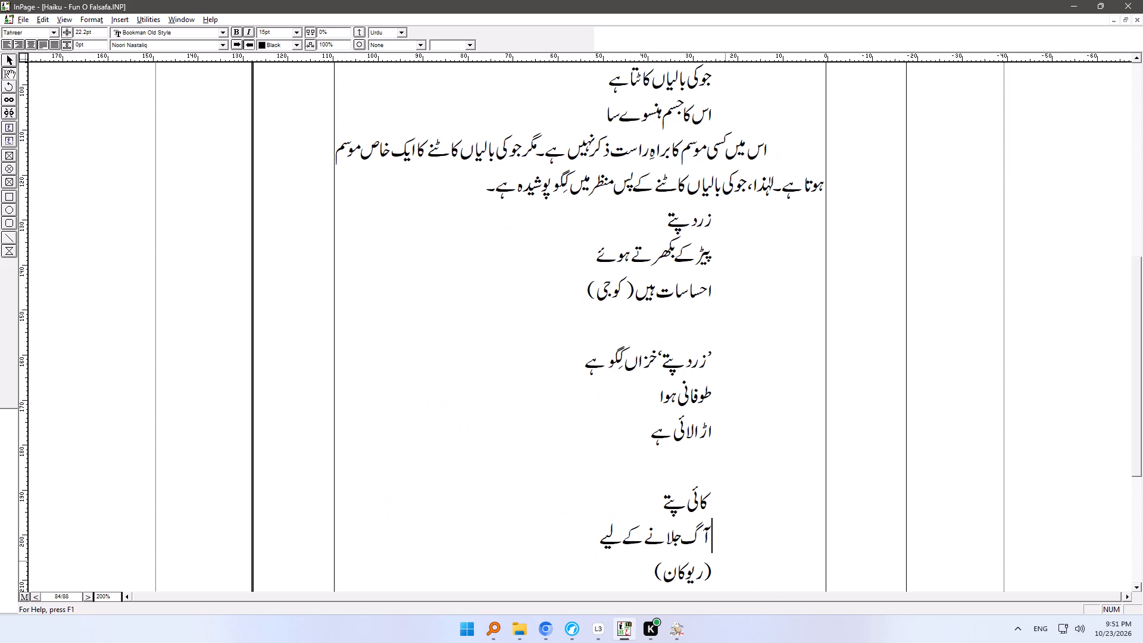
{"action": "key", "text": "Down"}
{"action": "key", "text": "Down"}
{"action": "key", "text": "Down"}
{"action": "key", "text": "Down"}
{"action": "key", "text": "Down"}
{"action": "key", "text": "Down"}
{"action": "key", "text": "Down"}
Read page 85, including the quoted passage and the heading کِرے جی, on to the example line فورو اِکے یا on page 86.
{"action": "key", "text": "Down"}
{"action": "key", "text": "Down"}
{"action": "key", "text": "Down"}
{"action": "key", "text": "Down"}
{"action": "key", "text": "Down"}
{"action": "key", "text": "Down"}
{"action": "key", "text": "Down"}
{"action": "key", "text": "Down"}
{"action": "key", "text": "Down"}
{"action": "key", "text": "Down"}
{"action": "key", "text": "Down"}
{"action": "key", "text": "Down"}
{"action": "key", "text": "Down"}
{"action": "key", "text": "Down"}
{"action": "key", "text": "Down"}
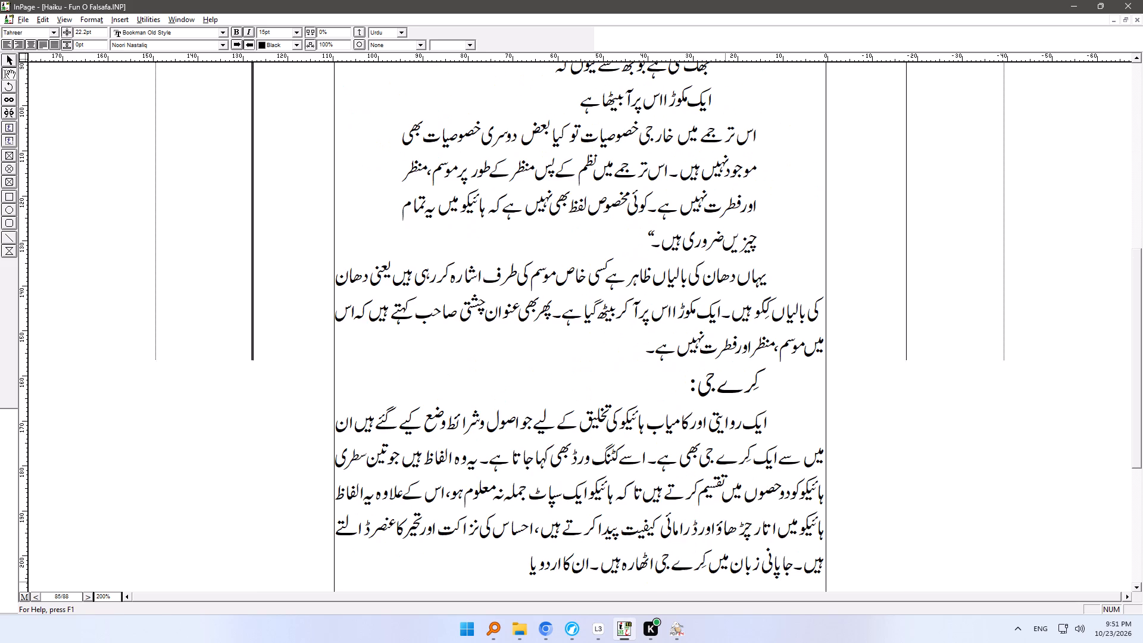
{"action": "key", "text": "Down"}
{"action": "key", "text": "Down"}
{"action": "key", "text": "Down"}
{"action": "key", "text": "Down"}
{"action": "key", "text": "Down"}
{"action": "key", "text": "Down"}
{"action": "key", "text": "Down"}
{"action": "key", "text": "Down"}
{"action": "key", "text": "Down"}
{"action": "key", "text": "Down"}
{"action": "key", "text": "Down"}
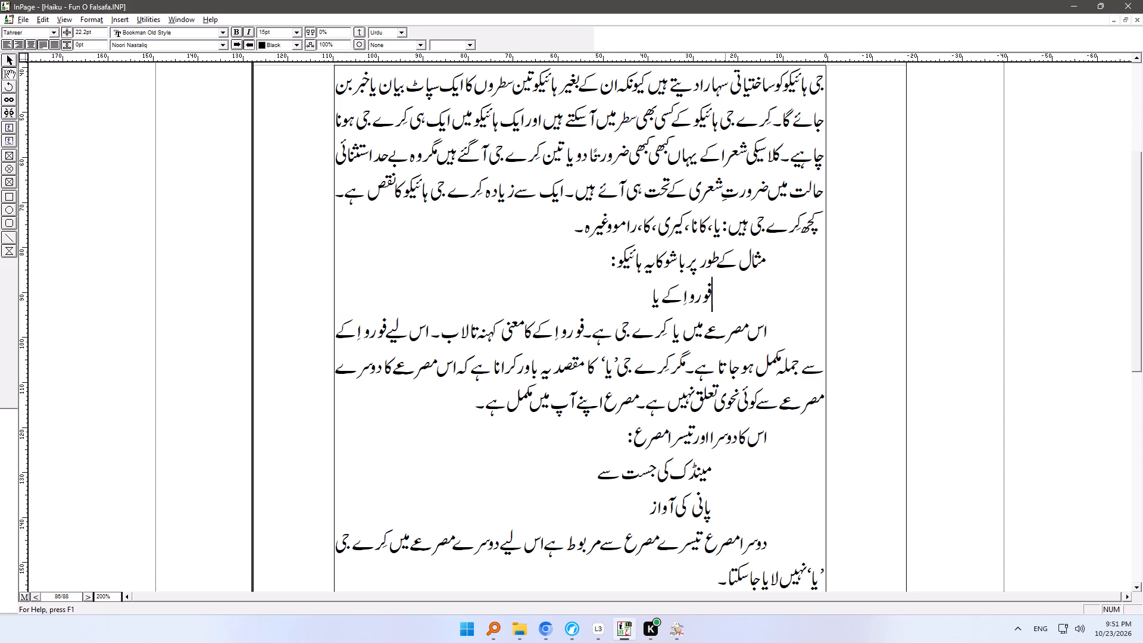
Read on through page 86 past the heading ہائیکو کی جمالیات to the top of page 87, checking headings and page breaks.
{"action": "key", "text": "Down"}
{"action": "key", "text": "Down"}
{"action": "key", "text": "Down"}
{"action": "key", "text": "Down"}
{"action": "key", "text": "Down"}
{"action": "key", "text": "Down"}
{"action": "key", "text": "Down"}
{"action": "key", "text": "Down"}
{"action": "key", "text": "Down"}
{"action": "key", "text": "Down"}
{"action": "key", "text": "Down"}
{"action": "key", "text": "Down"}
{"action": "key", "text": "Down"}
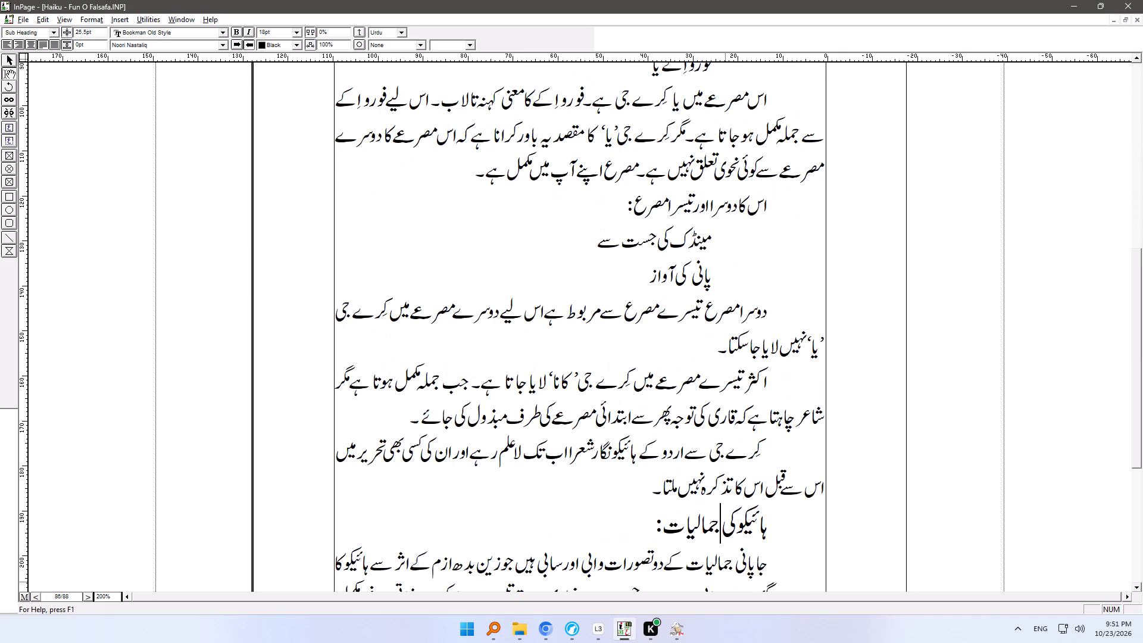
{"action": "key", "text": "Down"}
{"action": "key", "text": "Down"}
{"action": "key", "text": "Down"}
{"action": "key", "text": "Down"}
{"action": "key", "text": "Down"}
{"action": "key", "text": "Down"}
{"action": "key", "text": "Down"}
{"action": "key", "text": "Down"}
{"action": "key", "text": "Down"}
{"action": "key", "text": "Down"}
{"action": "key", "text": "Down"}
{"action": "key", "text": "Down"}
{"action": "key", "text": "Down"}
{"action": "key", "text": "Down"}
{"action": "key", "text": "Down"}
{"action": "key", "text": "Down"}
{"action": "key", "text": "Down"}
{"action": "key", "text": "Down"}
{"action": "key", "text": "Down"}
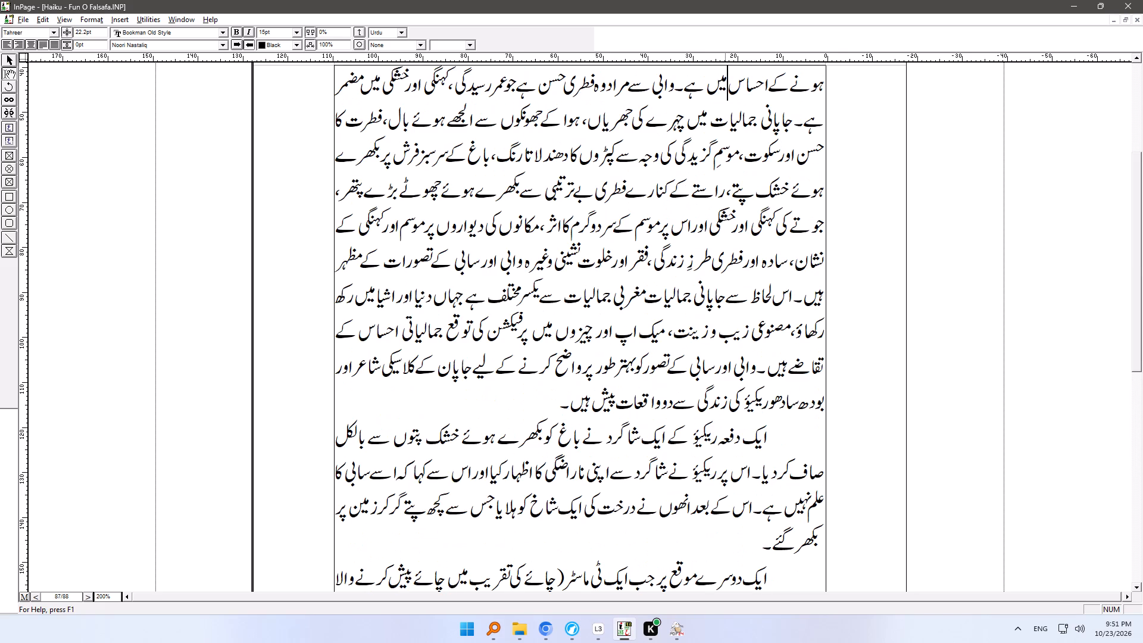
Read page 87 on to page 88 and examine the three-column haiku frame there down to the footer.
{"action": "key", "text": "Down"}
{"action": "key", "text": "Down"}
{"action": "key", "text": "Down"}
{"action": "key", "text": "Down"}
{"action": "key", "text": "Down"}
{"action": "key", "text": "Down"}
{"action": "key", "text": "Down"}
{"action": "key", "text": "Down"}
{"action": "key", "text": "Down"}
{"action": "key", "text": "Down"}
{"action": "key", "text": "Down"}
{"action": "key", "text": "Down"}
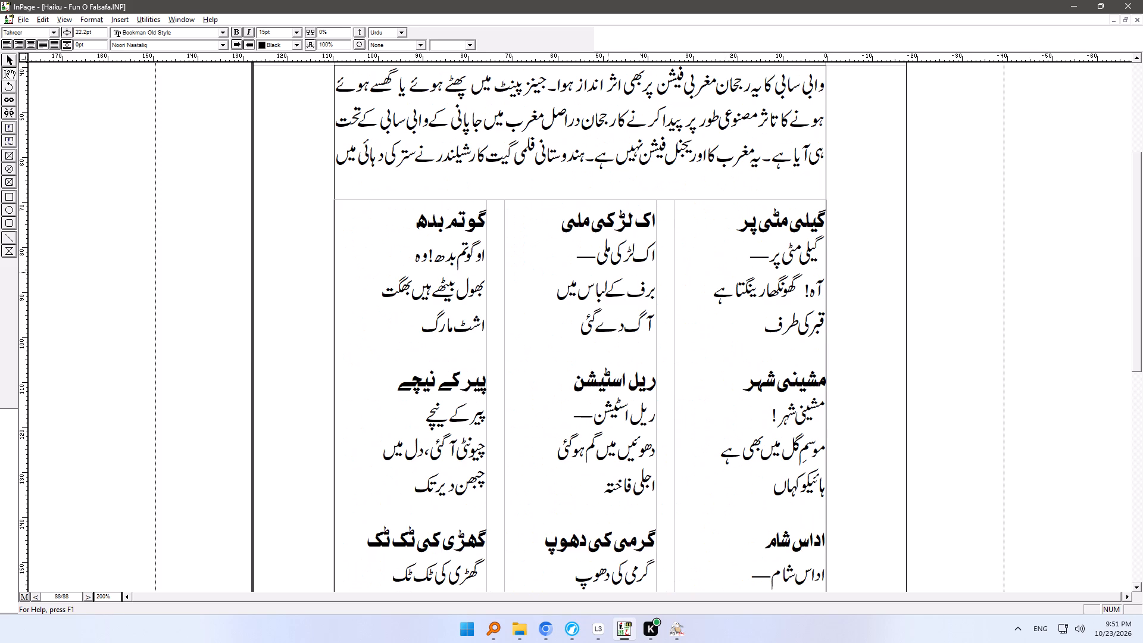
{"action": "left_click", "coordinate": [10, 63]}
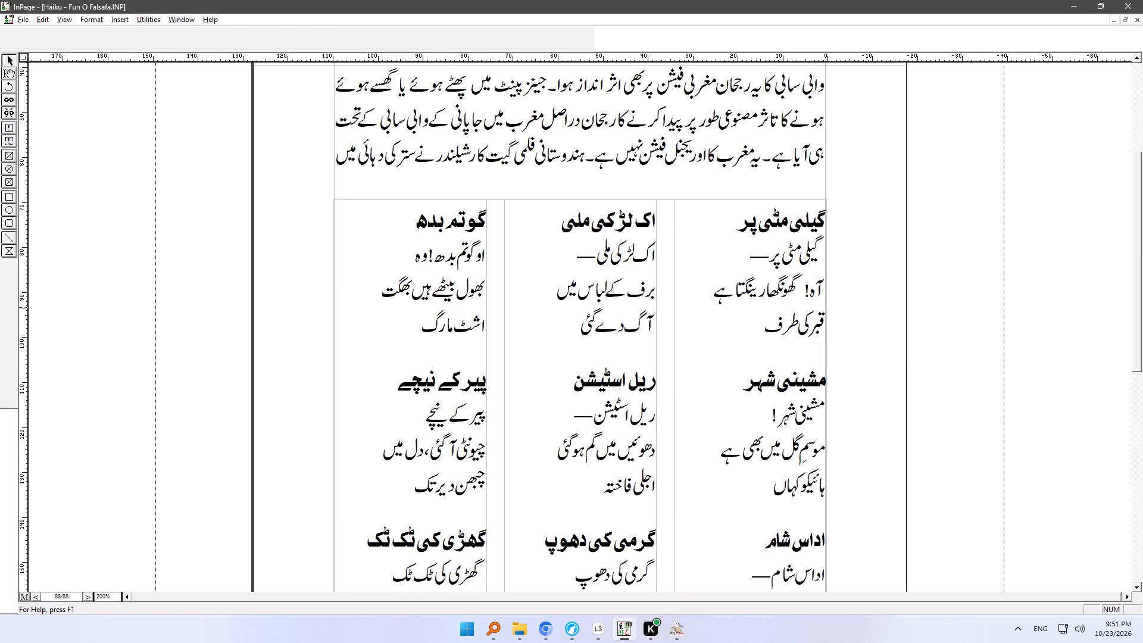
{"action": "left_click", "coordinate": [517, 308]}
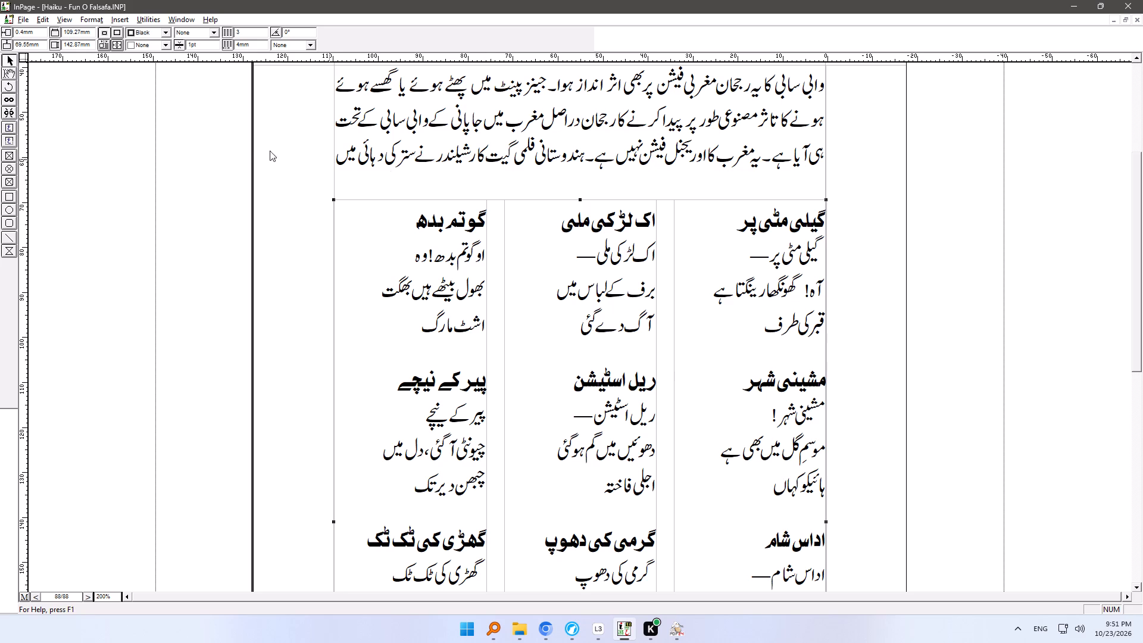
{"action": "right_click_drag", "start_coordinate": [466, 368], "coordinate": [469, 63], "text": "ctrl"}
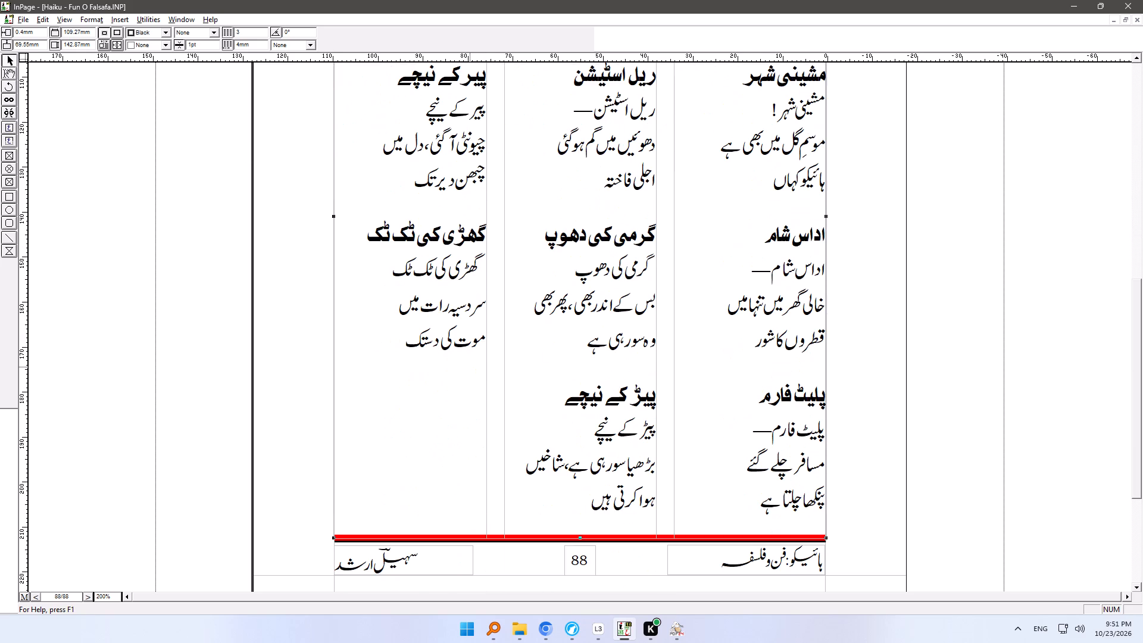
{"action": "right_click_drag", "start_coordinate": [487, 278], "coordinate": [488, 551], "text": "ctrl"}
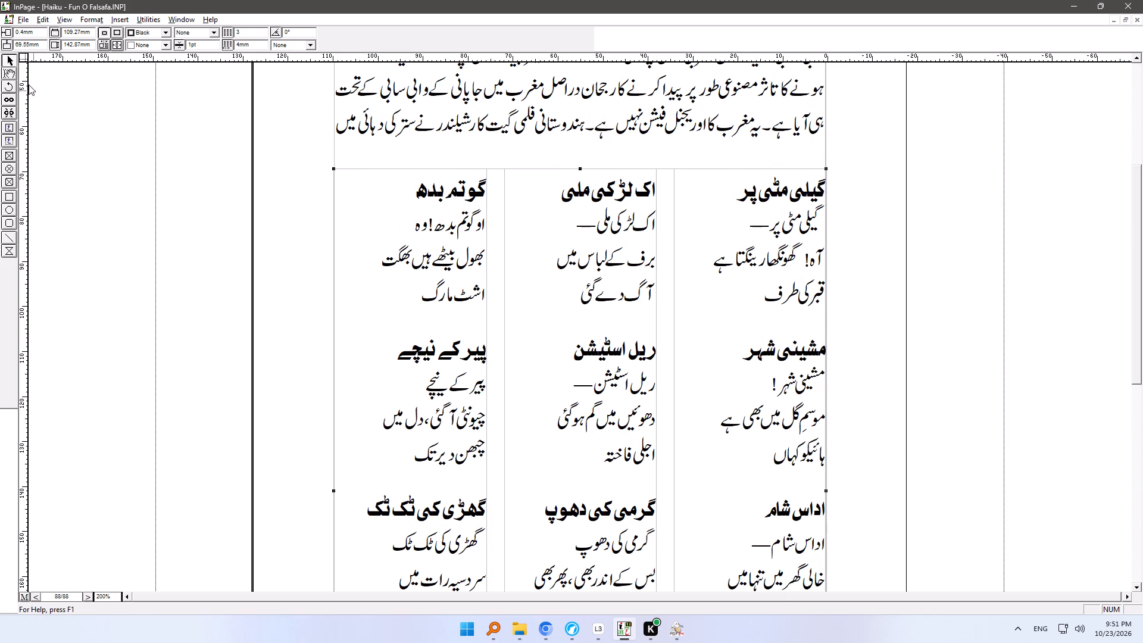
Add a space at the very end of the body text to flow the heading میرے ہائیکو onto a new page 89.
{"action": "left_click", "coordinate": [13, 75]}
{"action": "left_click", "coordinate": [439, 124]}
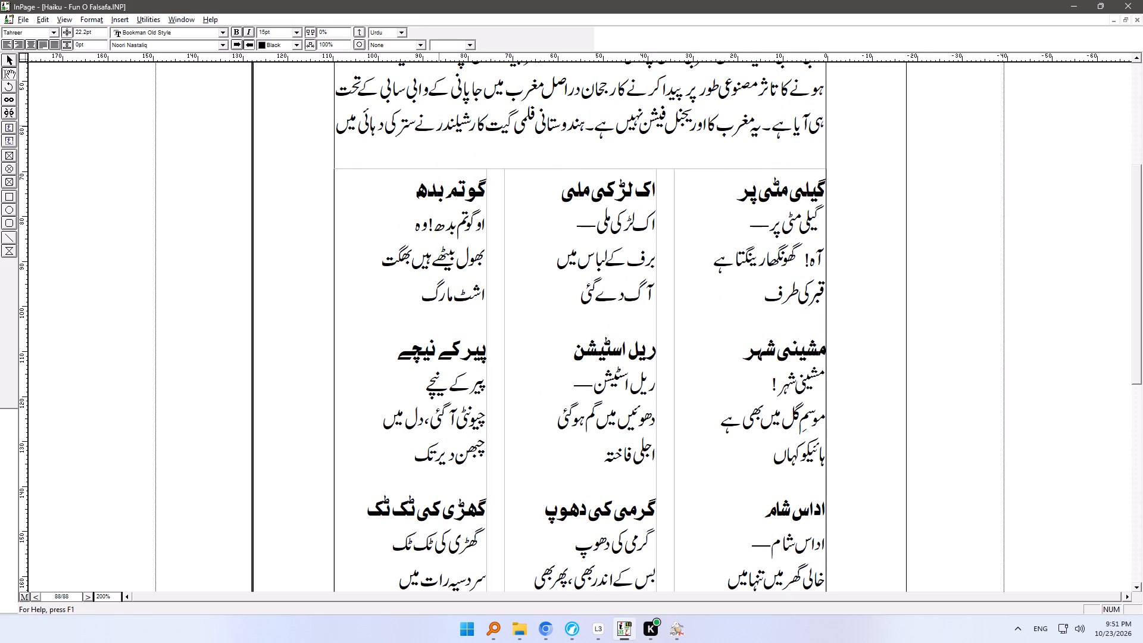
{"action": "key", "text": "ctrl+End"}
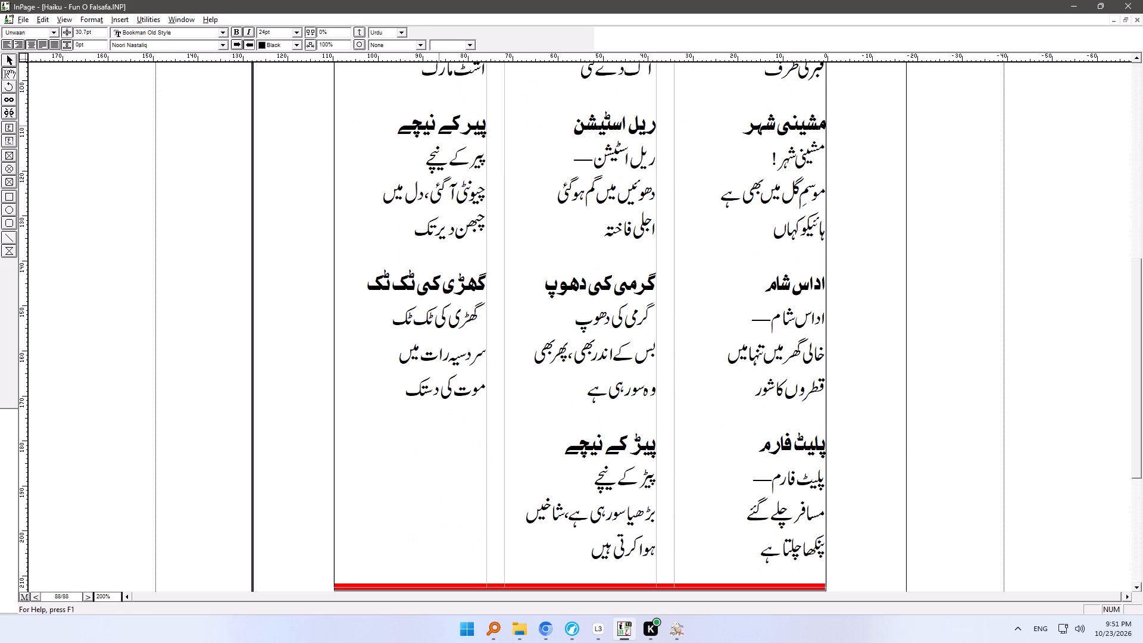
{"action": "key", "text": "space"}
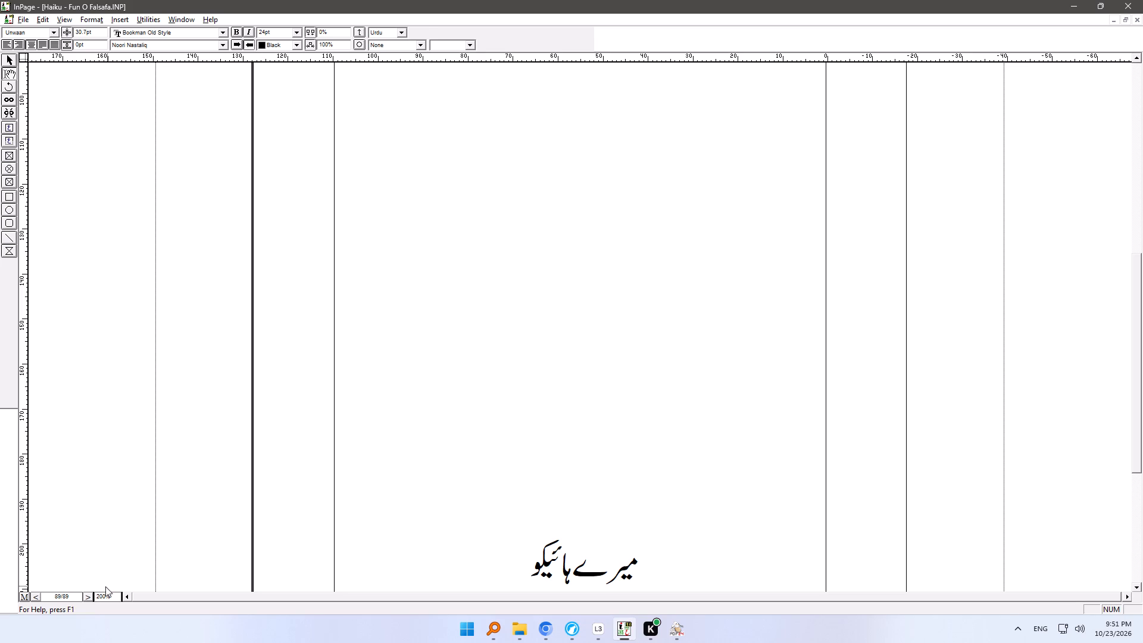
Move the three-column haiku frame from page 88 to page 89, beneath the heading میرے ہائیکو.
{"action": "left_click", "coordinate": [90, 599]}
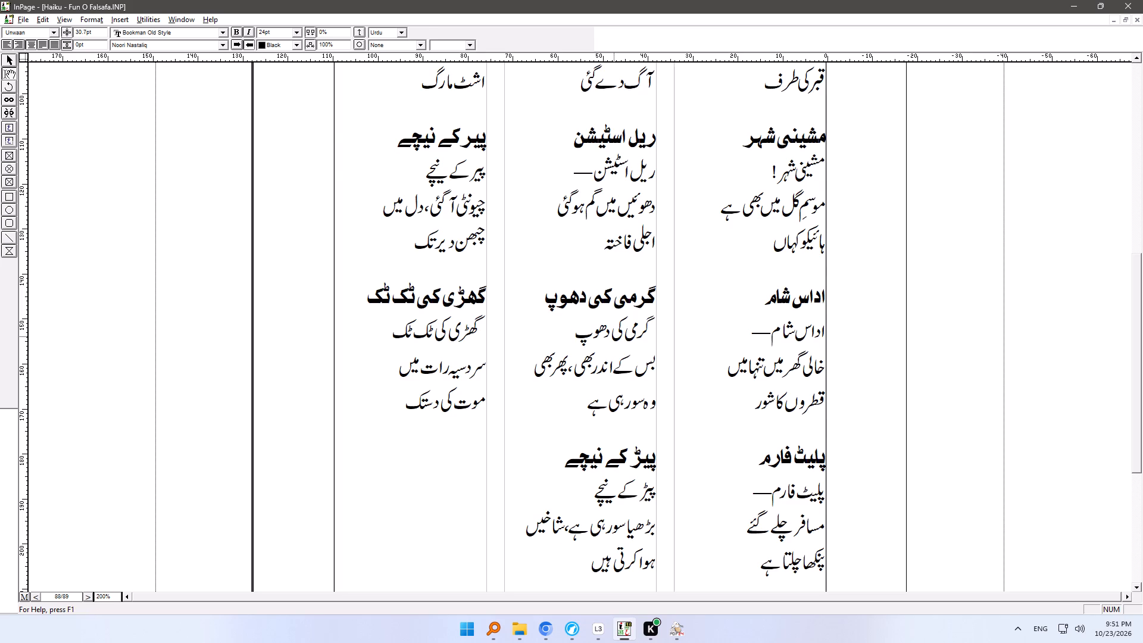
{"action": "right_click_drag", "start_coordinate": [622, 237], "coordinate": [622, 579], "text": "ctrl"}
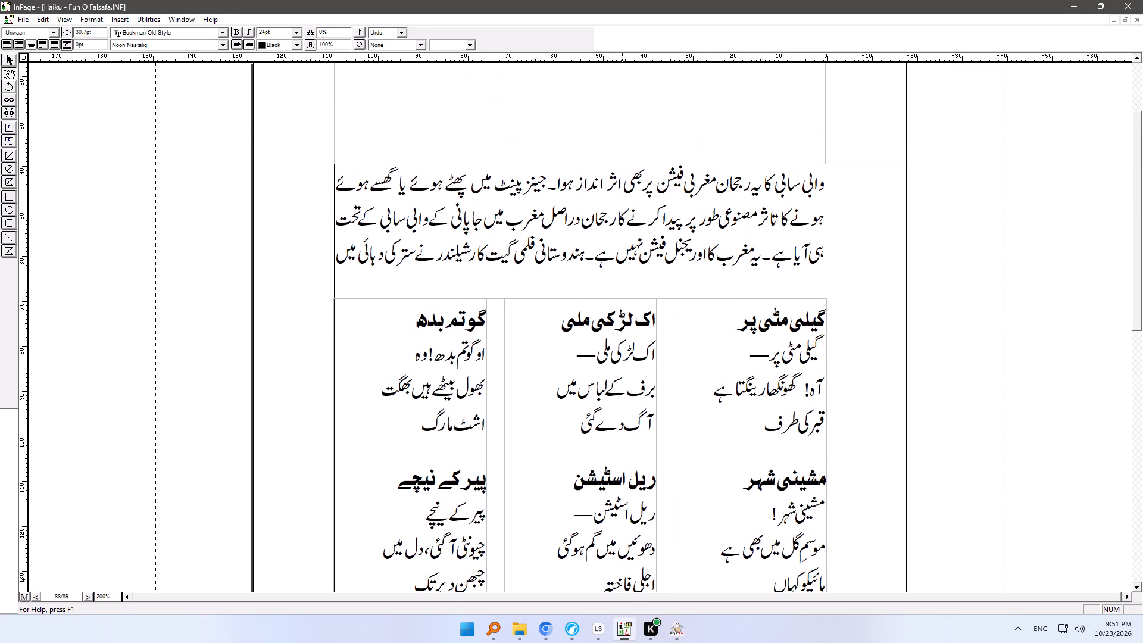
{"action": "right_click_drag", "start_coordinate": [622, 579], "coordinate": [622, 451], "text": "ctrl"}
{"action": "scroll", "coordinate": [621, 347], "scroll_direction": "down", "scroll_amount": 2, "text": "ctrl"}
{"action": "scroll", "coordinate": [619, 451], "scroll_direction": "down", "scroll_amount": 1, "text": "ctrl"}
{"action": "scroll", "coordinate": [557, 441], "scroll_direction": "up", "scroll_amount": 1, "text": "ctrl"}
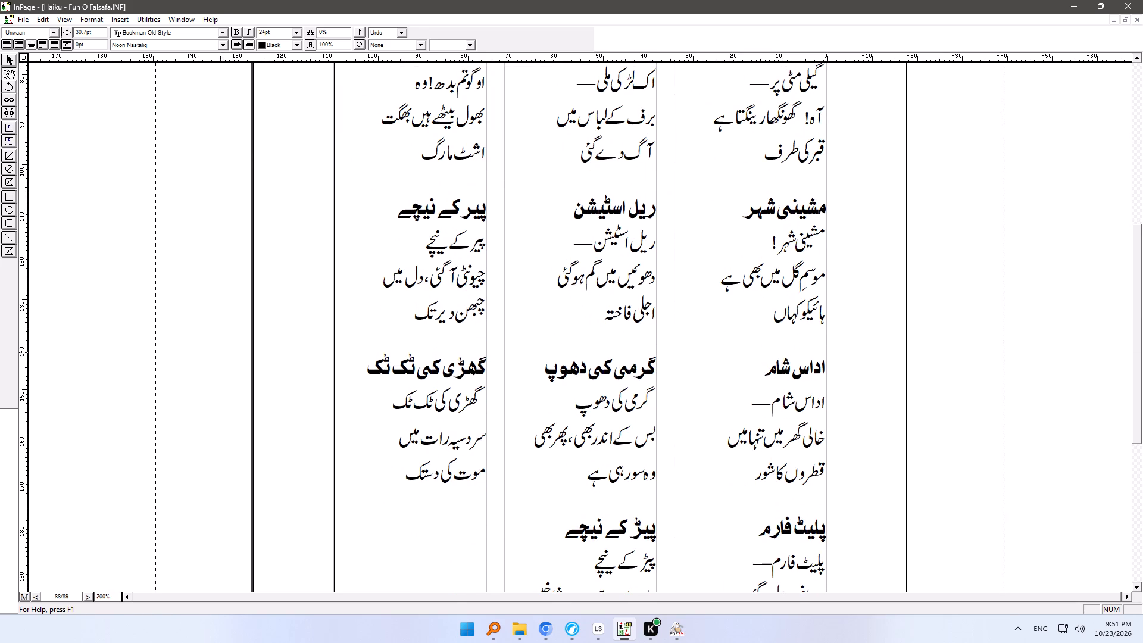
{"action": "right_click_drag", "start_coordinate": [504, 241], "coordinate": [504, 466], "text": "ctrl"}
{"action": "scroll", "coordinate": [504, 242], "scroll_direction": "up", "scroll_amount": 2, "text": "ctrl"}
{"action": "scroll", "coordinate": [504, 261], "scroll_direction": "down", "scroll_amount": 1, "text": "ctrl"}
{"action": "scroll", "coordinate": [504, 292], "scroll_direction": "up", "scroll_amount": 1, "text": "ctrl"}
{"action": "scroll", "coordinate": [504, 466], "scroll_direction": "down", "scroll_amount": 1, "text": "ctrl"}
{"action": "scroll", "coordinate": [504, 466], "scroll_direction": "up", "scroll_amount": 1, "text": "ctrl"}
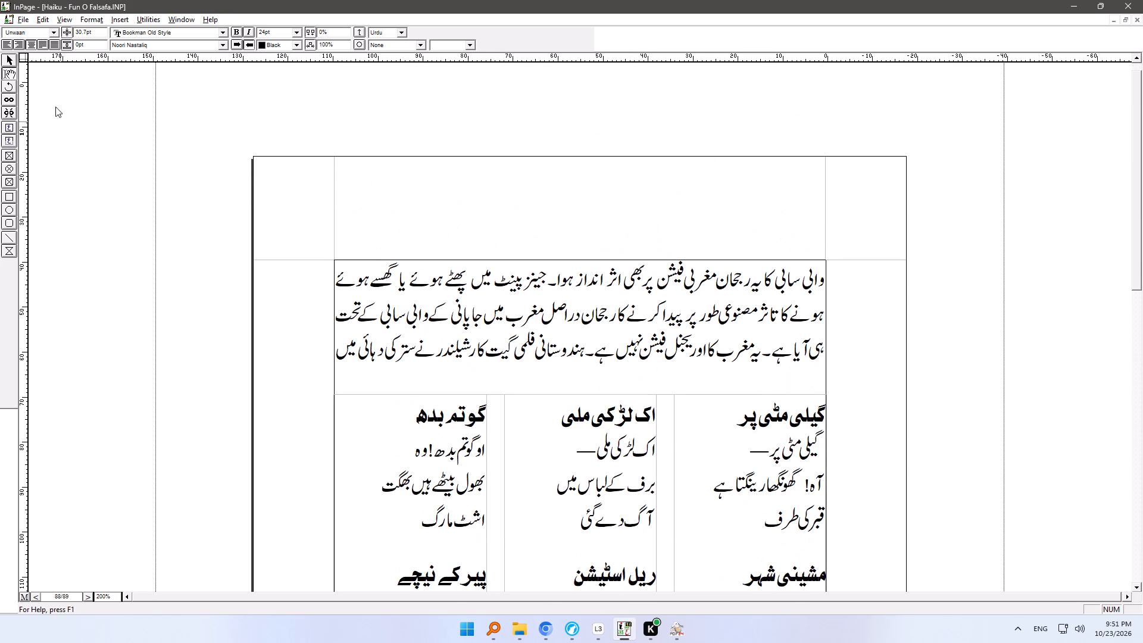
{"action": "left_click", "coordinate": [10, 63]}
{"action": "left_click", "coordinate": [514, 441]}
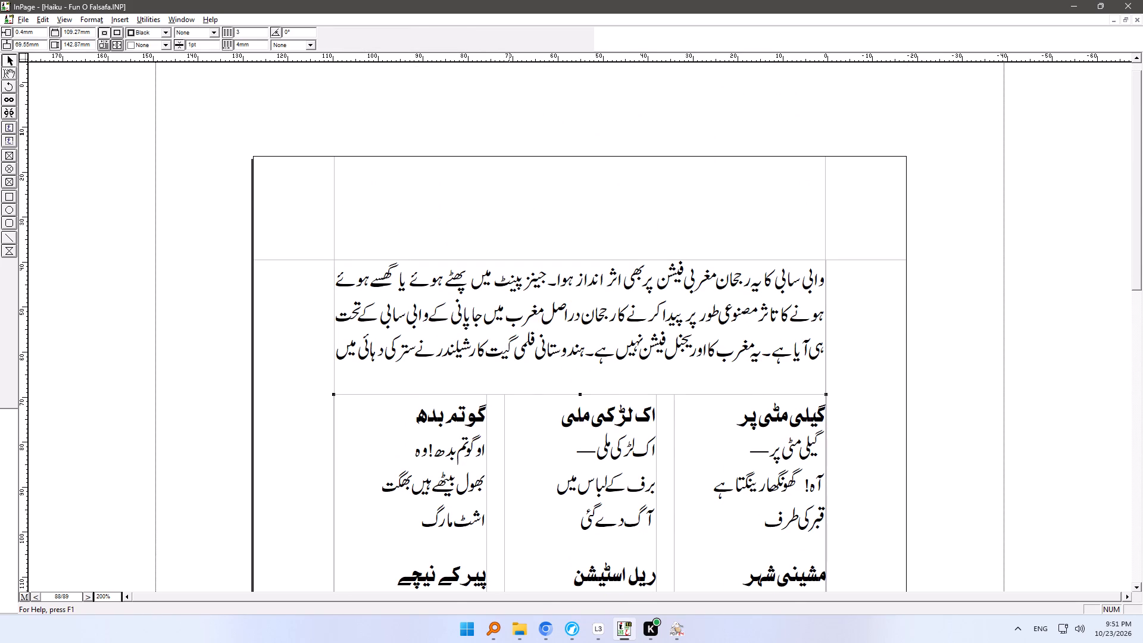
{"action": "key", "text": "ctrl+x"}
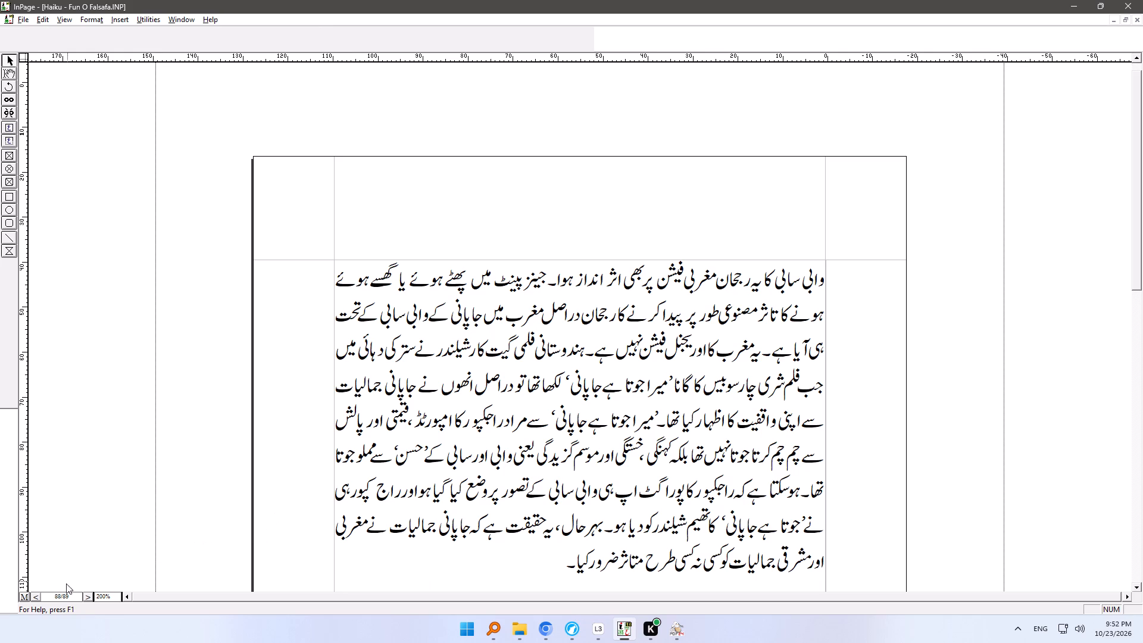
{"action": "left_click", "coordinate": [39, 599]}
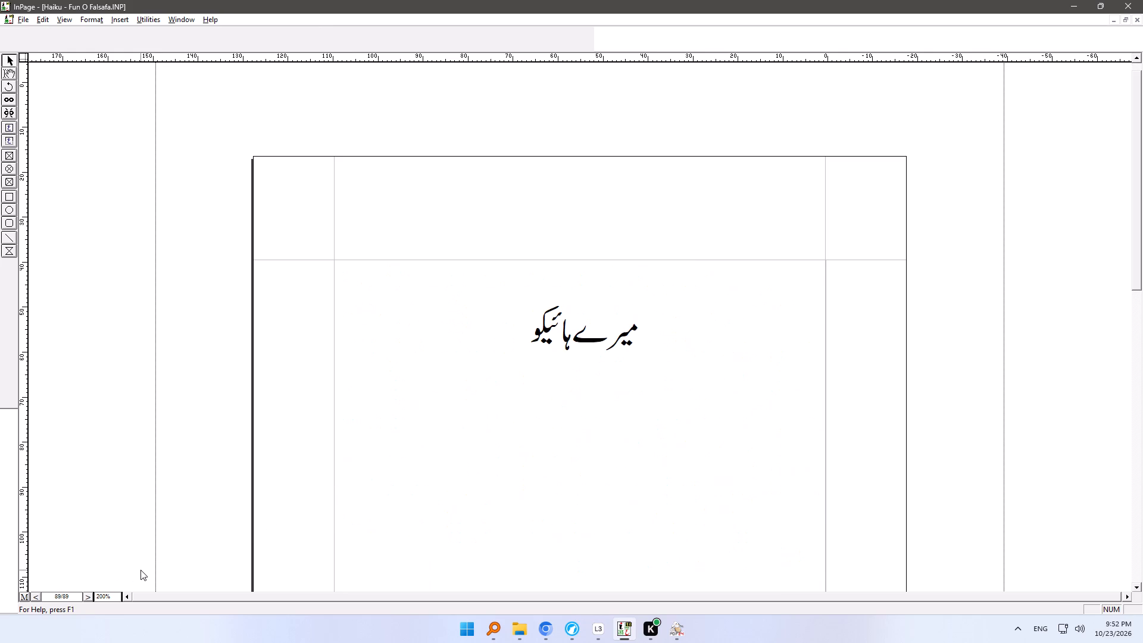
{"action": "key", "text": "ctrl+v"}
{"action": "key", "text": "Return"}
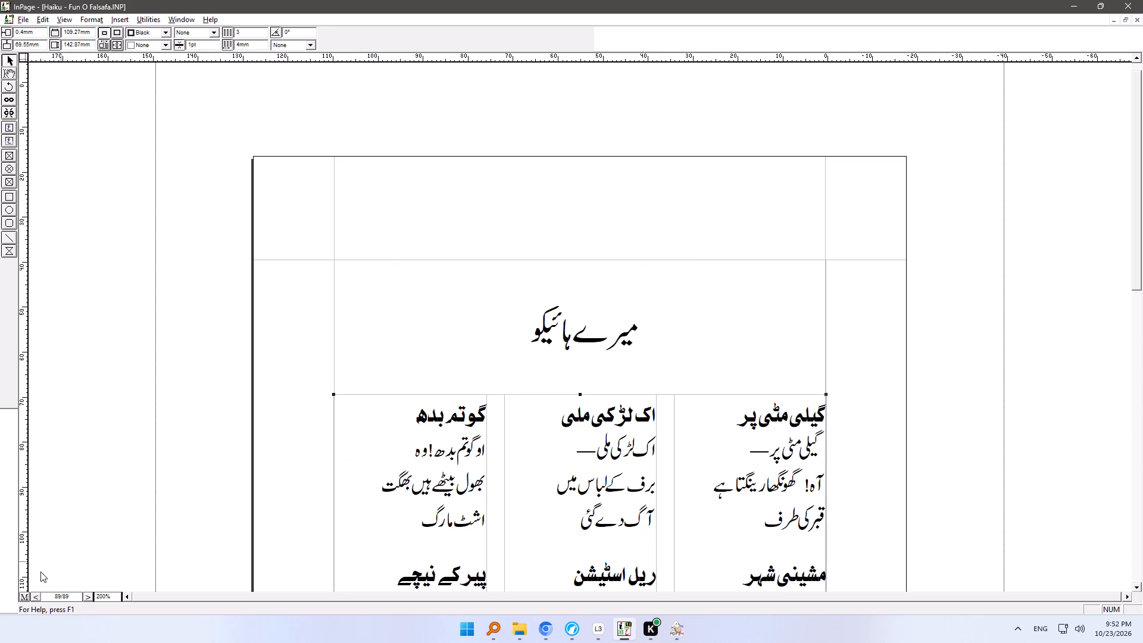
Insert a space between راج and کپور in the seventh line of page 88.
{"action": "left_click", "coordinate": [89, 595]}
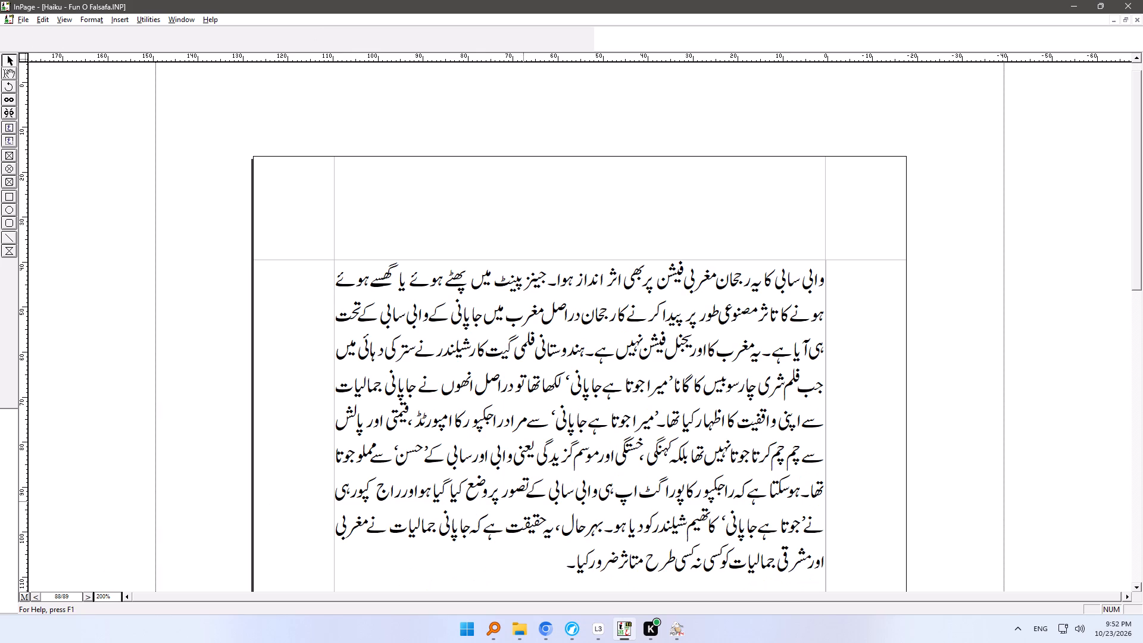
{"action": "right_click_drag", "start_coordinate": [574, 501], "coordinate": [574, 389], "text": "ctrl"}
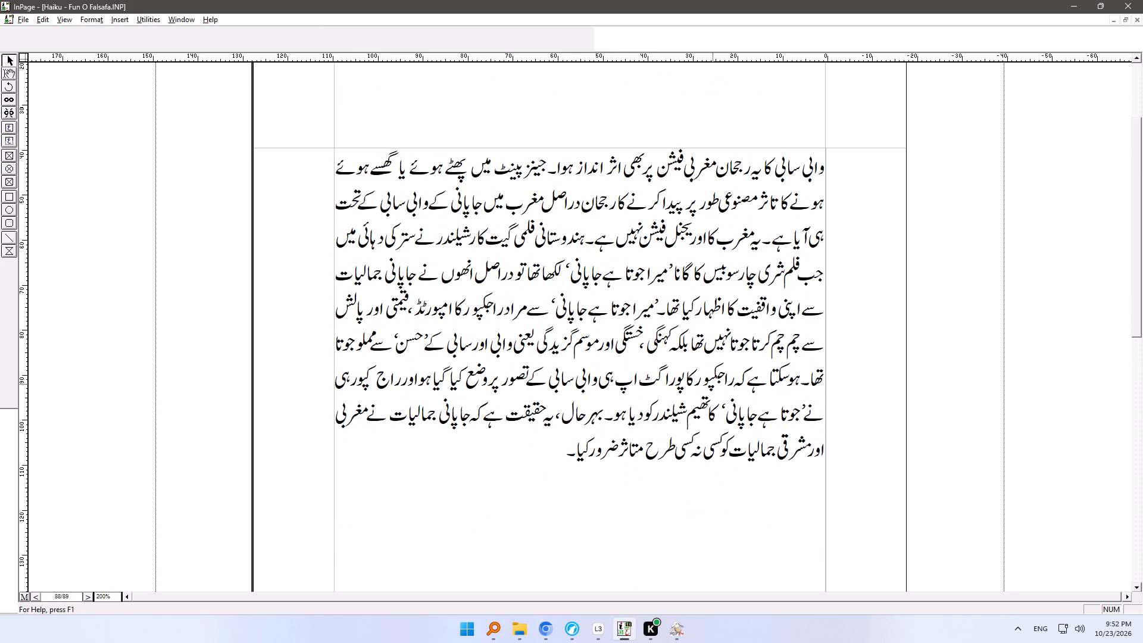
{"action": "left_click", "coordinate": [10, 74]}
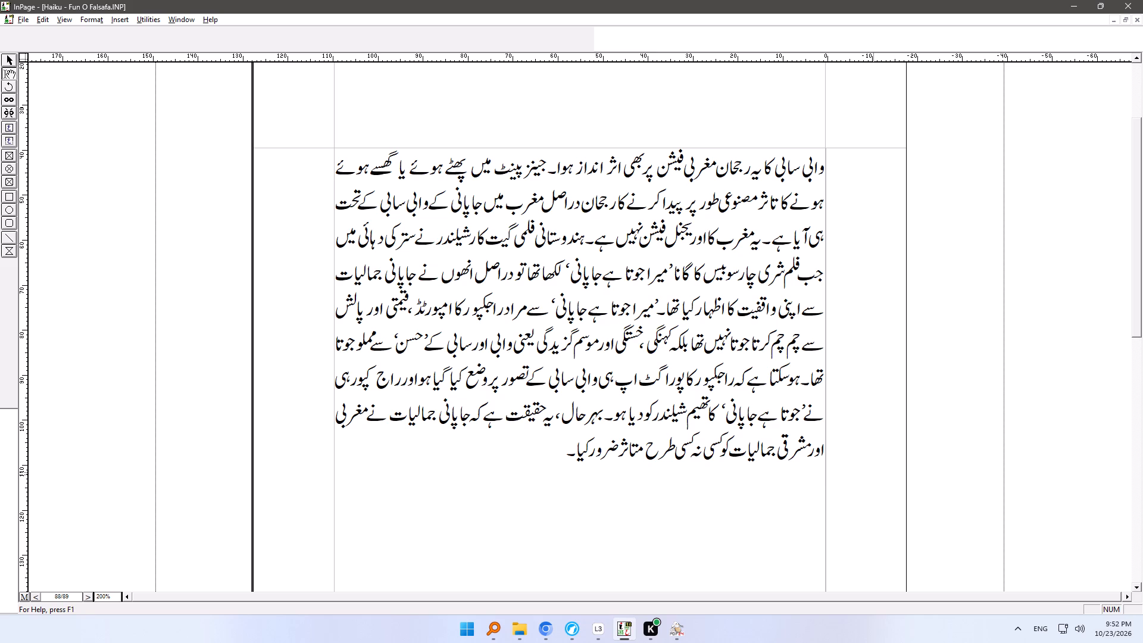
{"action": "left_click", "coordinate": [719, 374]}
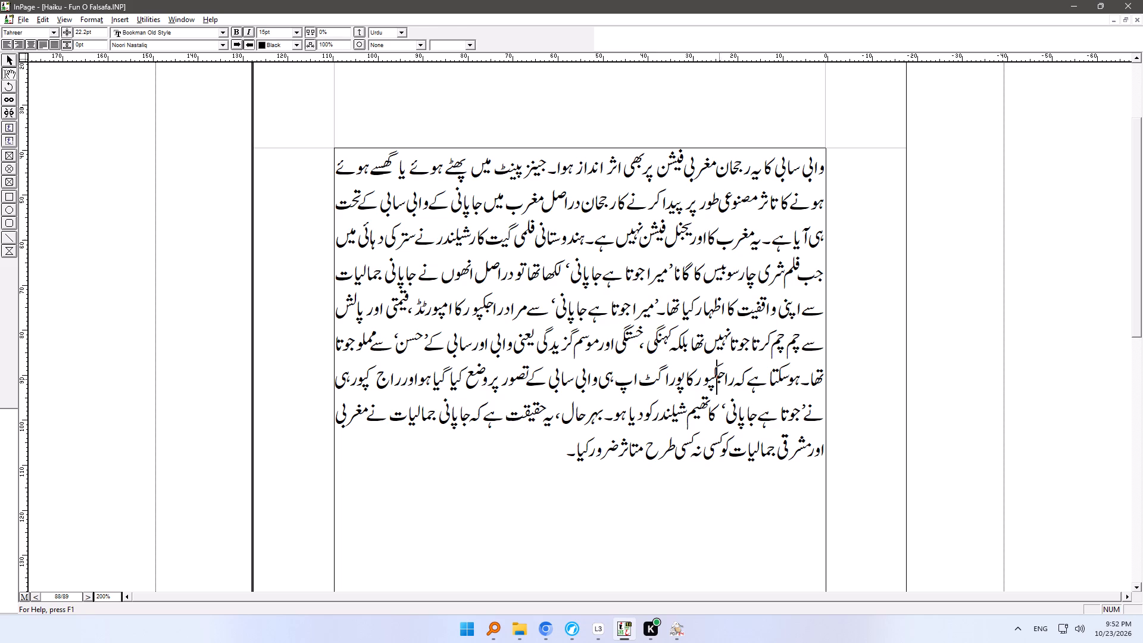
{"action": "key", "text": "space"}
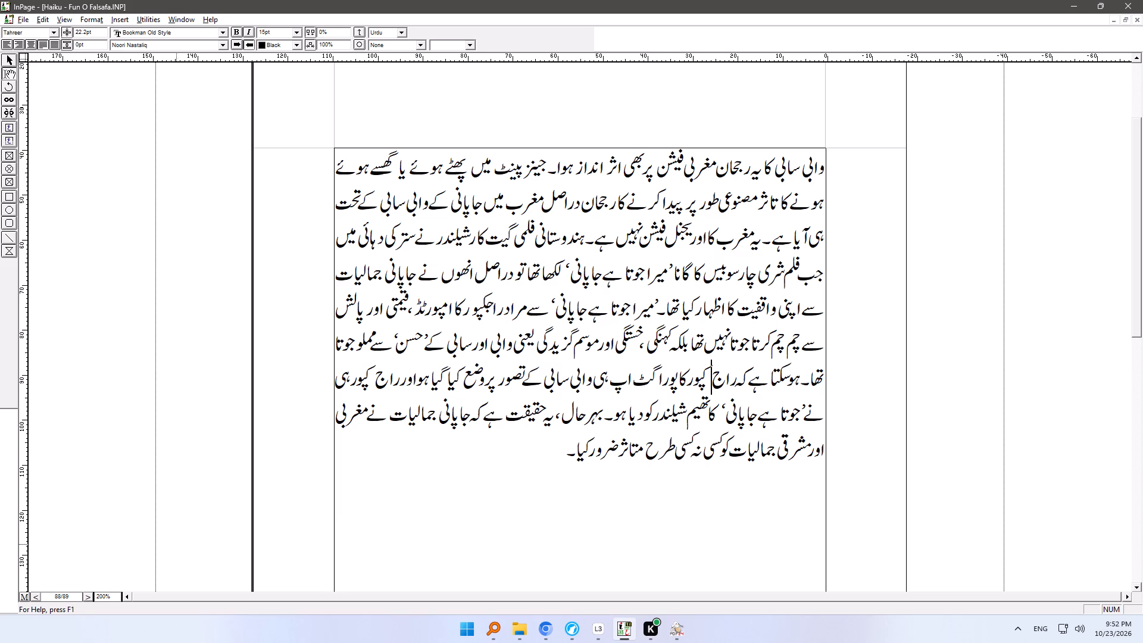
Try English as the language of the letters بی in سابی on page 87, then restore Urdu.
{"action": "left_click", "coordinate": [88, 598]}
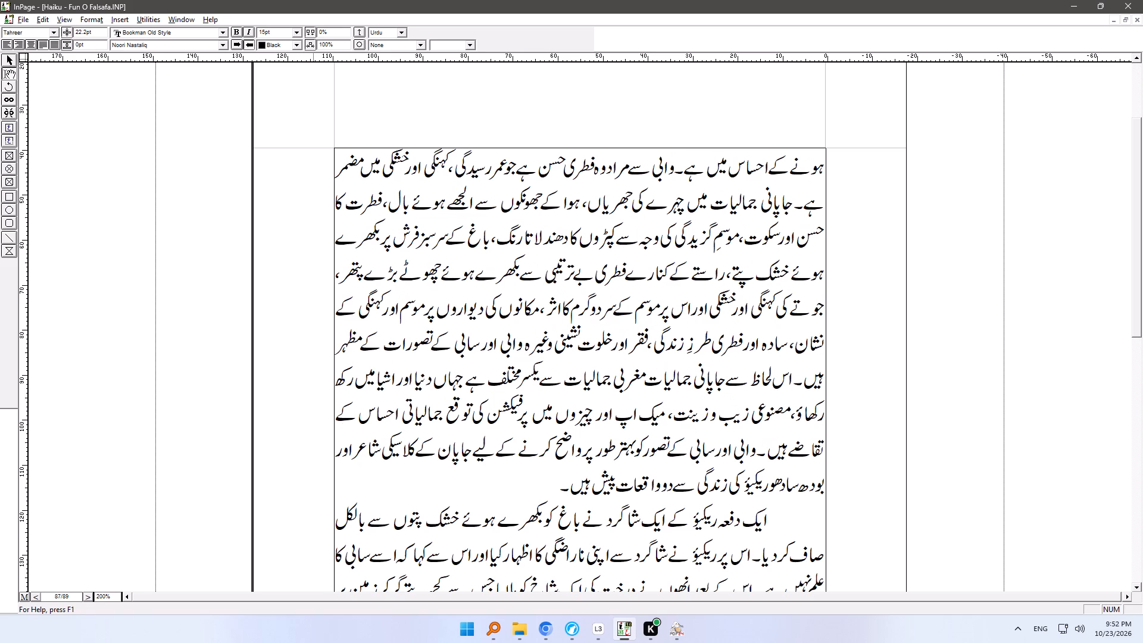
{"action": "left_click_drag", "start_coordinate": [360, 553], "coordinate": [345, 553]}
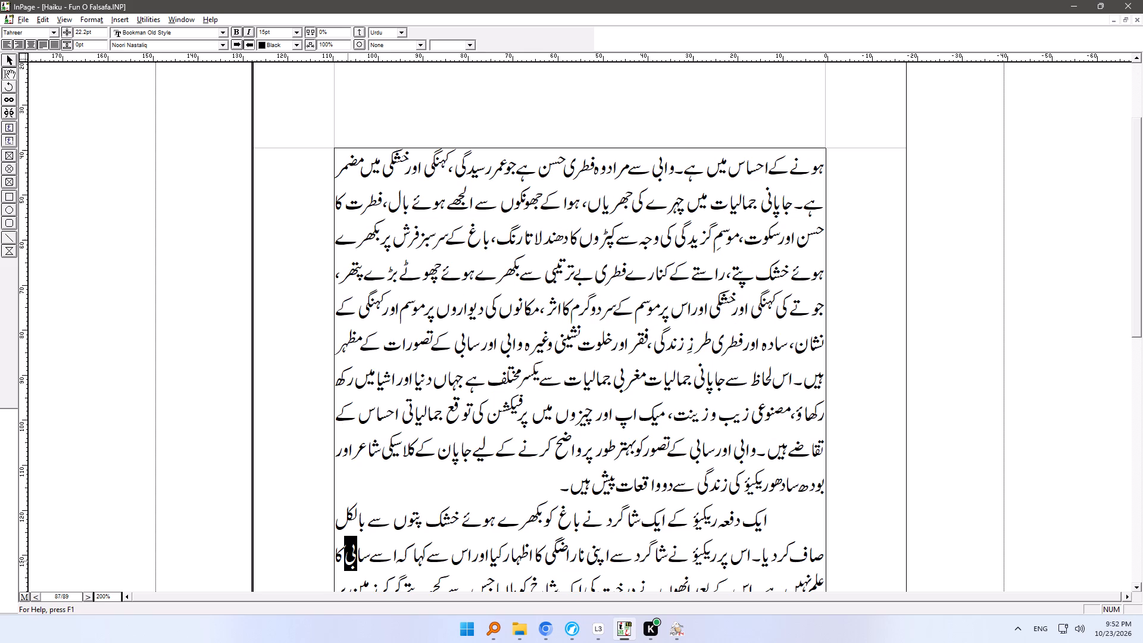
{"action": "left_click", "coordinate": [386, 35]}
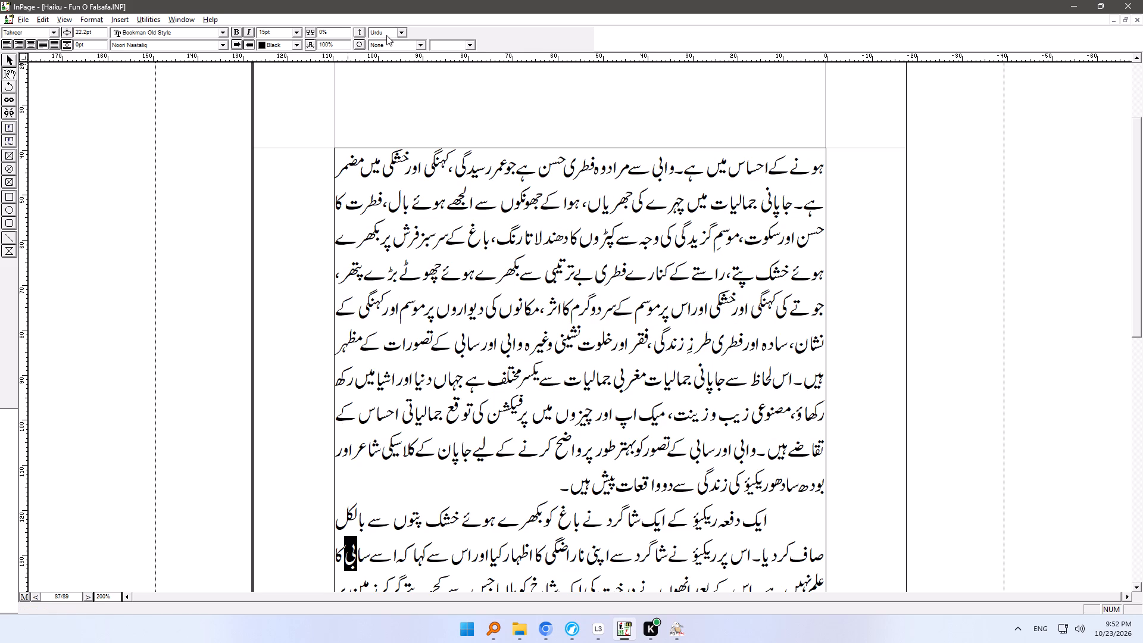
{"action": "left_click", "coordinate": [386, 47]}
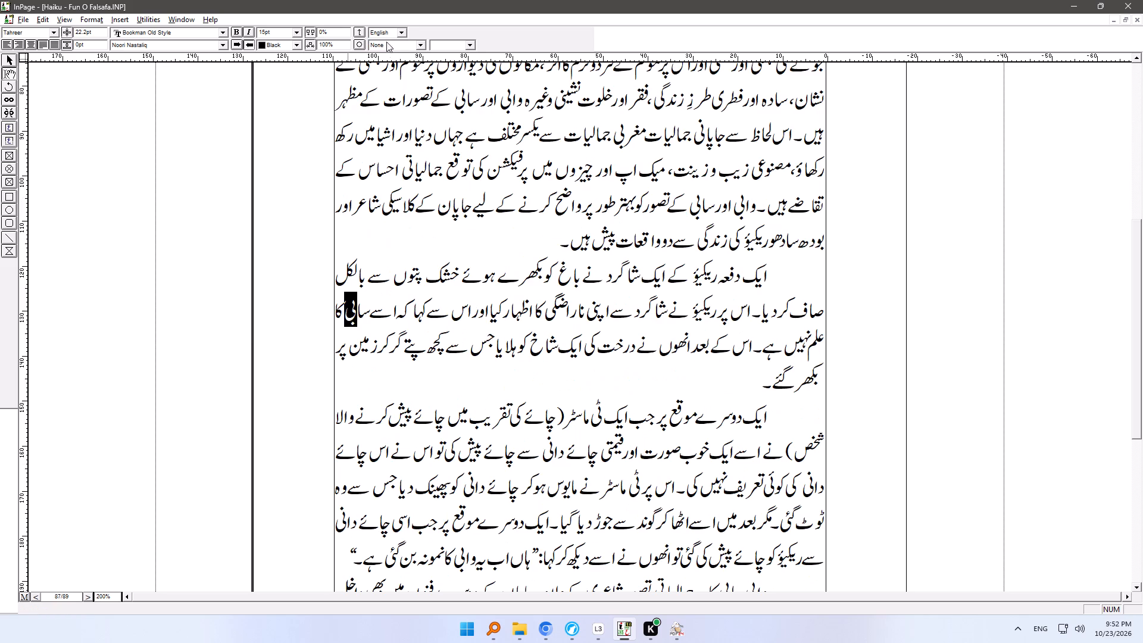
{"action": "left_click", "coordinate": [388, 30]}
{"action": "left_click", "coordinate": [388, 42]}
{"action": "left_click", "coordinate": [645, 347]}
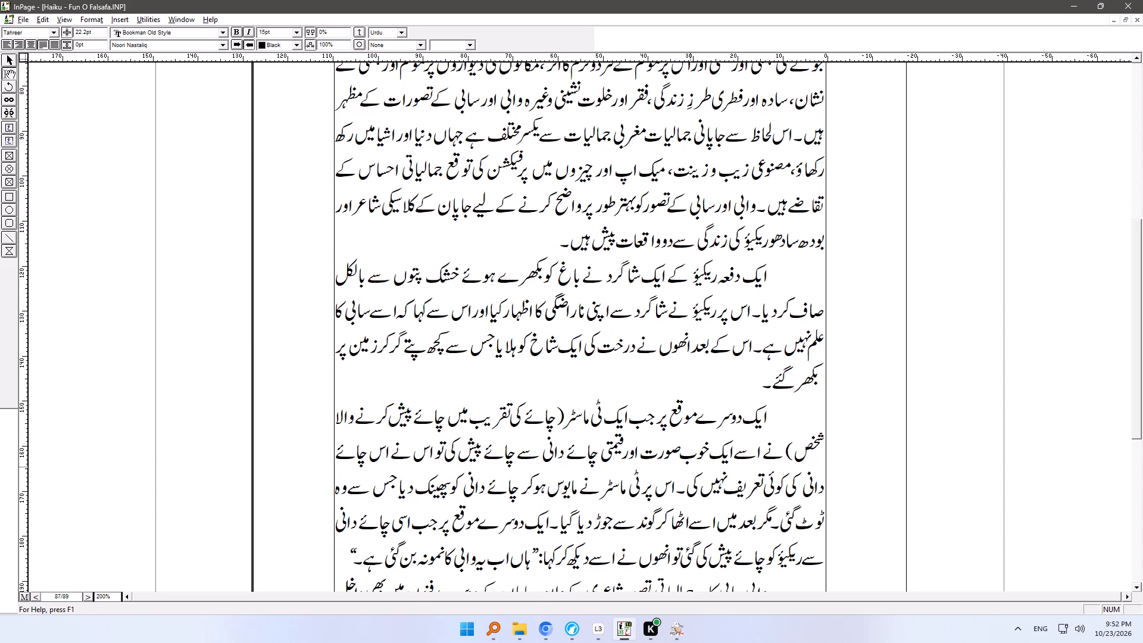
Check the end of page 87, the opening of page 88, and the haiku columns and footer of page 89.
{"action": "right_click_drag", "start_coordinate": [691, 485], "coordinate": [693, 233], "text": "ctrl"}
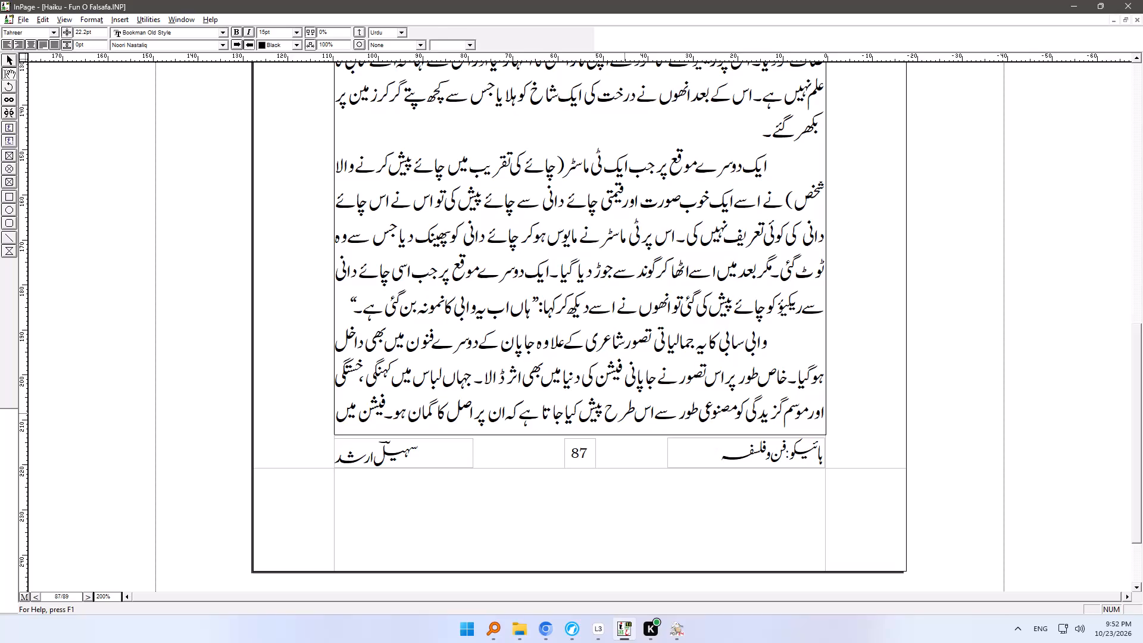
{"action": "left_click", "coordinate": [624, 413]}
{"action": "key", "text": "Down"}
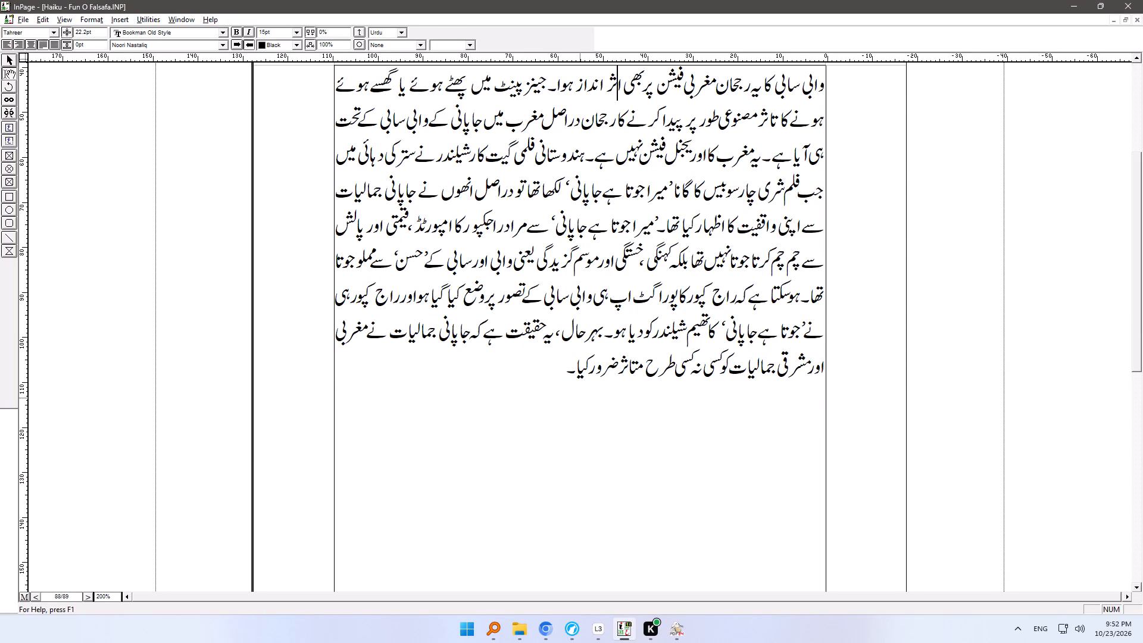
{"action": "left_click", "coordinate": [37, 595]}
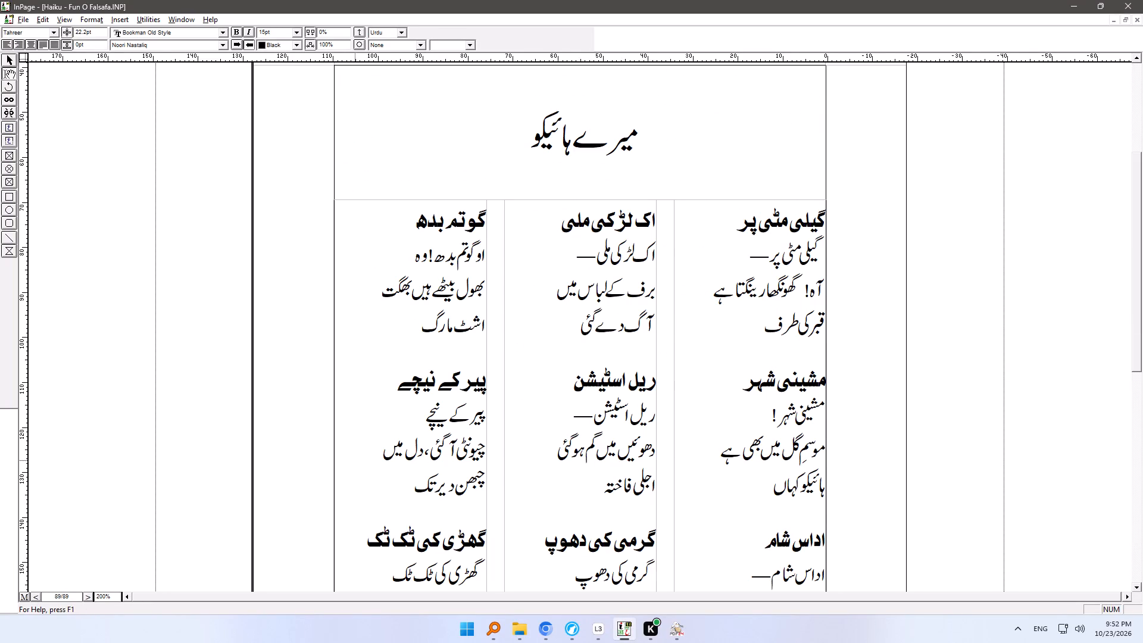
{"action": "right_click_drag", "start_coordinate": [414, 449], "coordinate": [420, 160], "text": "ctrl"}
{"action": "right_click_drag", "start_coordinate": [427, 420], "coordinate": [432, 276], "text": "ctrl"}
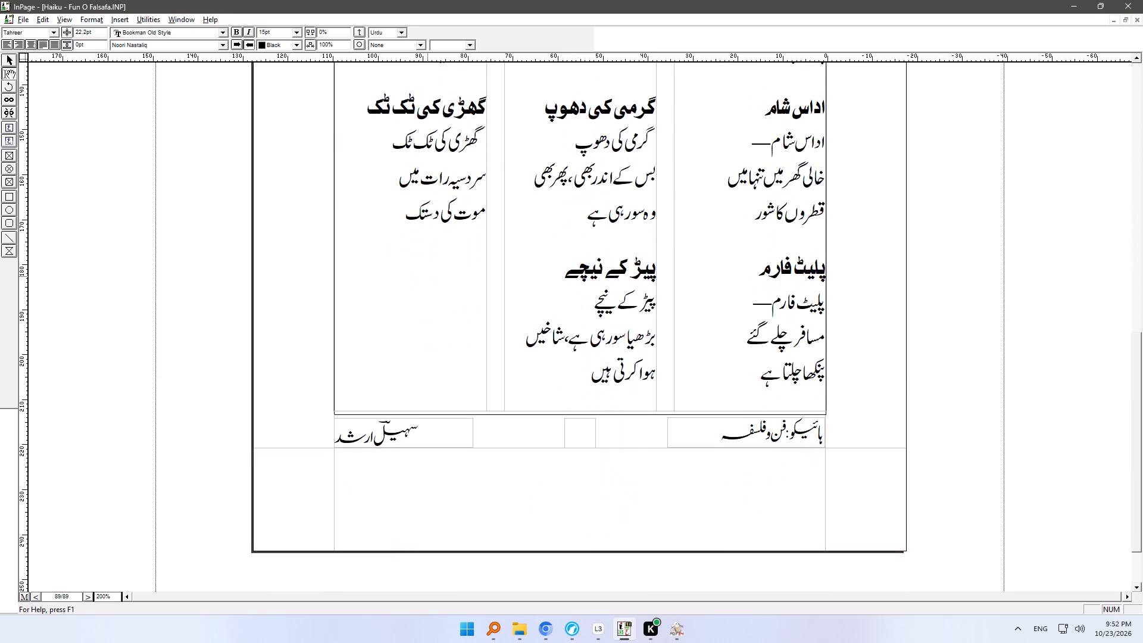
Enter 89 in the empty footer page-number box of page 89 and save the document.
{"action": "left_click", "coordinate": [577, 434]}
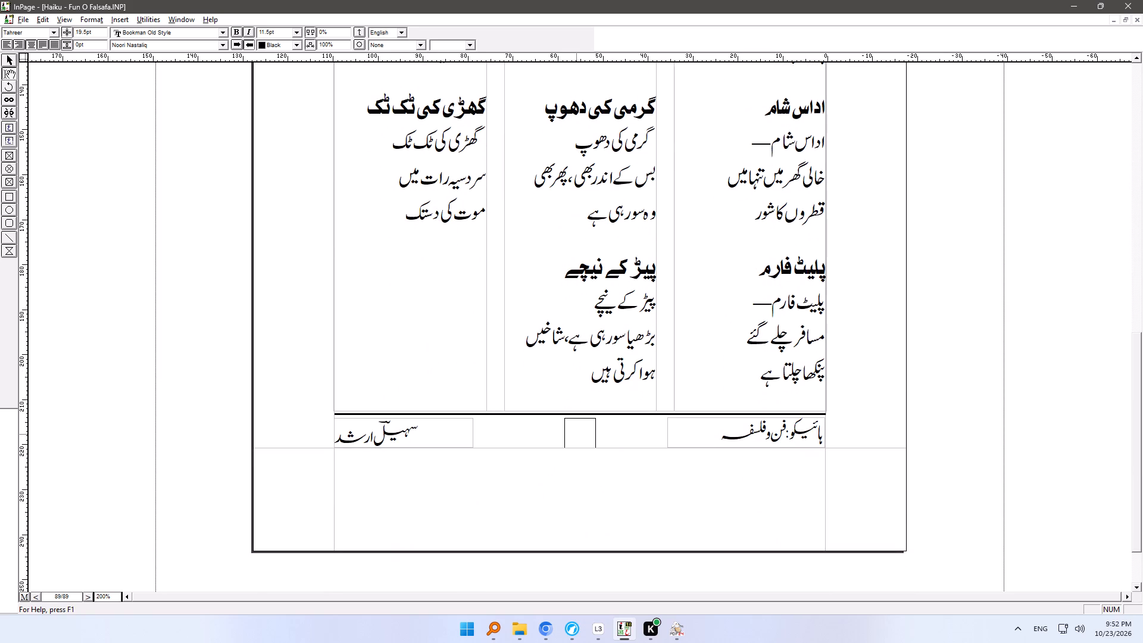
{"action": "key", "text": "Up"}
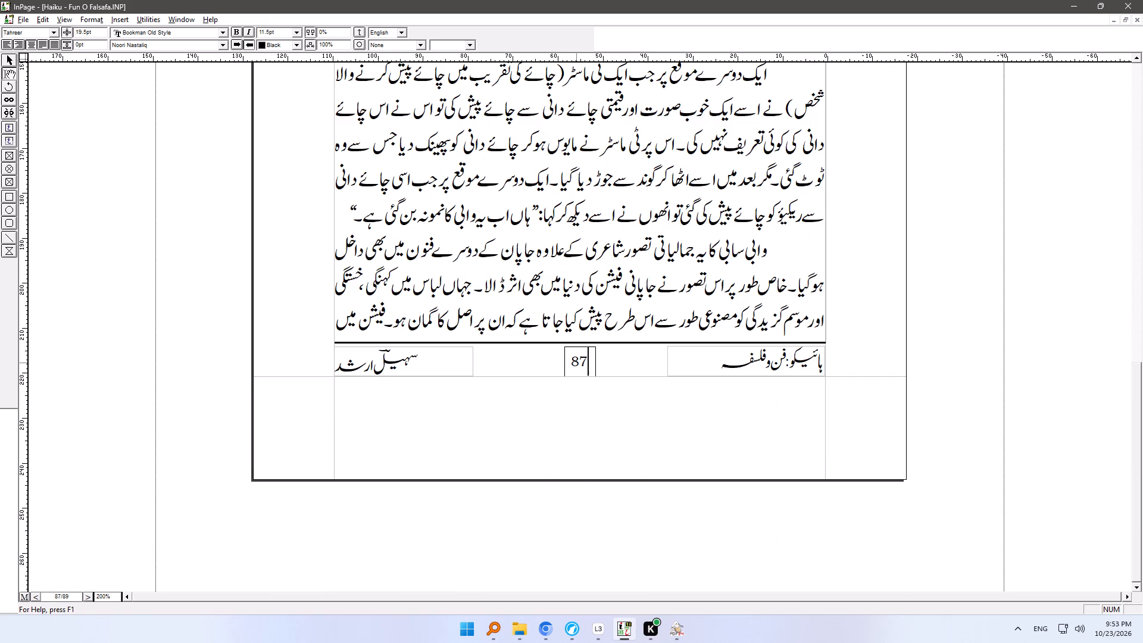
{"action": "key", "text": "Right"}
{"action": "key", "text": "Right"}
{"action": "key", "text": "Right"}
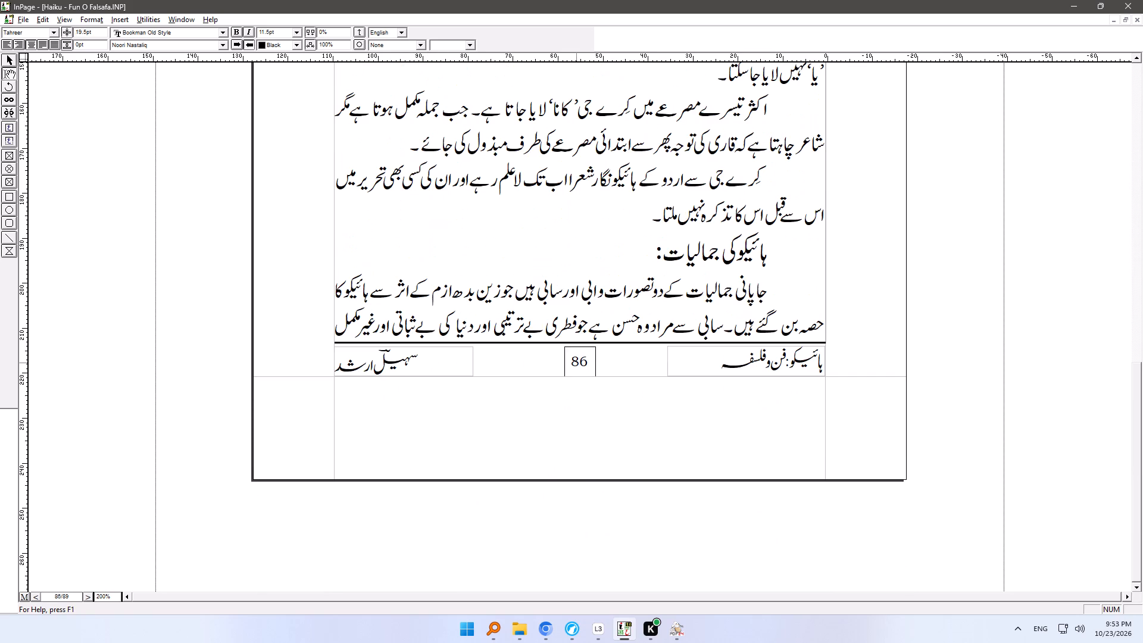
{"action": "key", "text": "Left"}
{"action": "key", "text": "Left"}
{"action": "key", "text": "Left"}
{"action": "key", "text": "Left"}
{"action": "key", "text": "Left"}
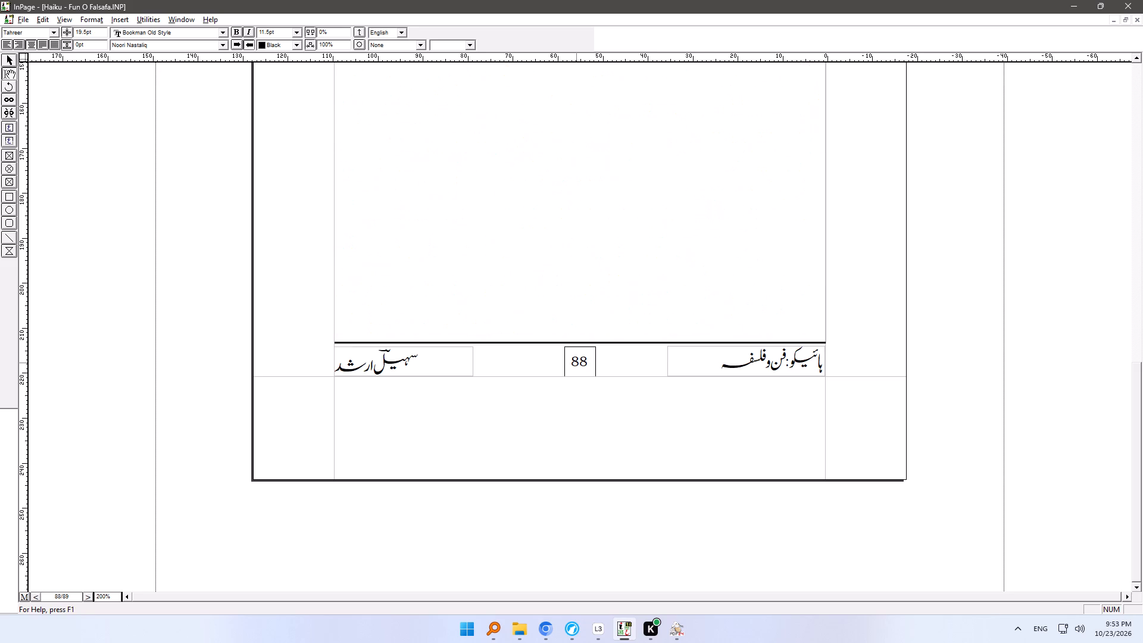
{"action": "key", "text": "Left"}
{"action": "key", "text": "Left"}
{"action": "key", "text": "Return"}
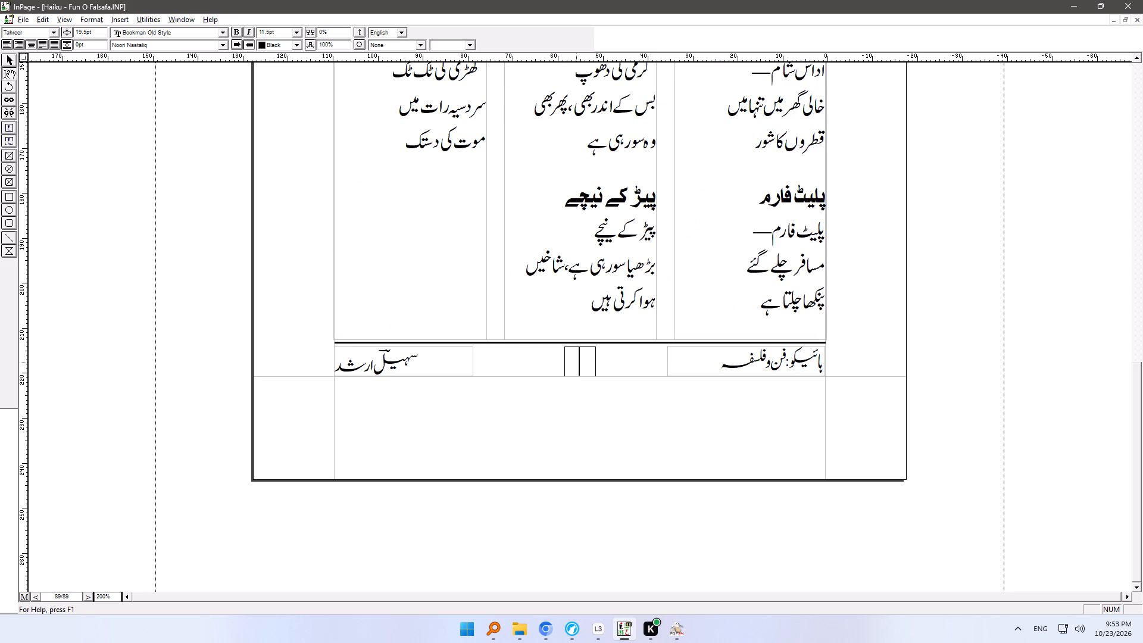
{"action": "type", "text": "89"}
{"action": "key", "text": "ctrl+s"}
On page 1, cut the white box over the footer and paste it back in place so it covers the footer text and line.
{"action": "left_click_drag", "start_coordinate": [73, 600], "coordinate": [44, 600]}
{"action": "key", "text": "1"}
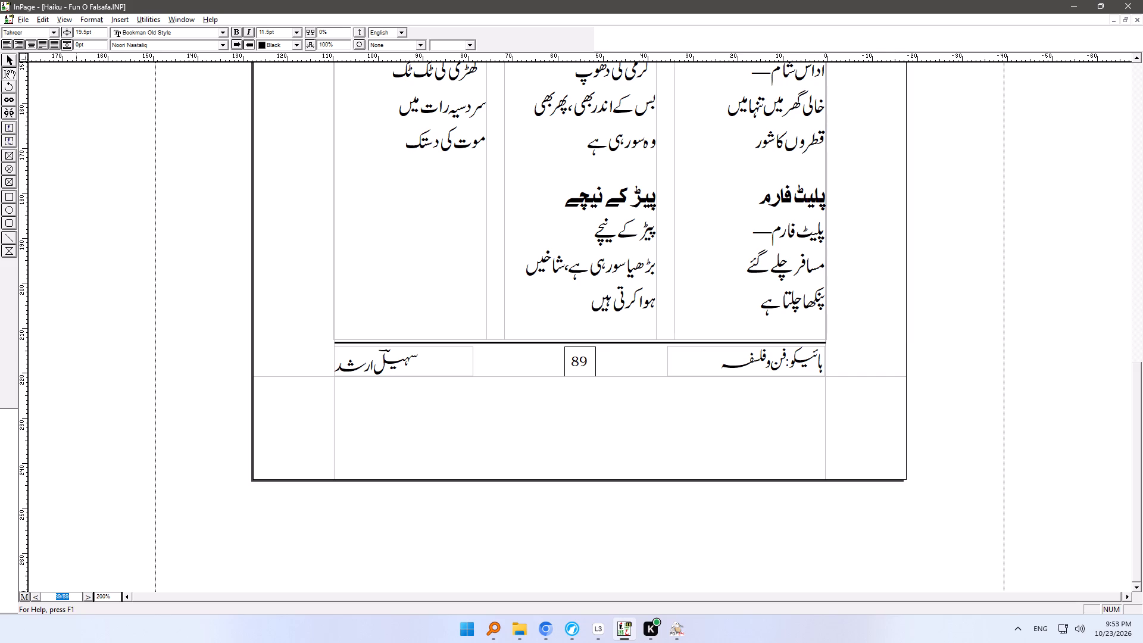
{"action": "key", "text": "Return"}
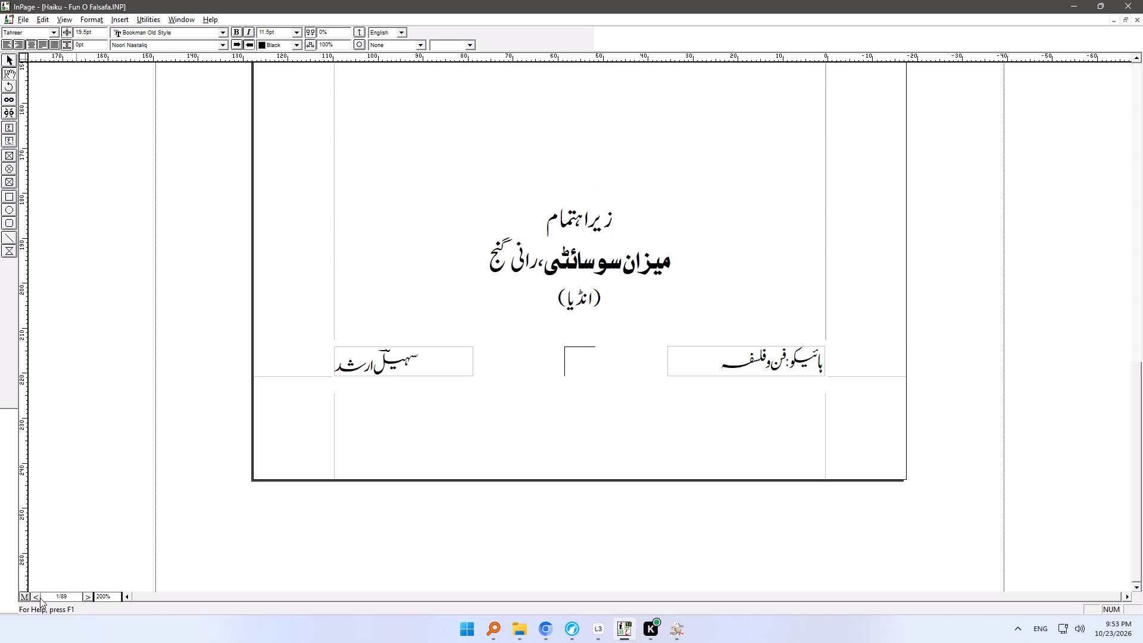
{"action": "left_click", "coordinate": [8, 61]}
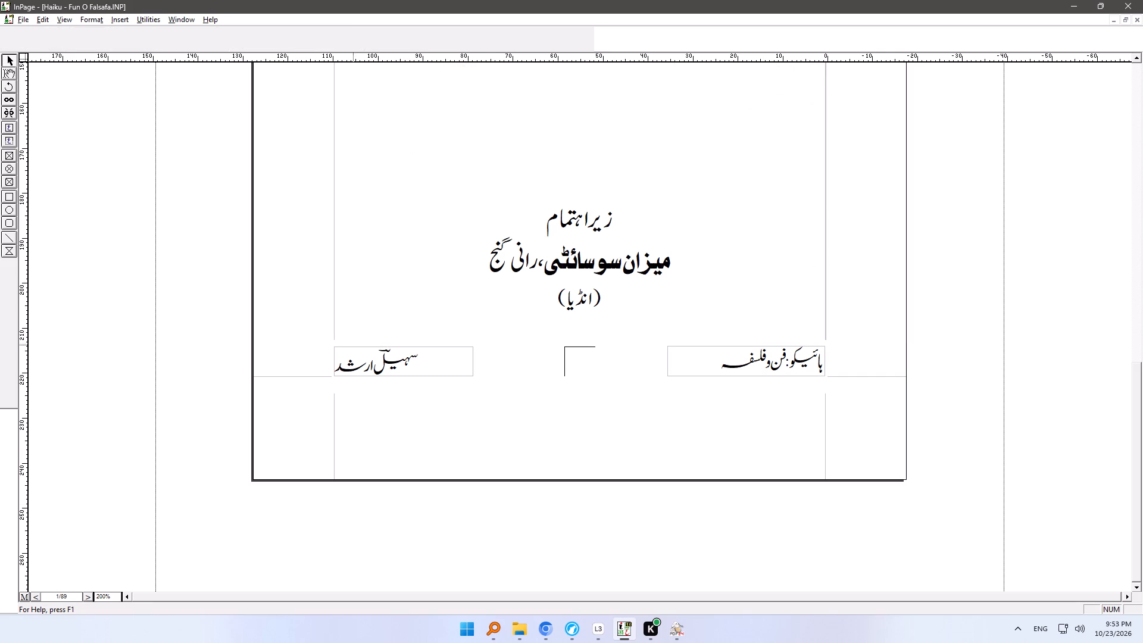
{"action": "left_click", "coordinate": [835, 349]}
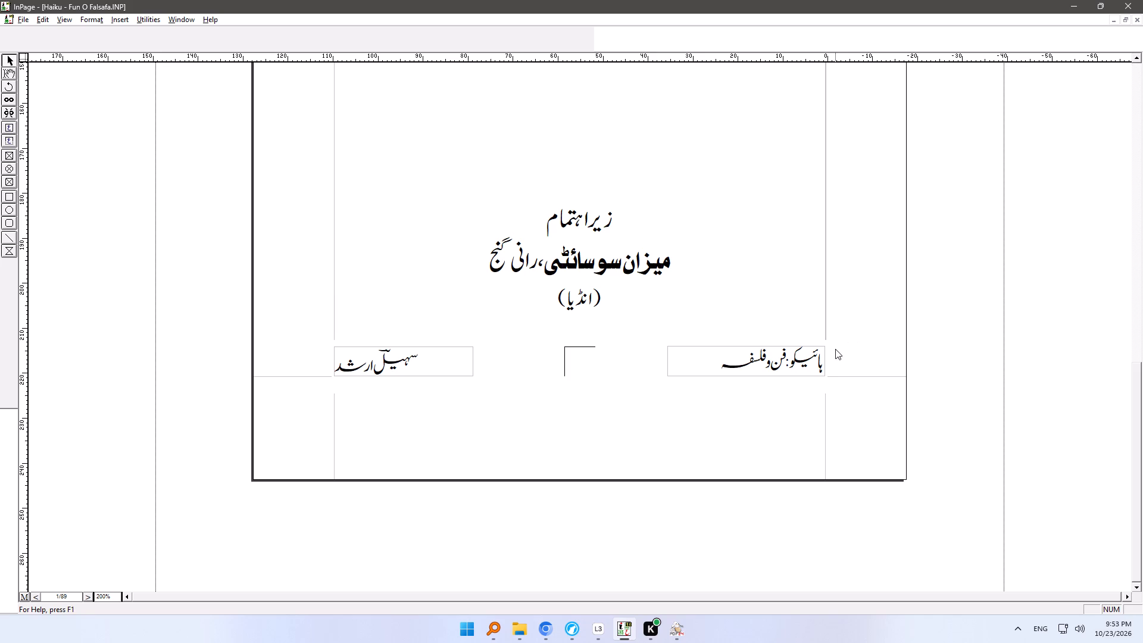
{"action": "left_click", "coordinate": [829, 345]}
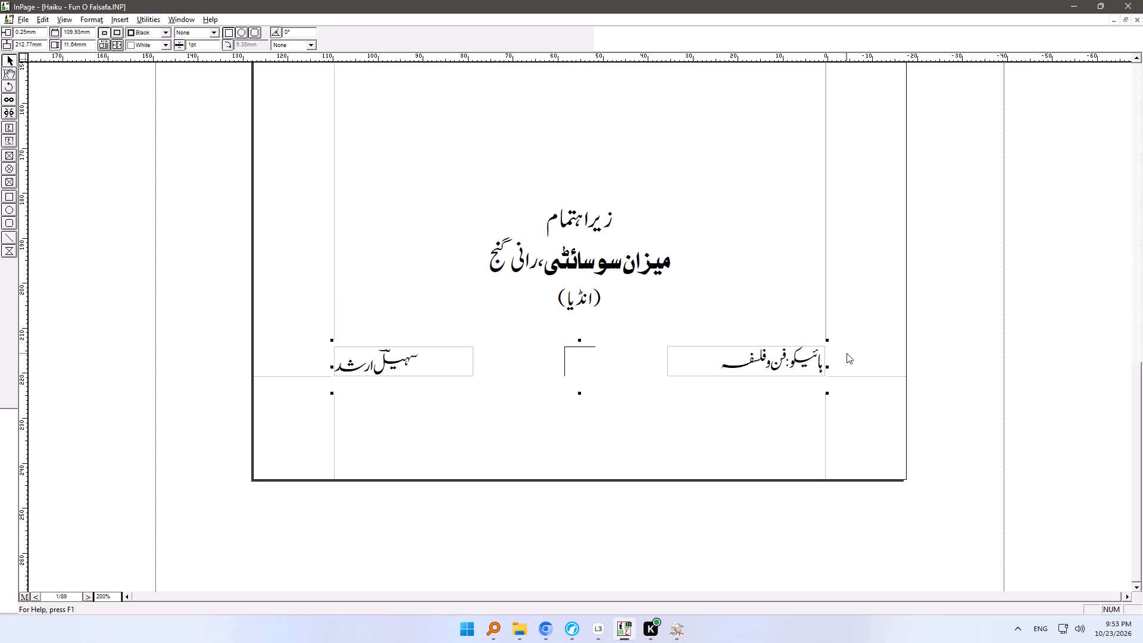
{"action": "key", "text": "ctrl+x"}
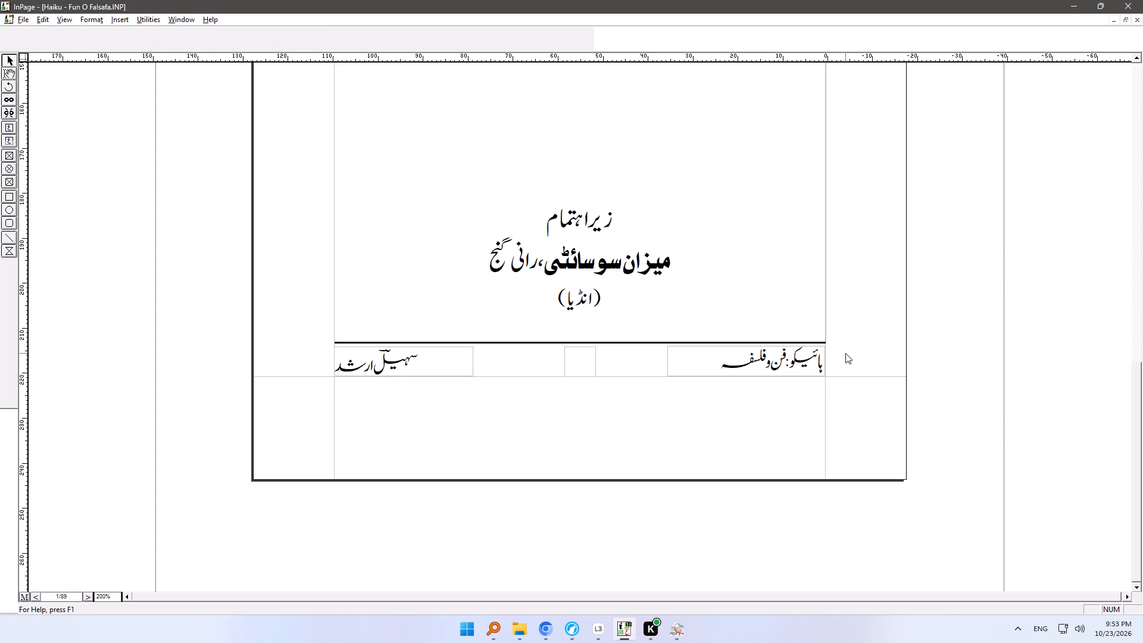
{"action": "key", "text": "ctrl+v"}
{"action": "key", "text": "Return"}
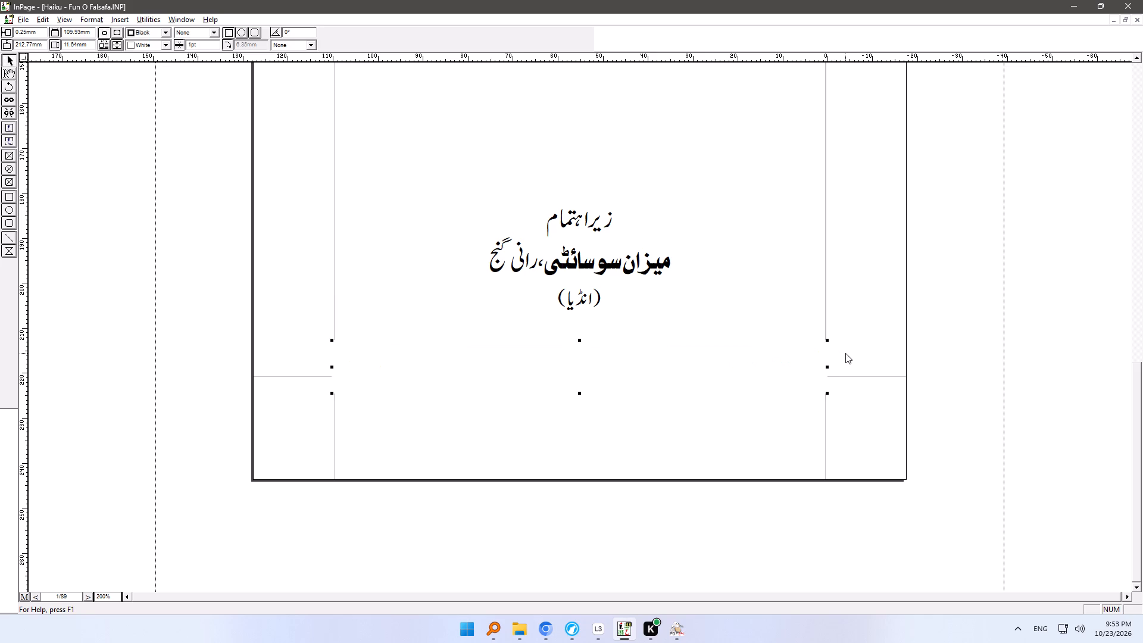
Page through the book from the title page, examining the upper part of each page through page 48.
{"action": "right_click_drag", "start_coordinate": [842, 143], "coordinate": [842, 547], "text": "ctrl"}
{"action": "right_click_drag", "start_coordinate": [844, 262], "coordinate": [844, 521], "text": "ctrl"}
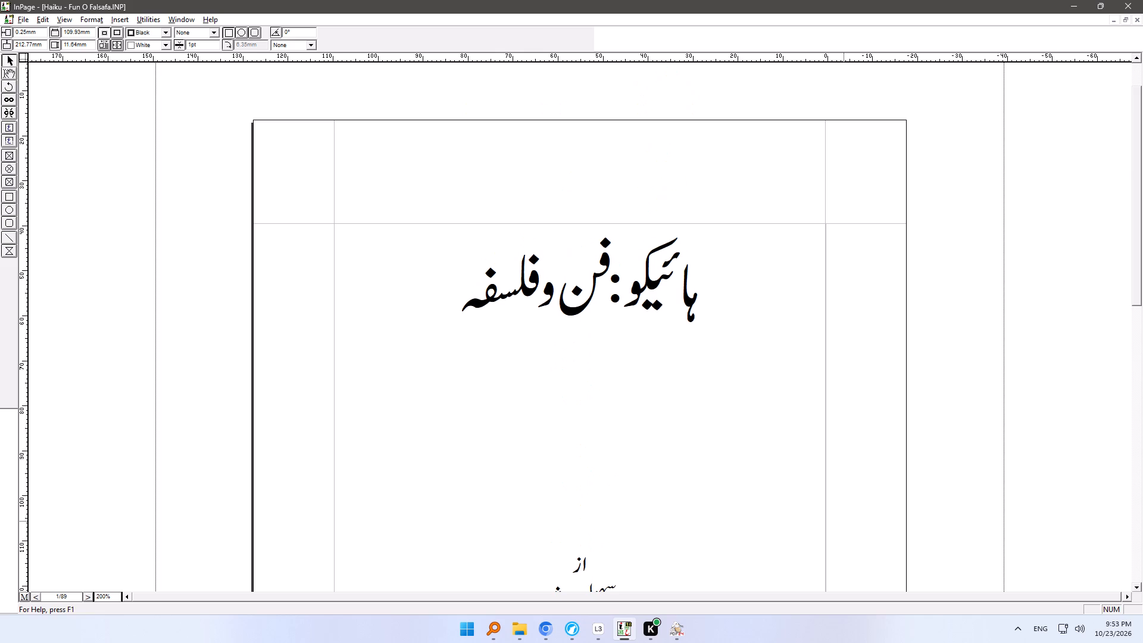
{"action": "right_click_drag", "start_coordinate": [844, 521], "coordinate": [844, 519], "text": "ctrl"}
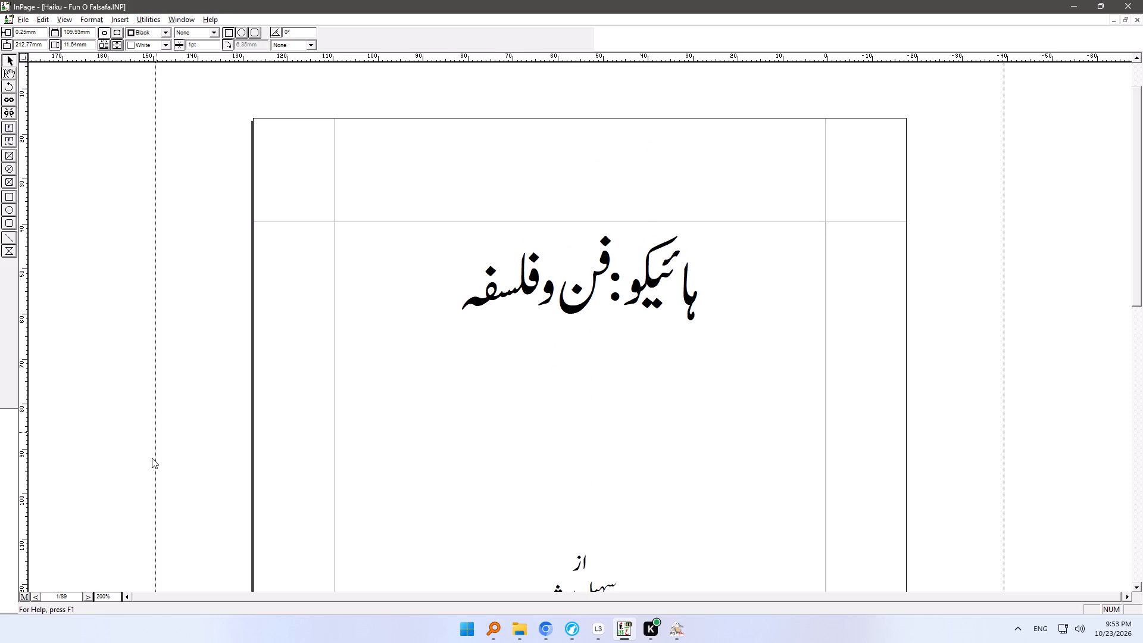
{"action": "left_click", "coordinate": [40, 601]}
{"action": "left_click", "coordinate": [40, 601]}
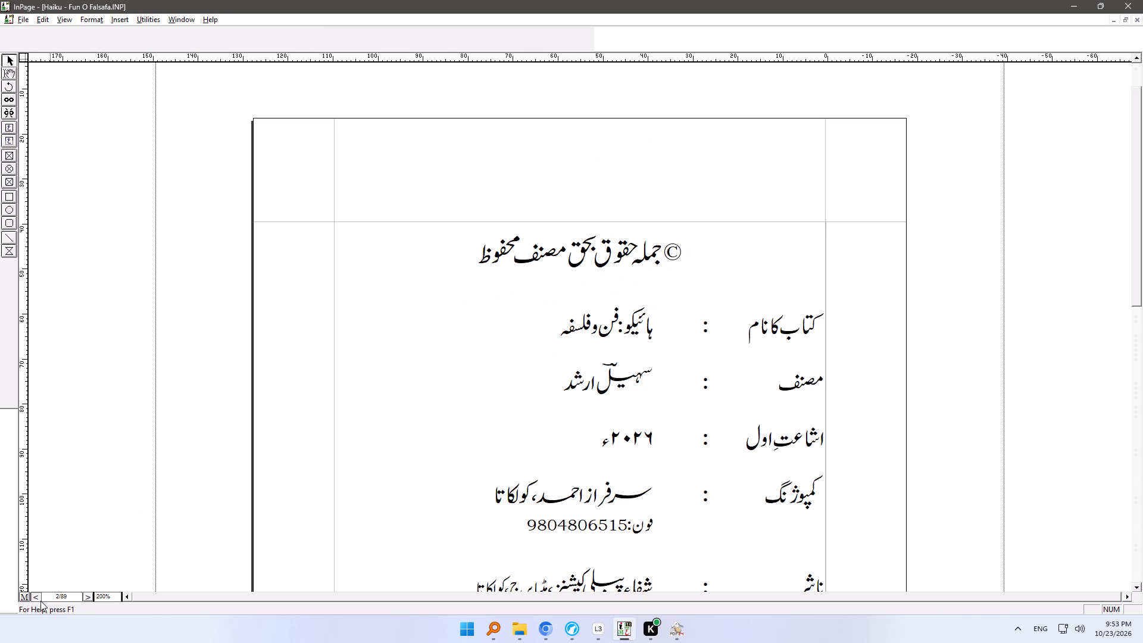
{"action": "left_click", "coordinate": [40, 601]}
{"action": "left_click", "coordinate": [40, 601]}
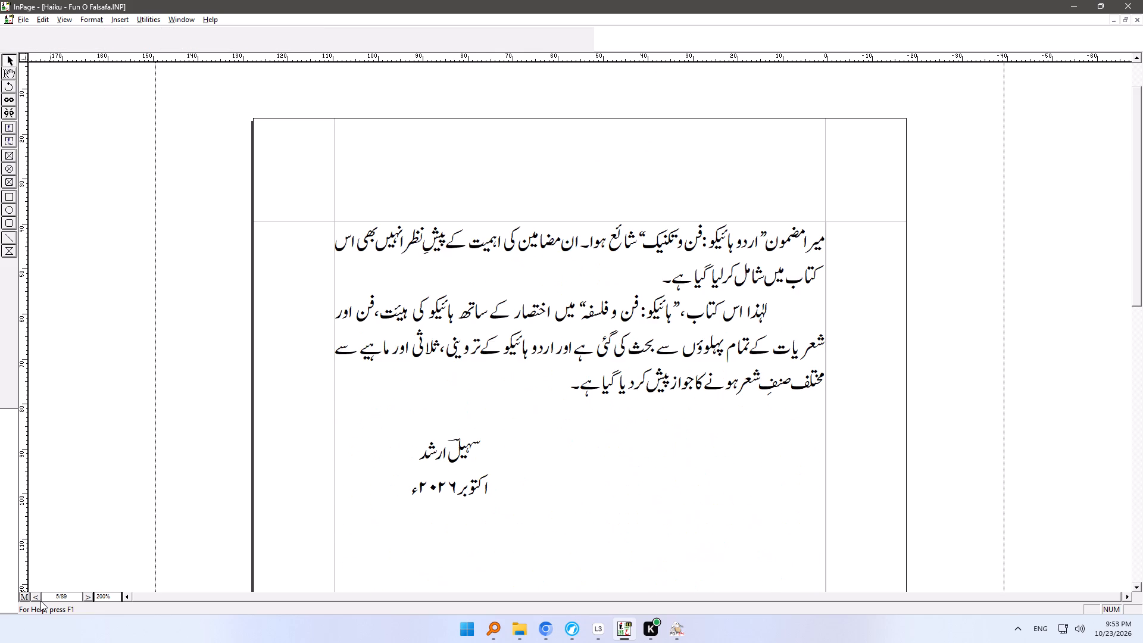
{"action": "left_click", "coordinate": [40, 600]}
{"action": "left_click", "coordinate": [40, 599]}
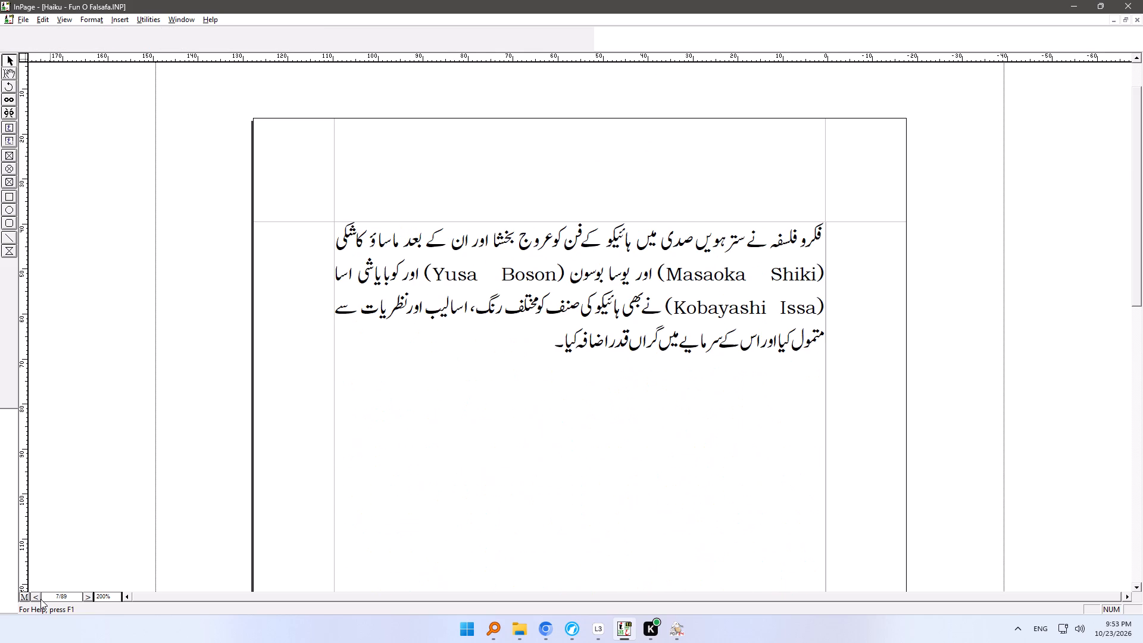
{"action": "left_click", "coordinate": [40, 599]}
{"action": "left_click", "coordinate": [40, 598]}
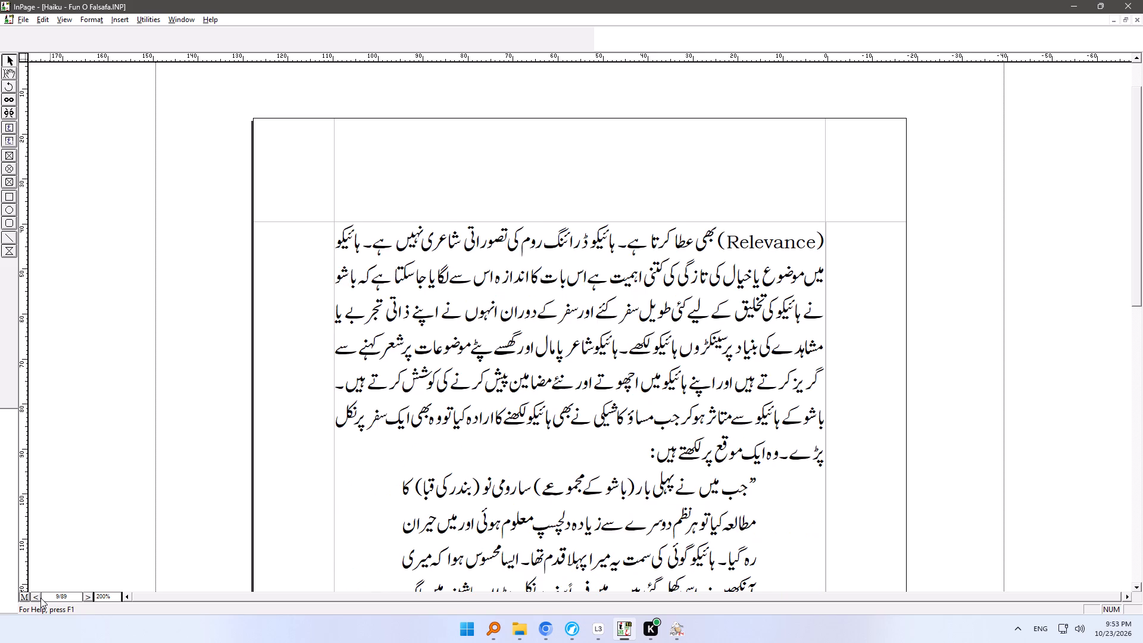
{"action": "left_click", "coordinate": [40, 598]}
{"action": "left_click", "coordinate": [40, 598]}
{"action": "left_click", "coordinate": [40, 598]}
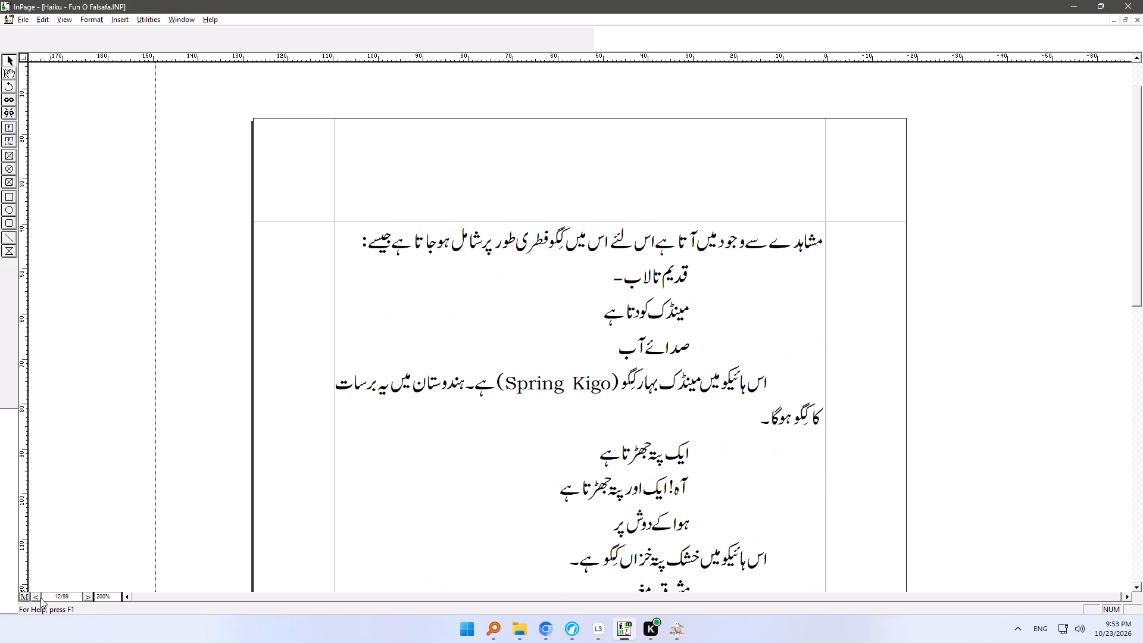
{"action": "left_click", "coordinate": [40, 598]}
{"action": "left_click", "coordinate": [40, 598]}
{"action": "left_click", "coordinate": [40, 598]}
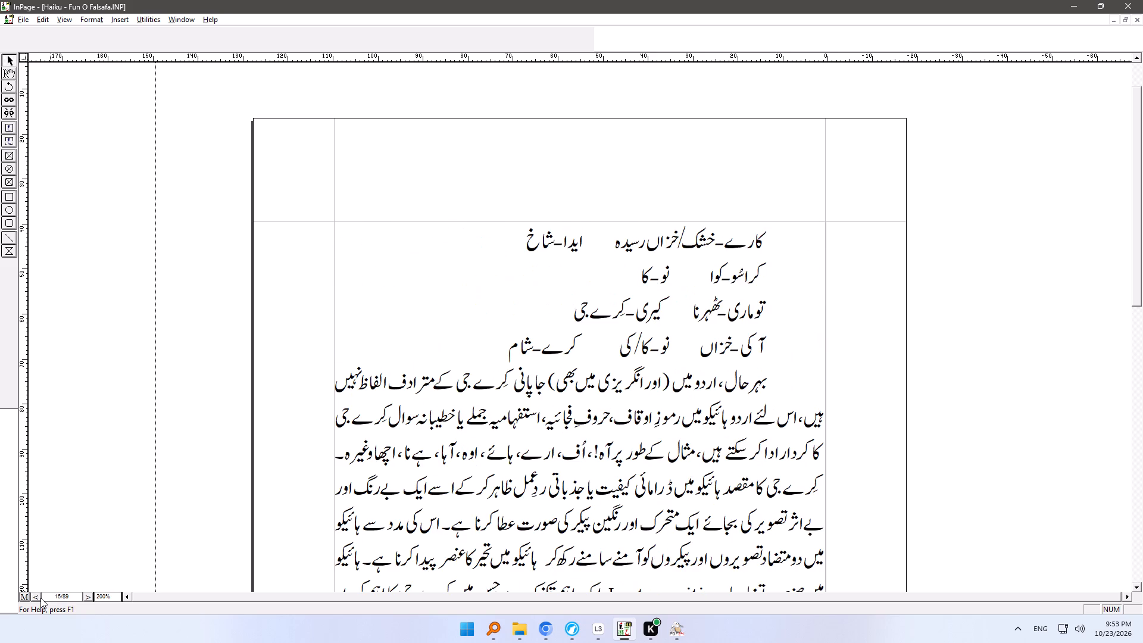
{"action": "left_click", "coordinate": [40, 598]}
{"action": "left_click", "coordinate": [40, 598]}
{"action": "left_click", "coordinate": [40, 598]}
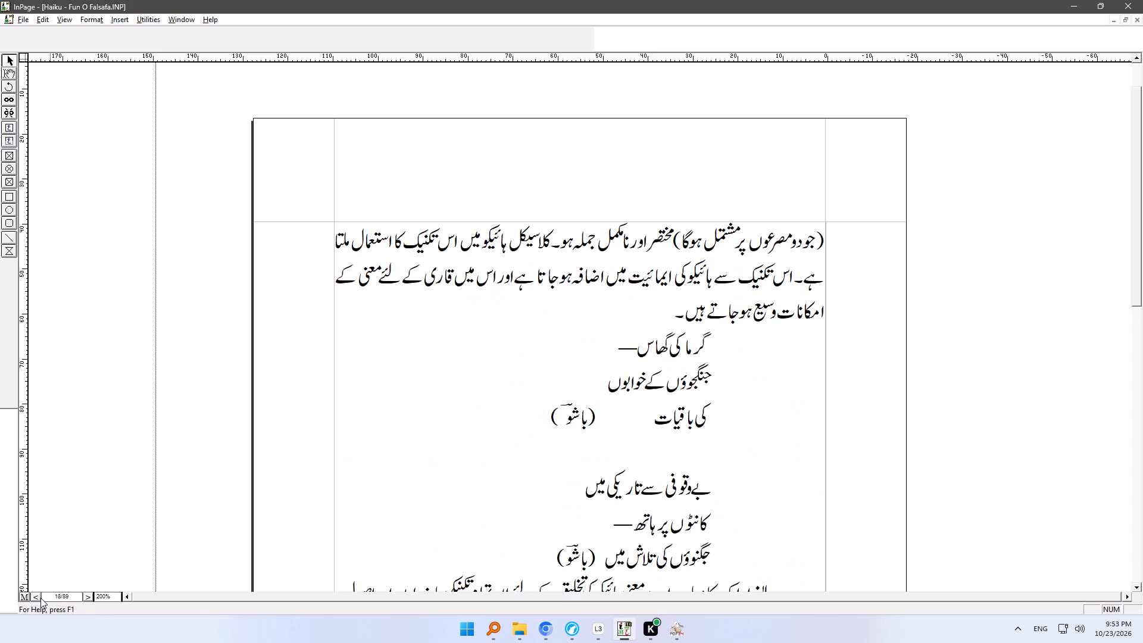
{"action": "left_click", "coordinate": [40, 598]}
{"action": "left_click", "coordinate": [40, 598]}
{"action": "left_click", "coordinate": [40, 598]}
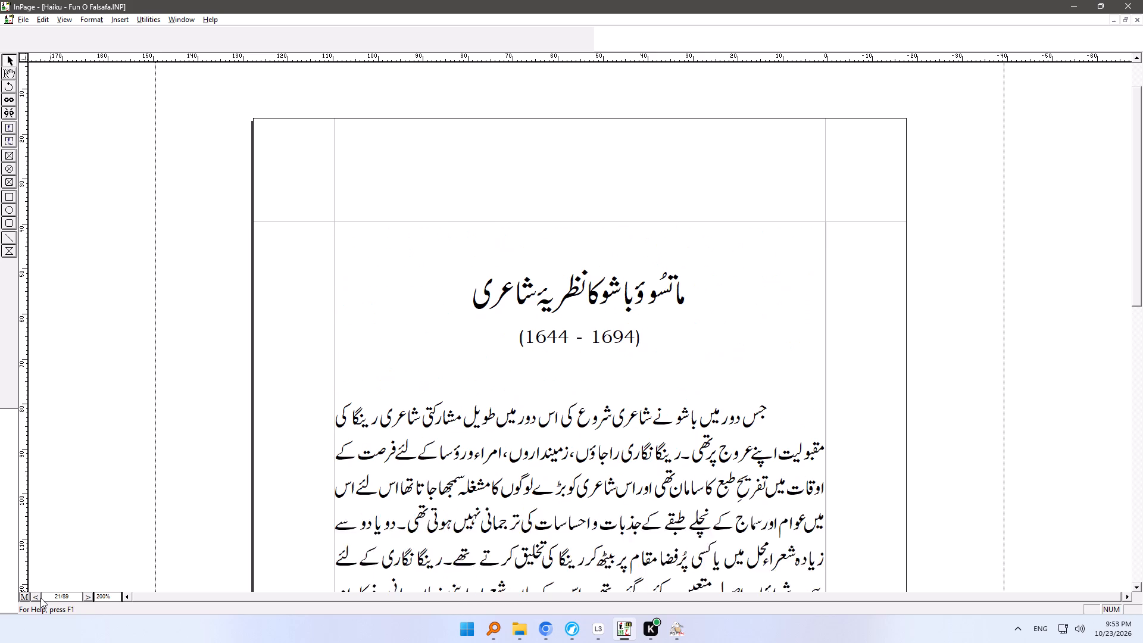
{"action": "left_click", "coordinate": [40, 598]}
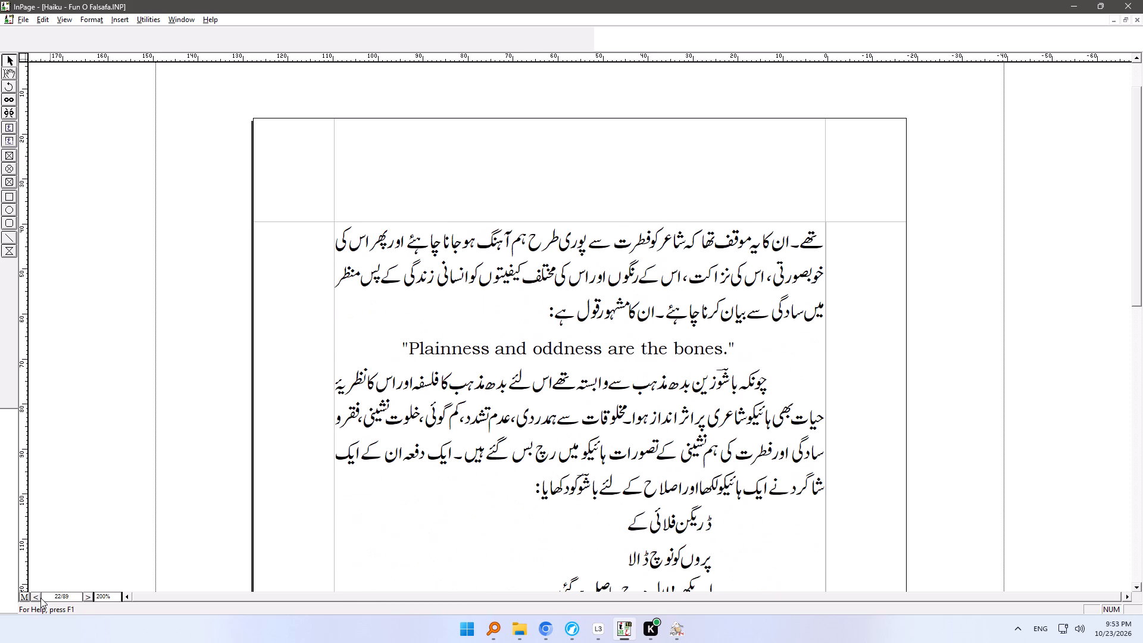
{"action": "left_click", "coordinate": [40, 598]}
{"action": "left_click", "coordinate": [40, 598]}
{"action": "left_click", "coordinate": [40, 598]}
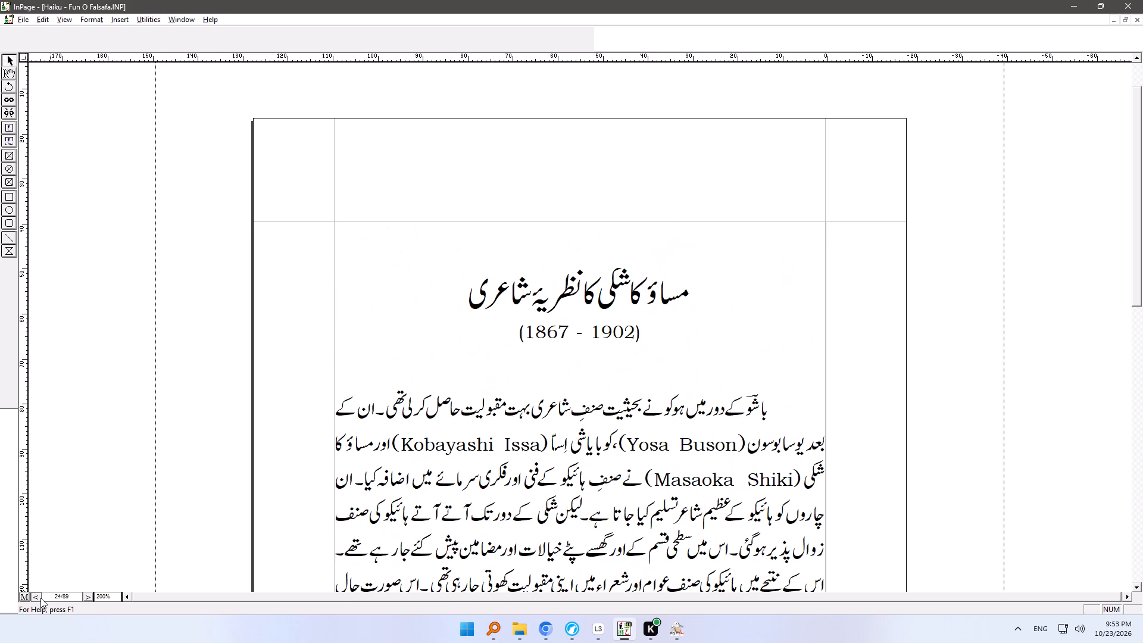
{"action": "left_click", "coordinate": [40, 598]}
{"action": "left_click", "coordinate": [40, 598]}
{"action": "left_click", "coordinate": [40, 598]}
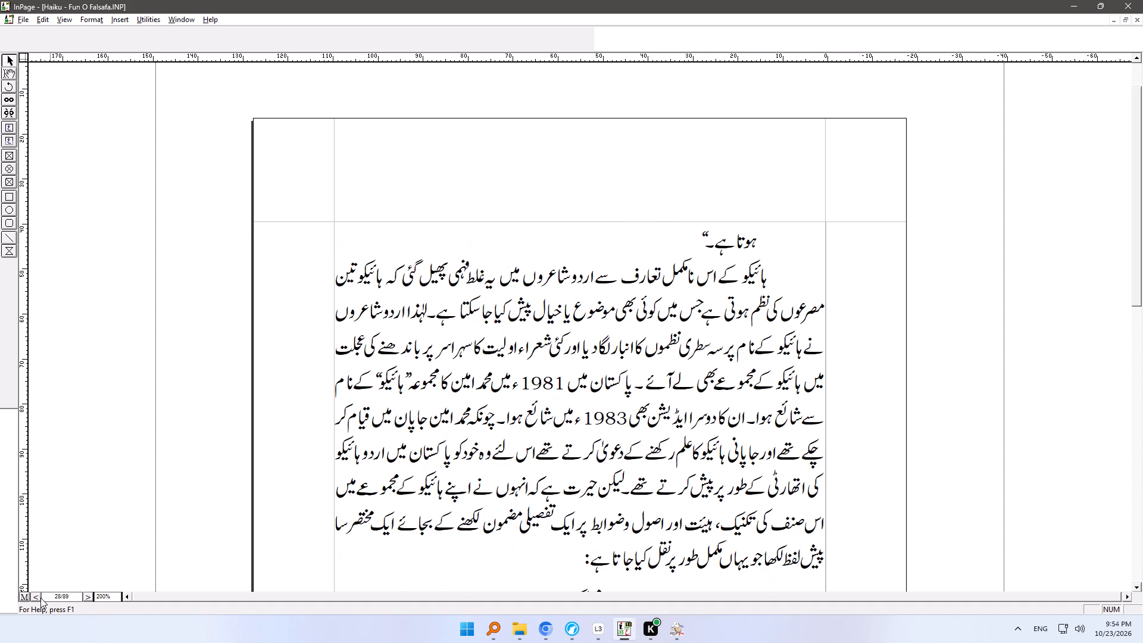
{"action": "left_click", "coordinate": [40, 598]}
{"action": "left_click", "coordinate": [40, 598]}
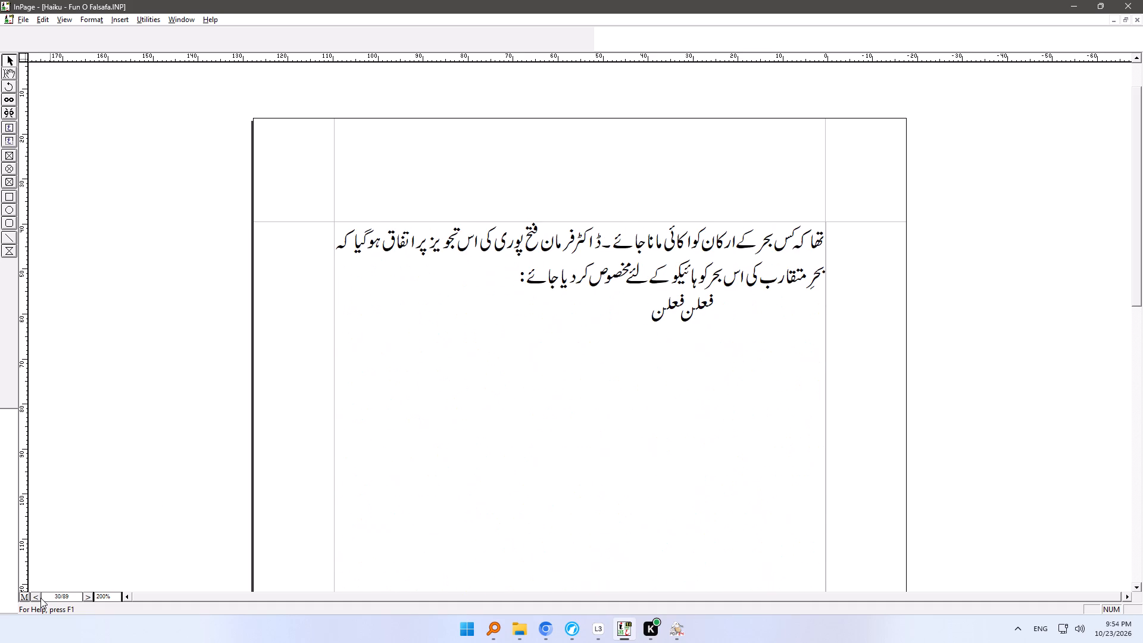
{"action": "left_click", "coordinate": [40, 598]}
{"action": "left_click", "coordinate": [40, 598]}
{"action": "left_click", "coordinate": [40, 598]}
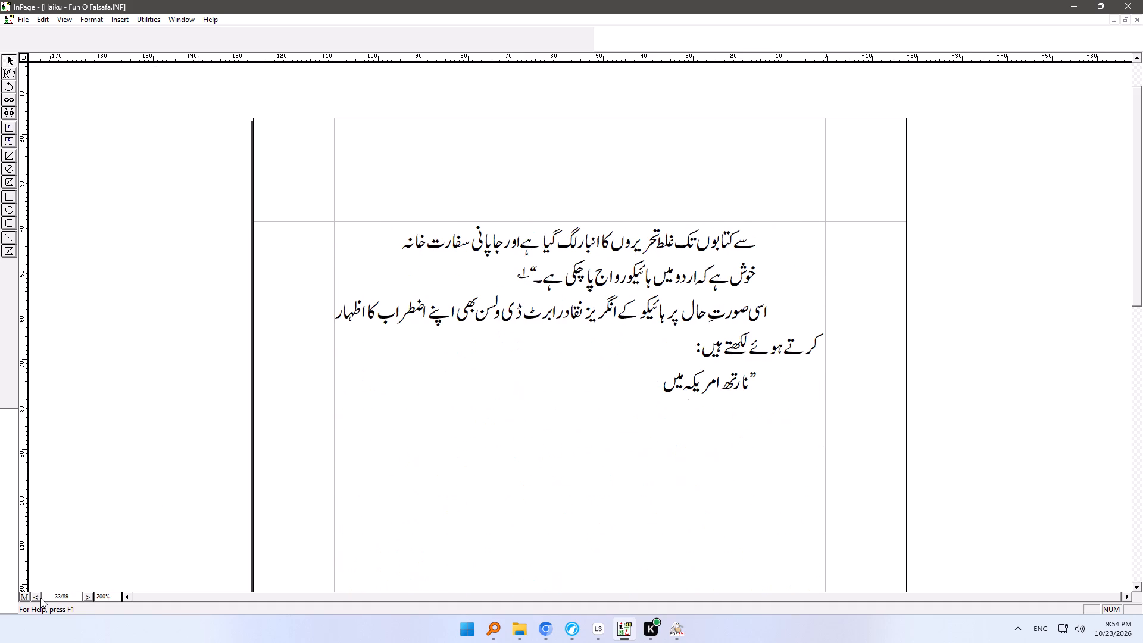
{"action": "left_click", "coordinate": [40, 598]}
{"action": "left_click", "coordinate": [40, 598]}
{"action": "left_click", "coordinate": [40, 598]}
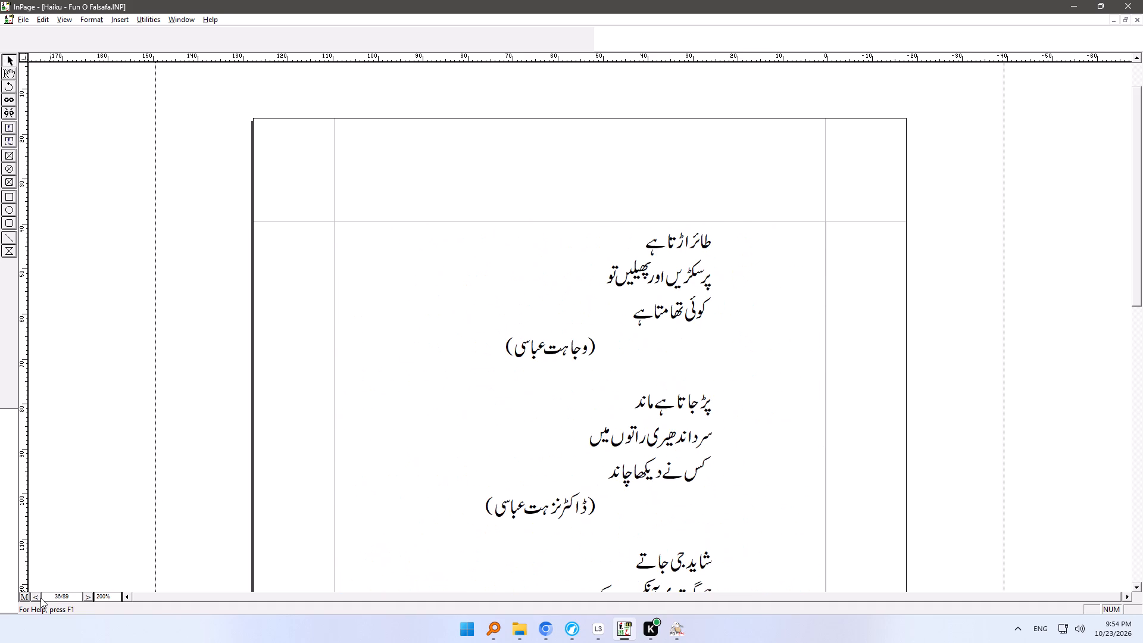
{"action": "left_click", "coordinate": [40, 598]}
{"action": "left_click", "coordinate": [40, 598]}
{"action": "left_click", "coordinate": [40, 598]}
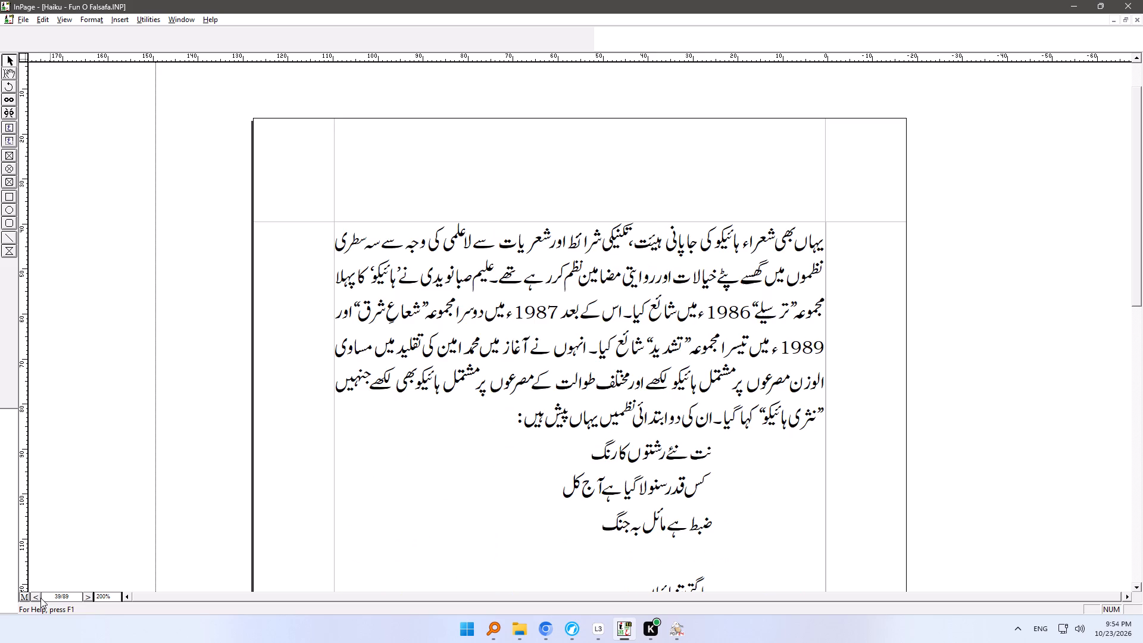
{"action": "left_click", "coordinate": [40, 598]}
{"action": "left_click", "coordinate": [40, 598]}
{"action": "double_click", "coordinate": [40, 598]}
{"action": "left_click", "coordinate": [40, 598]}
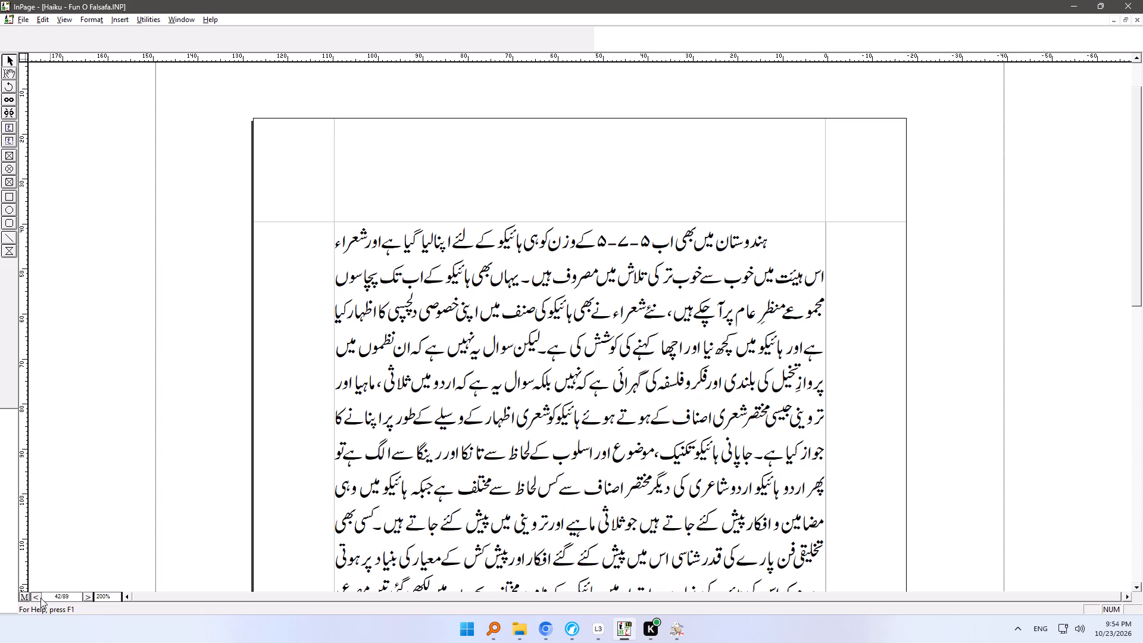
{"action": "left_click", "coordinate": [40, 598]}
{"action": "left_click", "coordinate": [40, 598]}
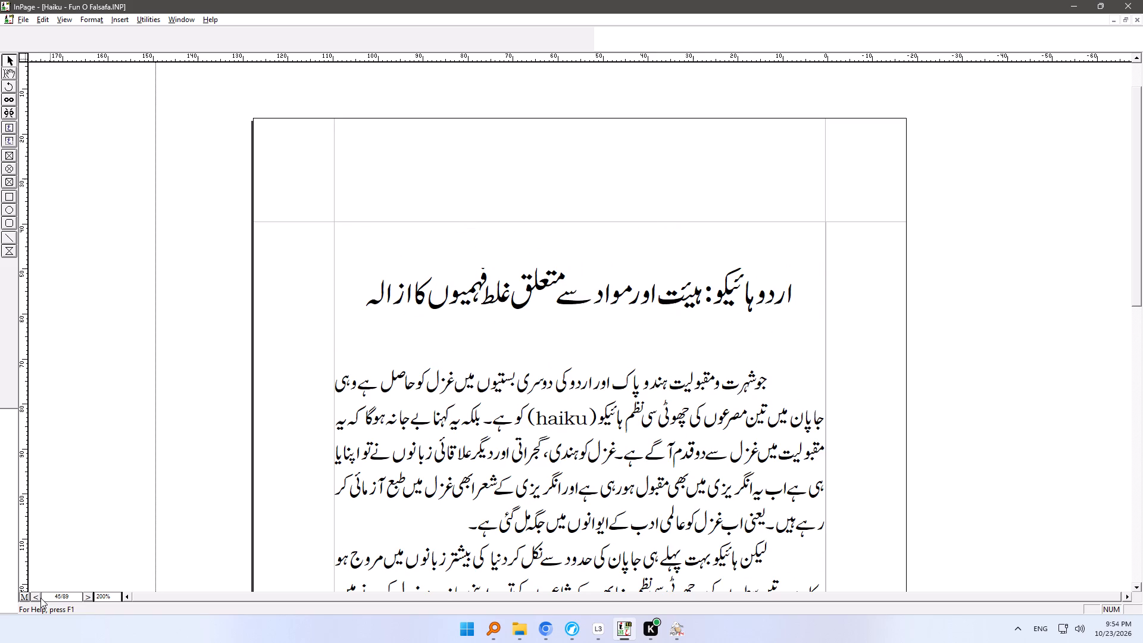
{"action": "left_click", "coordinate": [40, 597]}
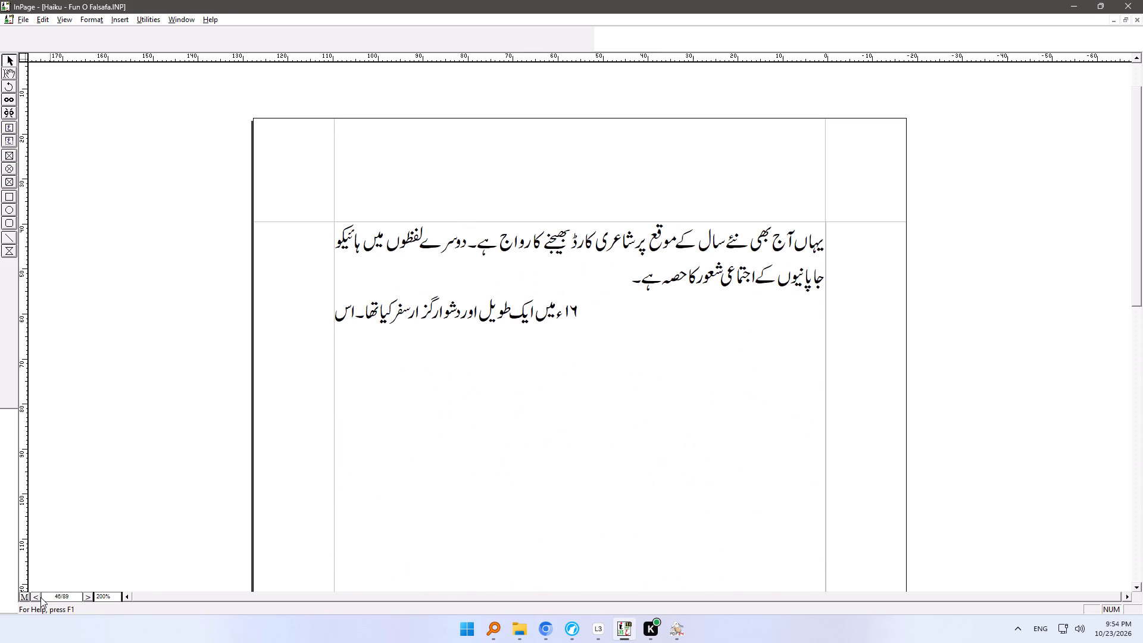
{"action": "left_click", "coordinate": [40, 597]}
{"action": "left_click", "coordinate": [40, 597]}
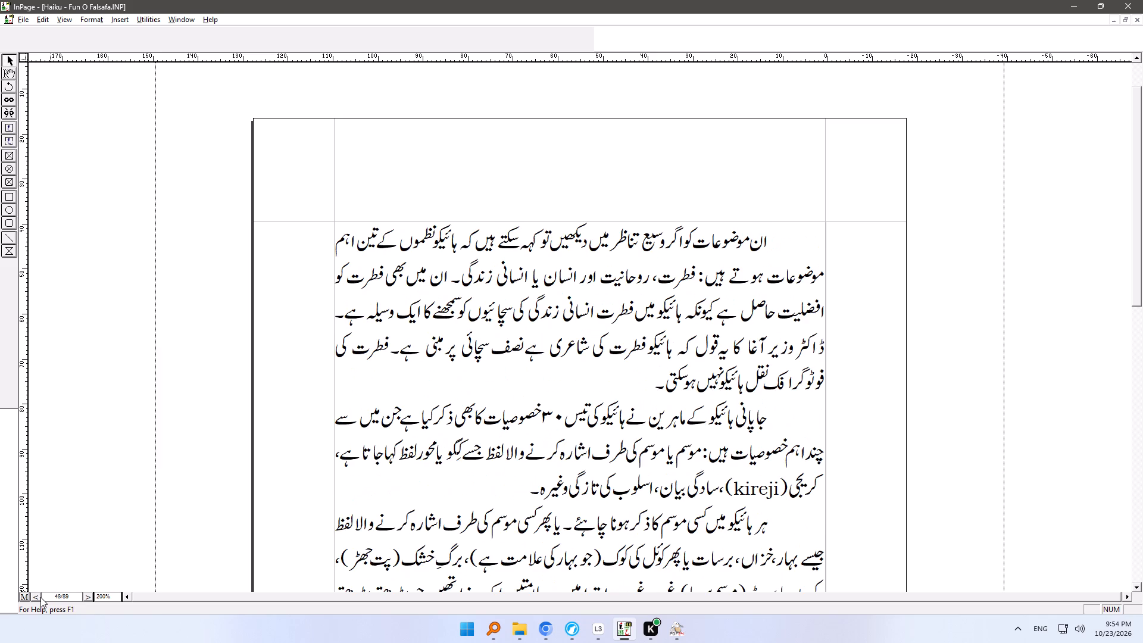
Continue paging from page 48 to page 58, examining the text and haiku layout at the top of each page.
{"action": "left_click", "coordinate": [40, 597]}
{"action": "left_click", "coordinate": [40, 597]}
{"action": "left_click", "coordinate": [40, 597]}
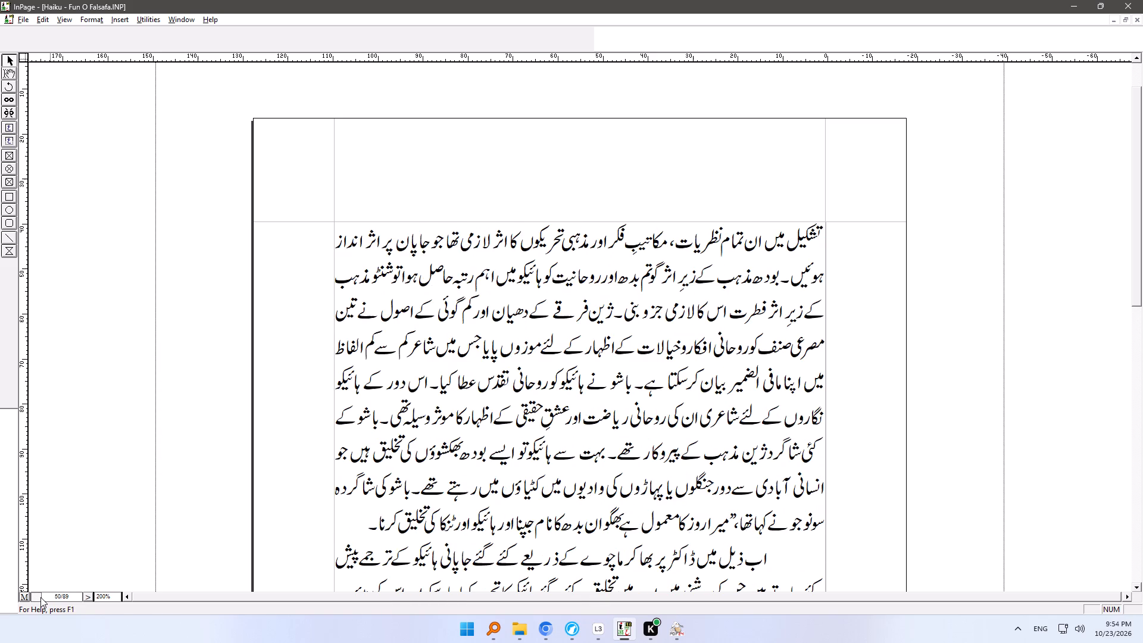
{"action": "double_click", "coordinate": [40, 597]}
{"action": "left_click", "coordinate": [40, 597]}
{"action": "left_click", "coordinate": [40, 597]}
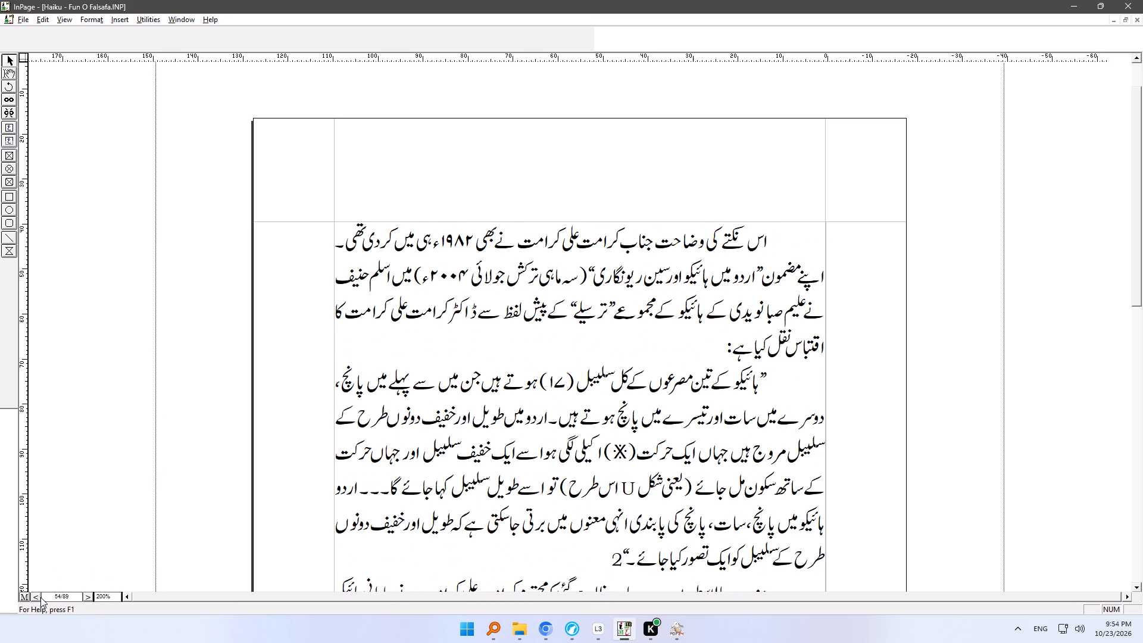
{"action": "left_click", "coordinate": [40, 597]}
{"action": "left_click", "coordinate": [40, 597]}
{"action": "left_click", "coordinate": [40, 597]}
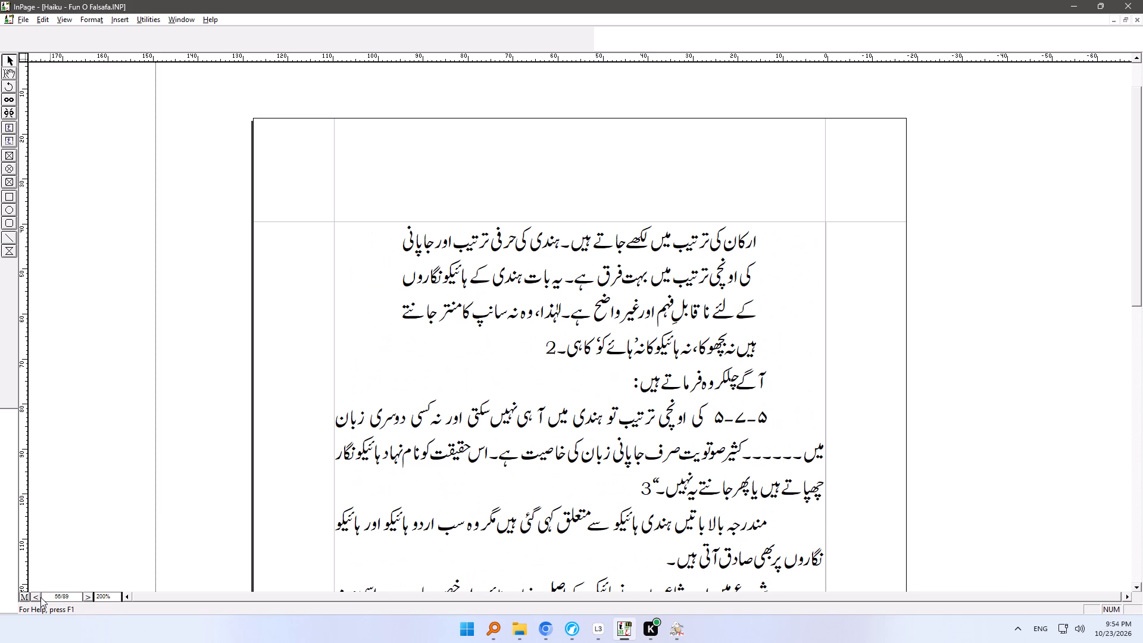
{"action": "left_click", "coordinate": [40, 597]}
{"action": "left_click", "coordinate": [40, 597]}
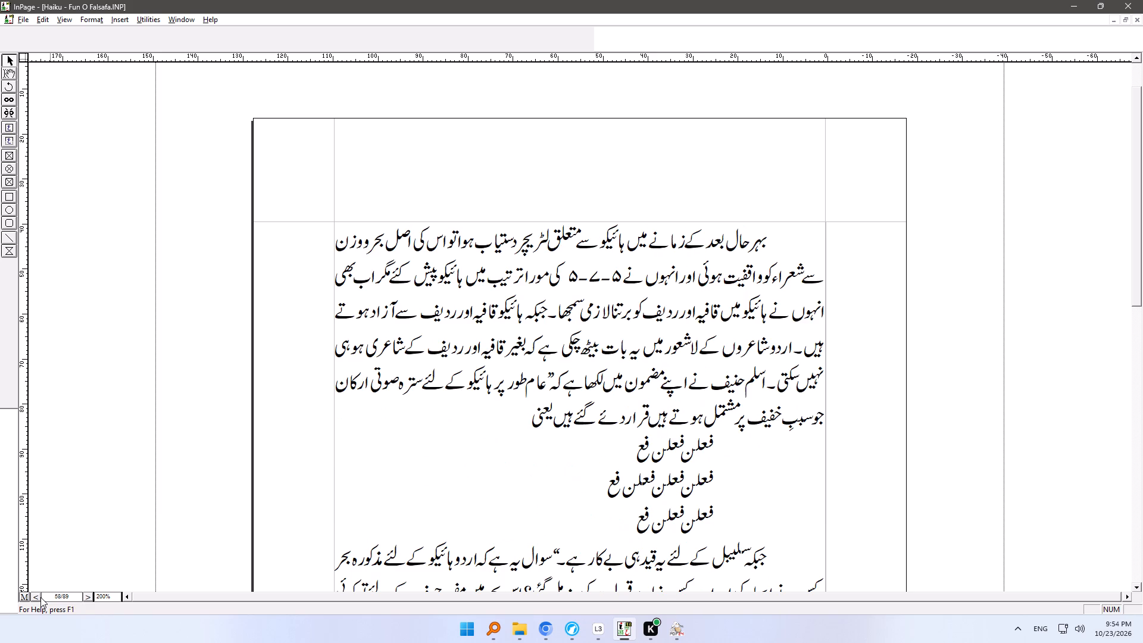
Go back page by page to page 54 and examine its haiku lines and spacing from the top down to the footer.
{"action": "left_click", "coordinate": [88, 597]}
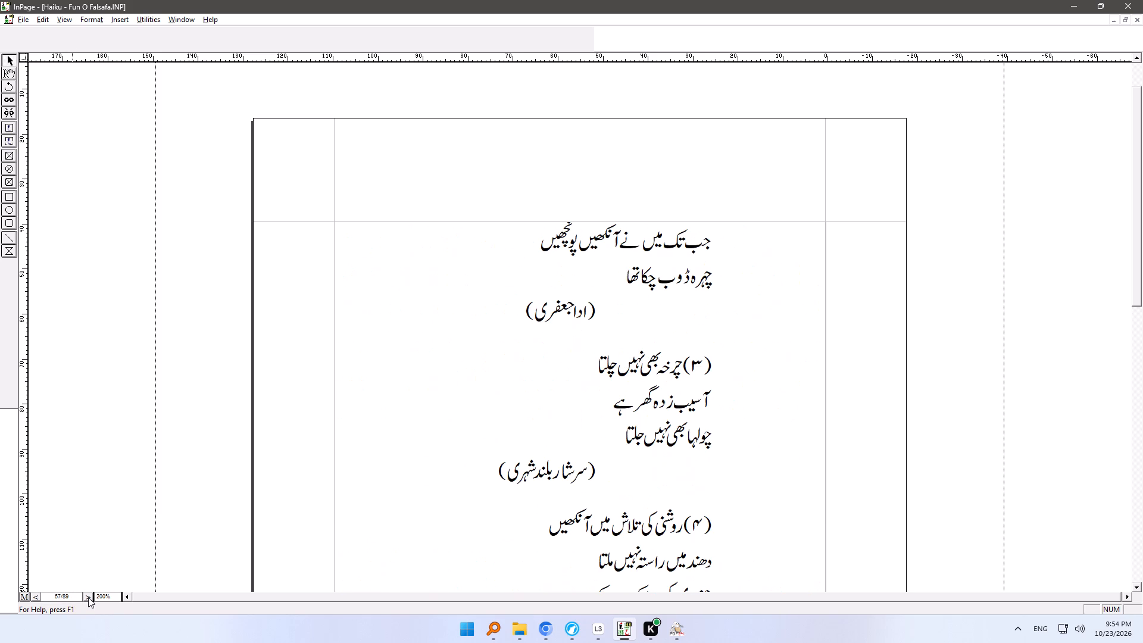
{"action": "left_click", "coordinate": [88, 597]}
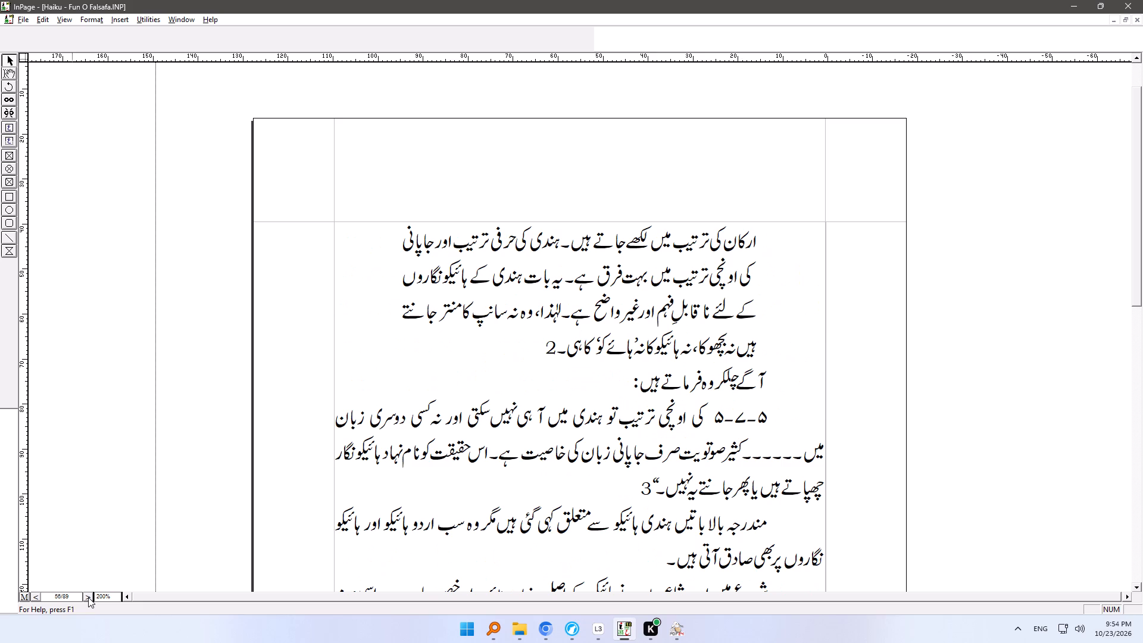
{"action": "left_click", "coordinate": [88, 597]}
{"action": "left_click", "coordinate": [88, 597]}
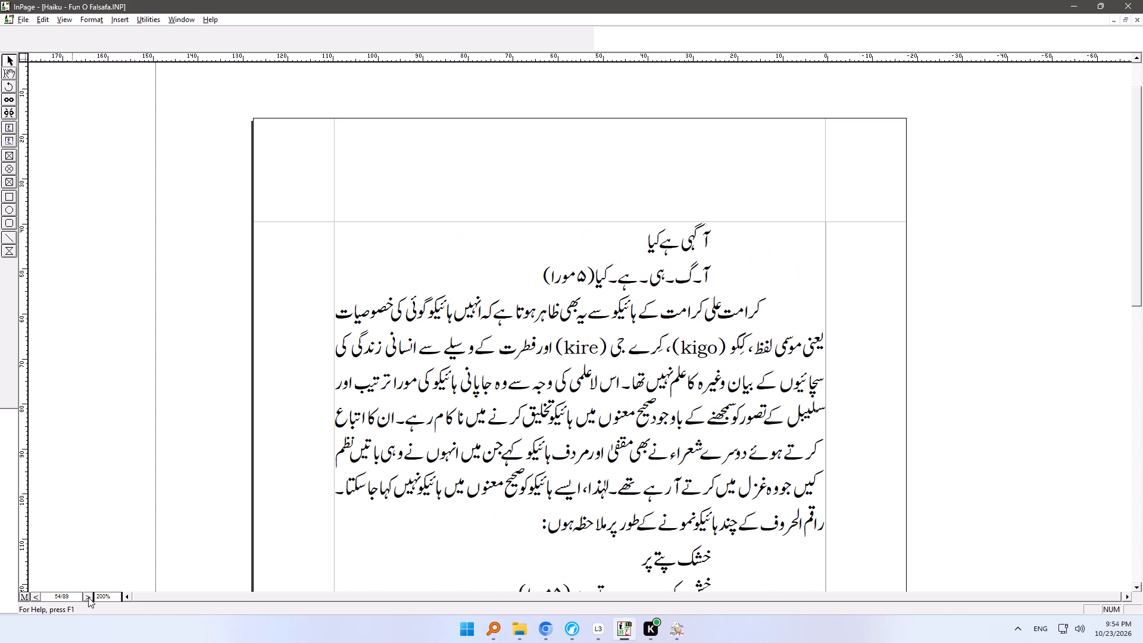
{"action": "right_click_drag", "start_coordinate": [574, 474], "coordinate": [576, 251], "text": "ctrl"}
{"action": "scroll", "coordinate": [574, 329], "scroll_direction": "down", "scroll_amount": 1, "text": "ctrl"}
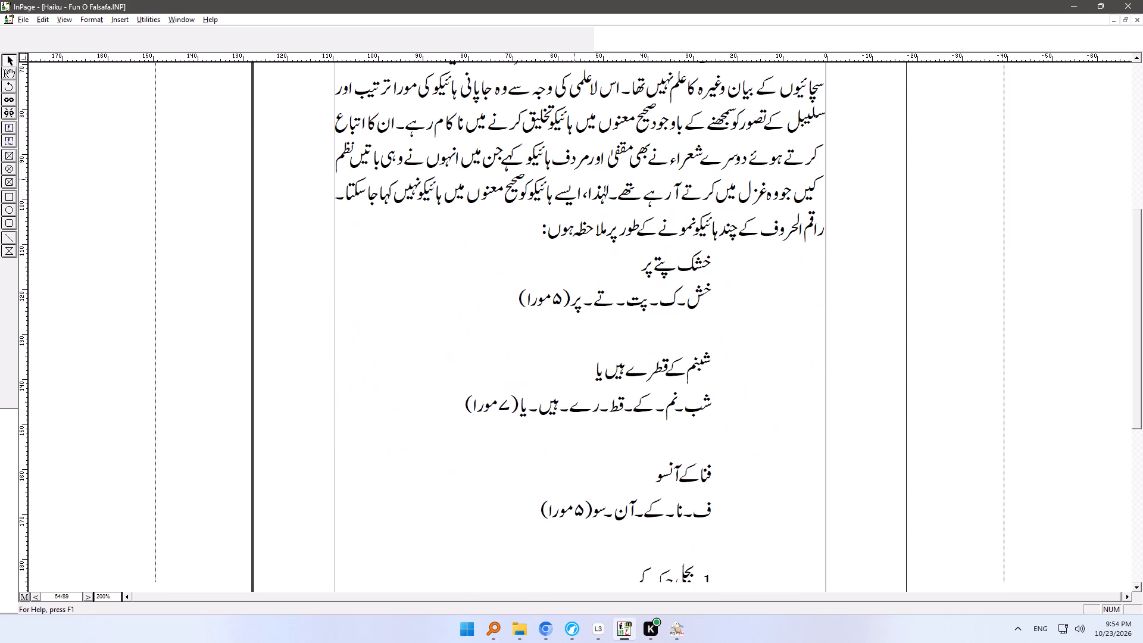
{"action": "right_click_drag", "start_coordinate": [576, 251], "coordinate": [579, 233], "text": "ctrl"}
{"action": "right_click_drag", "start_coordinate": [585, 413], "coordinate": [591, 201], "text": "ctrl"}
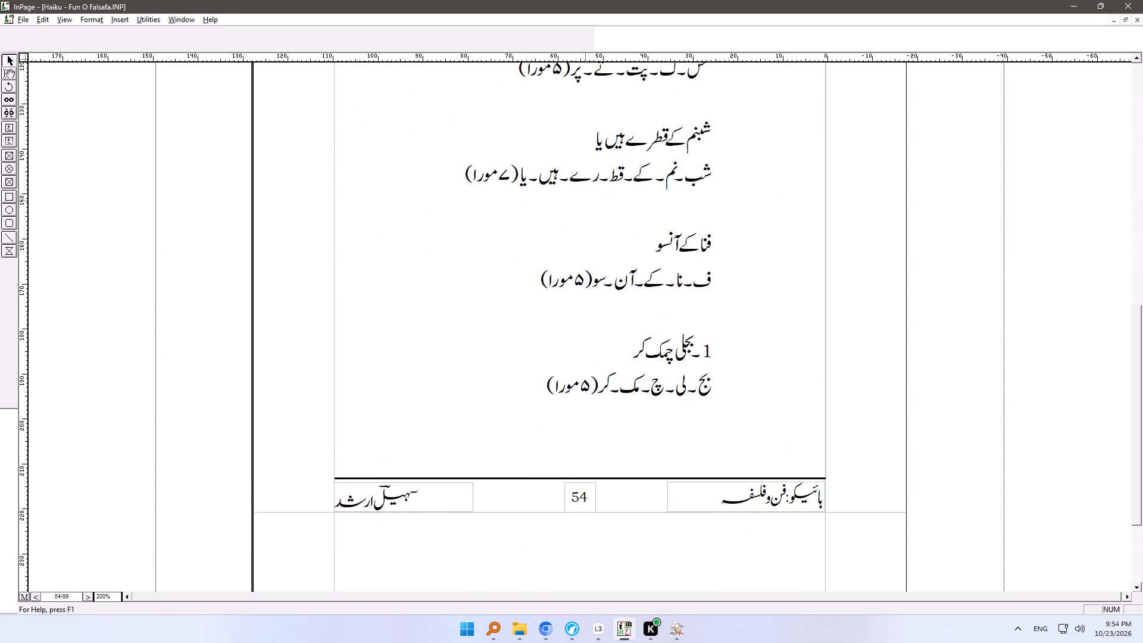
{"action": "right_click_drag", "start_coordinate": [591, 201], "coordinate": [591, 568], "text": "ctrl"}
{"action": "right_click_drag", "start_coordinate": [601, 292], "coordinate": [602, 360], "text": "ctrl"}
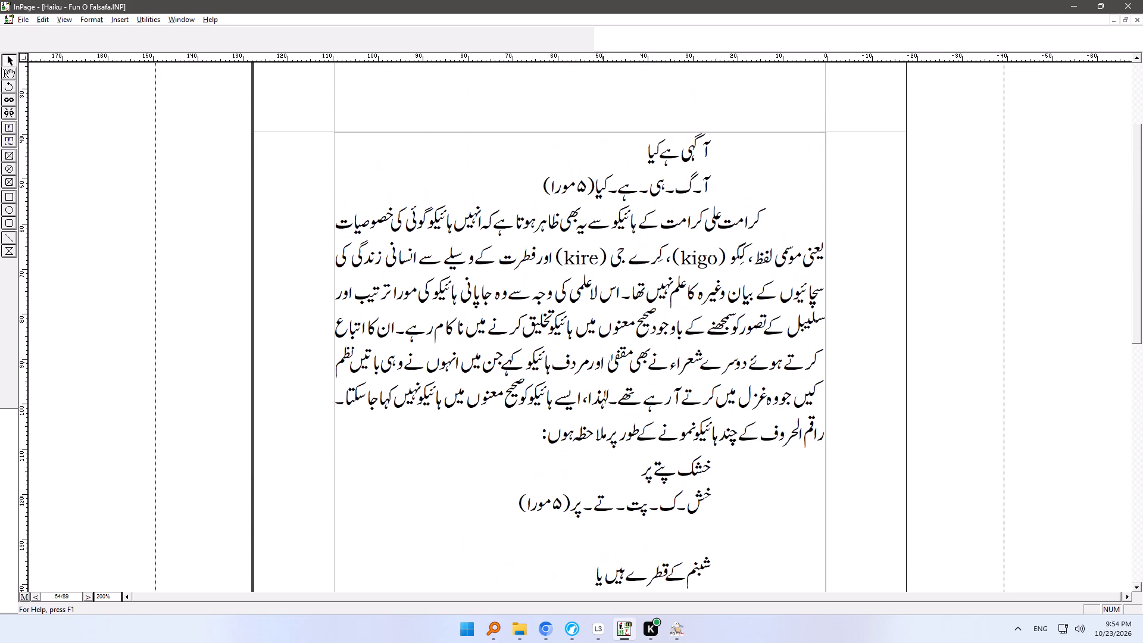
Examine page 53 down to its footer, and use the text cursor to check its last line and the break from page 52.
{"action": "left_click", "coordinate": [89, 595]}
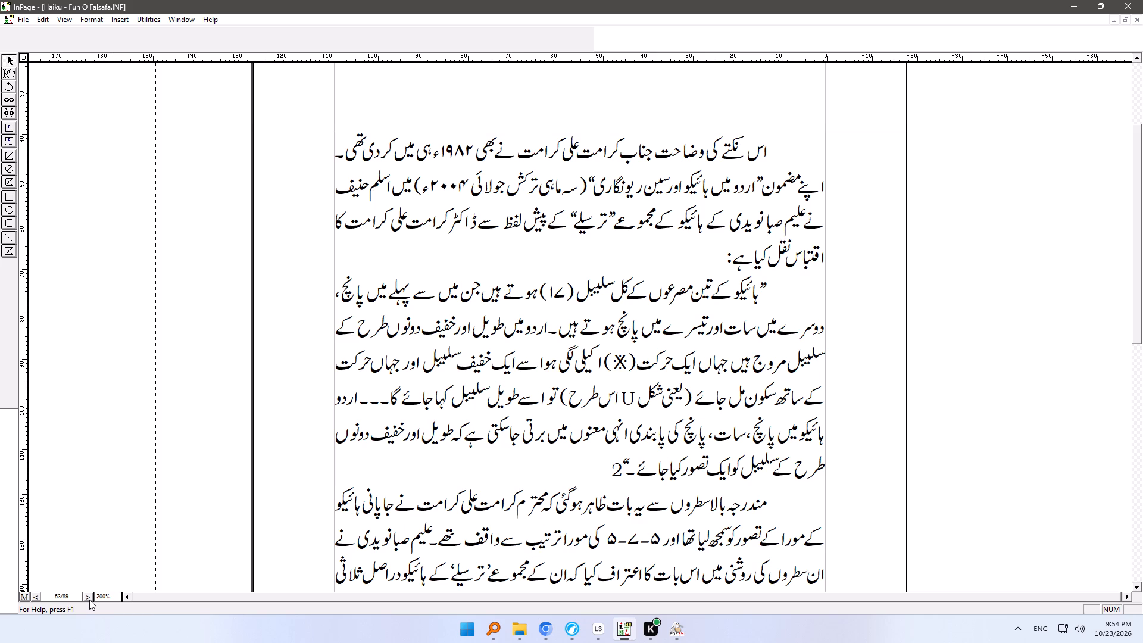
{"action": "right_click", "coordinate": [564, 517]}
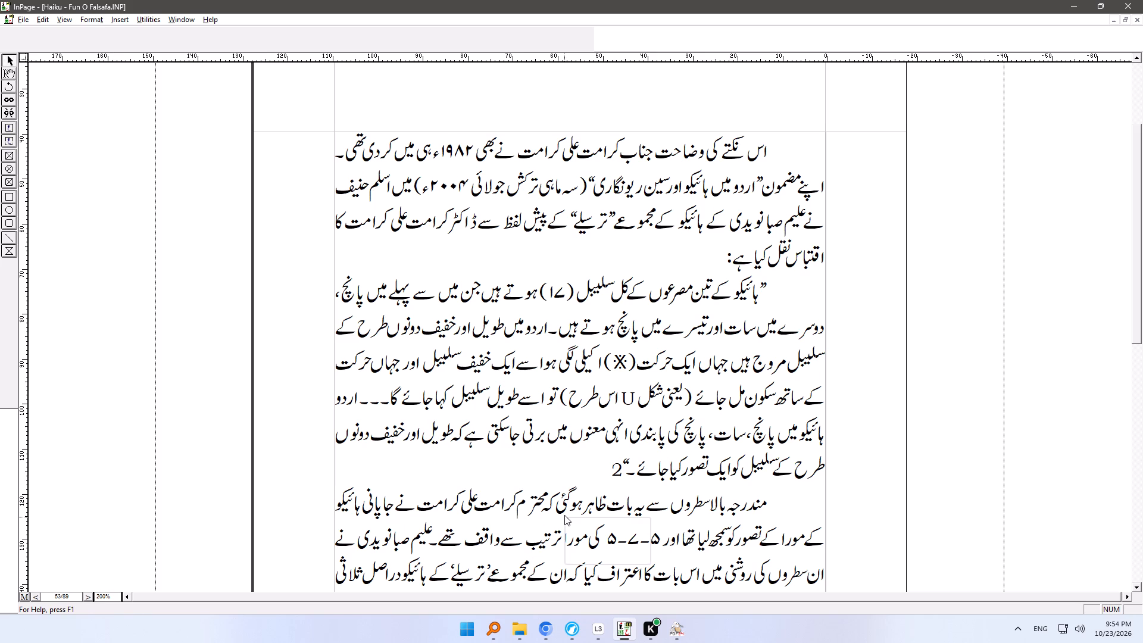
{"action": "left_click", "coordinate": [552, 501]}
{"action": "right_click_drag", "start_coordinate": [517, 514], "coordinate": [539, 194], "text": "ctrl"}
{"action": "right_click_drag", "start_coordinate": [568, 380], "coordinate": [569, 212], "text": "ctrl"}
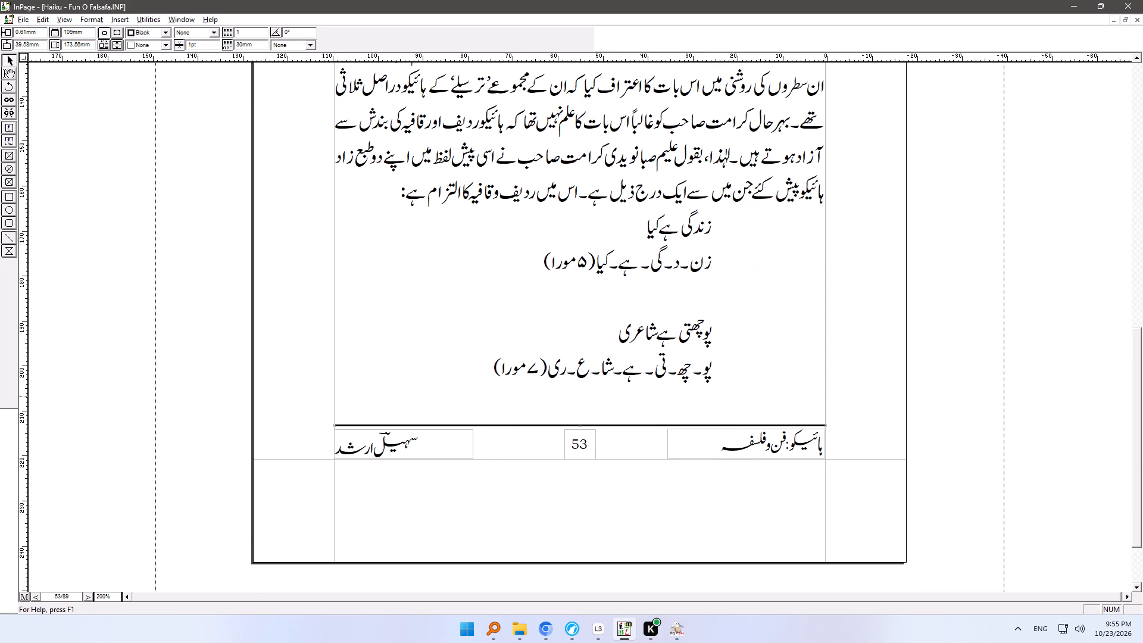
{"action": "left_click", "coordinate": [18, 77]}
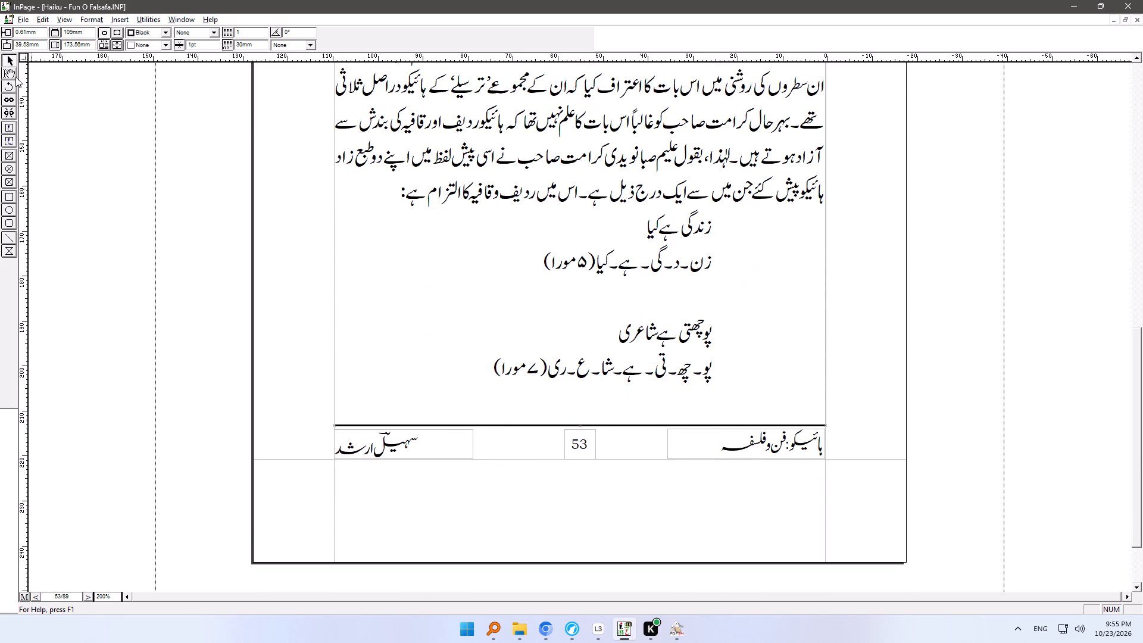
{"action": "left_click", "coordinate": [14, 75]}
{"action": "left_click", "coordinate": [747, 394]}
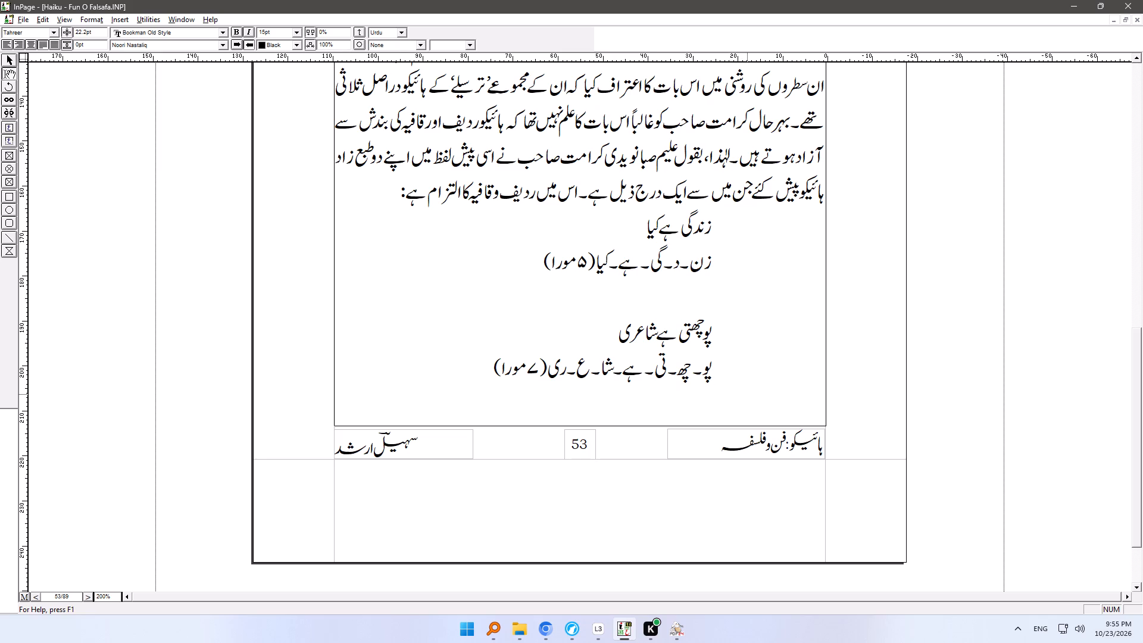
{"action": "key", "text": "Down"}
{"action": "key", "text": "Up"}
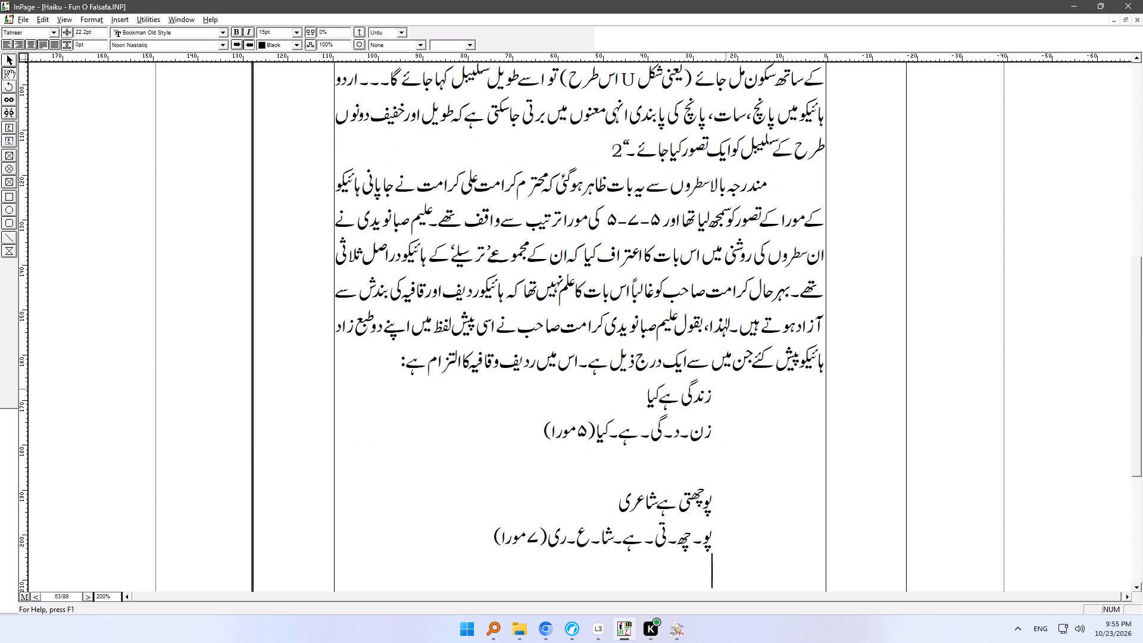
{"action": "right_click_drag", "start_coordinate": [689, 168], "coordinate": [693, 465], "text": "ctrl"}
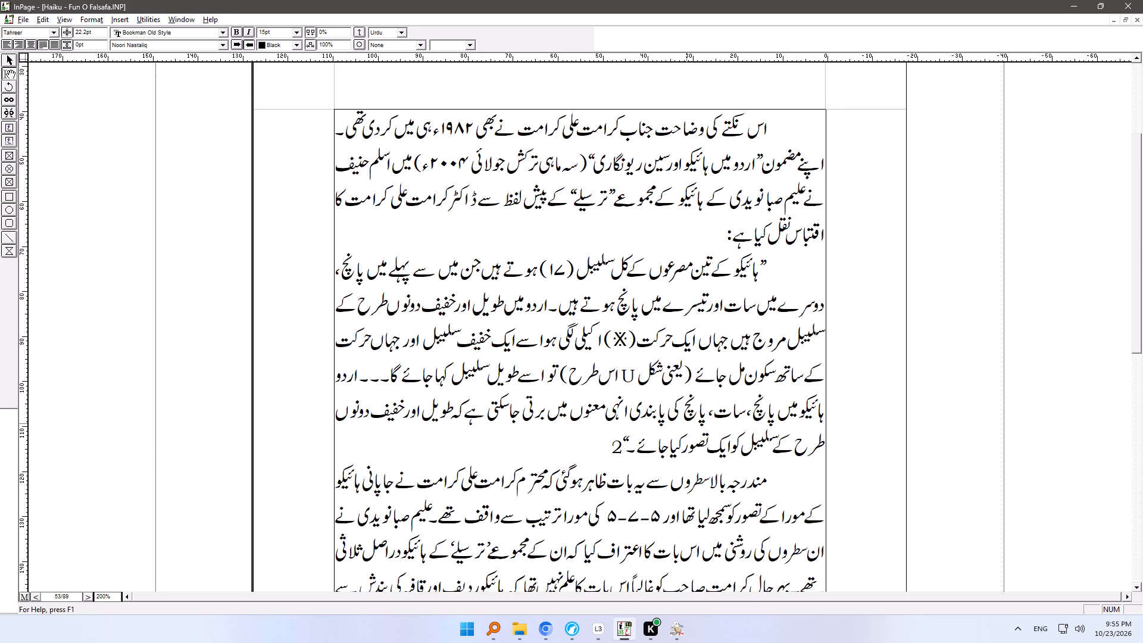
{"action": "left_click", "coordinate": [743, 116]}
{"action": "key", "text": "Up"}
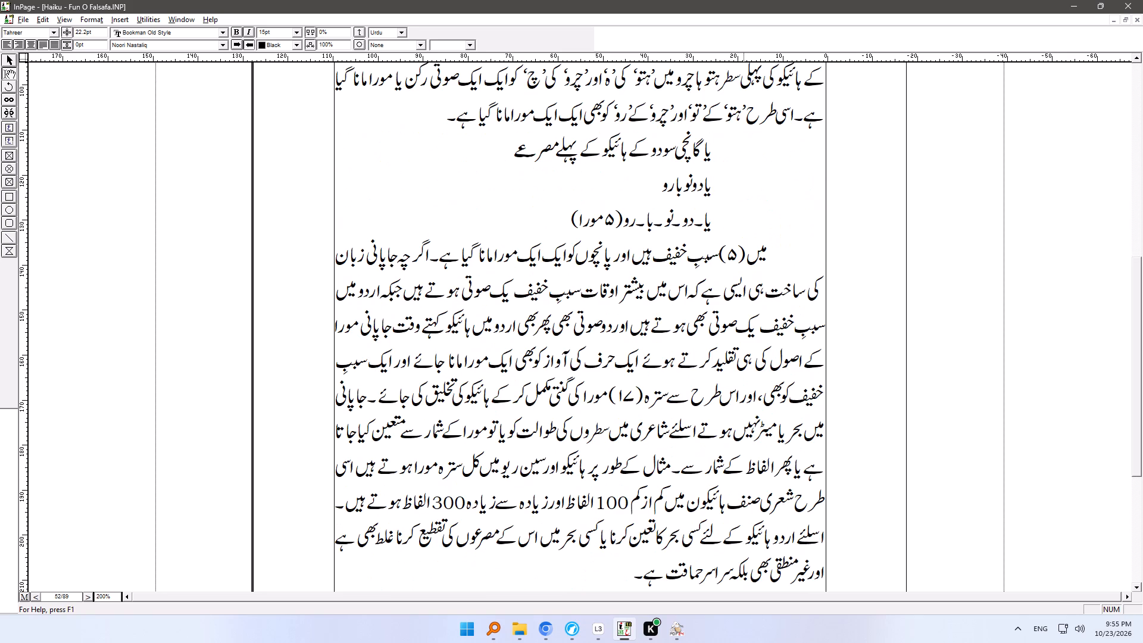
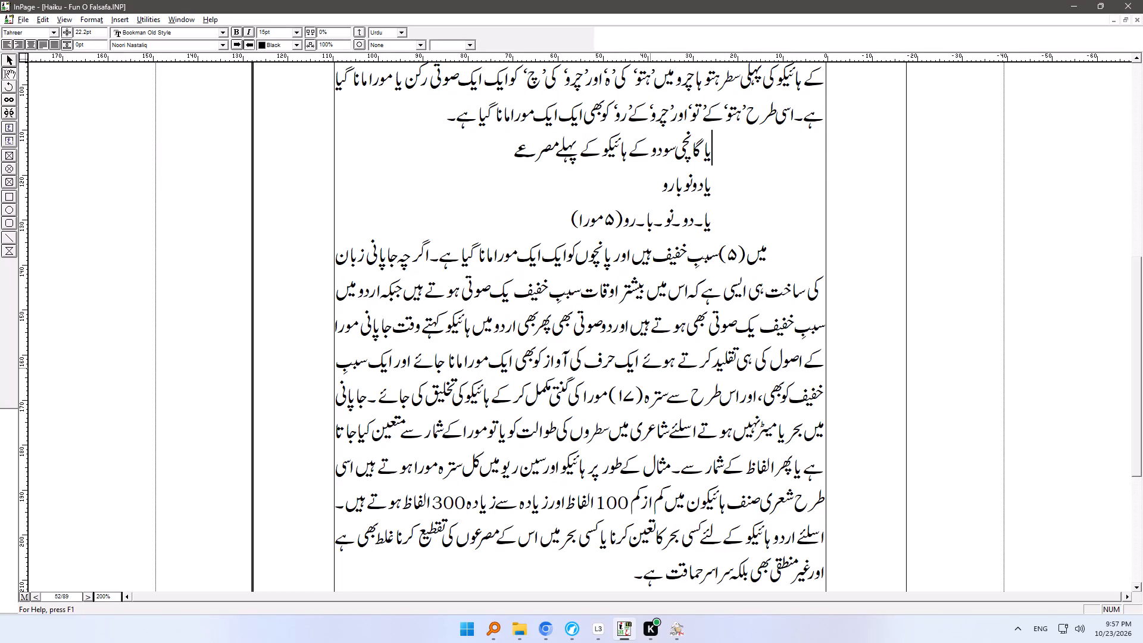
Delete the blank line above the heading یاگانچی سودو کا ہائیکو: on page 51.
{"action": "left_click", "coordinate": [686, 428]}
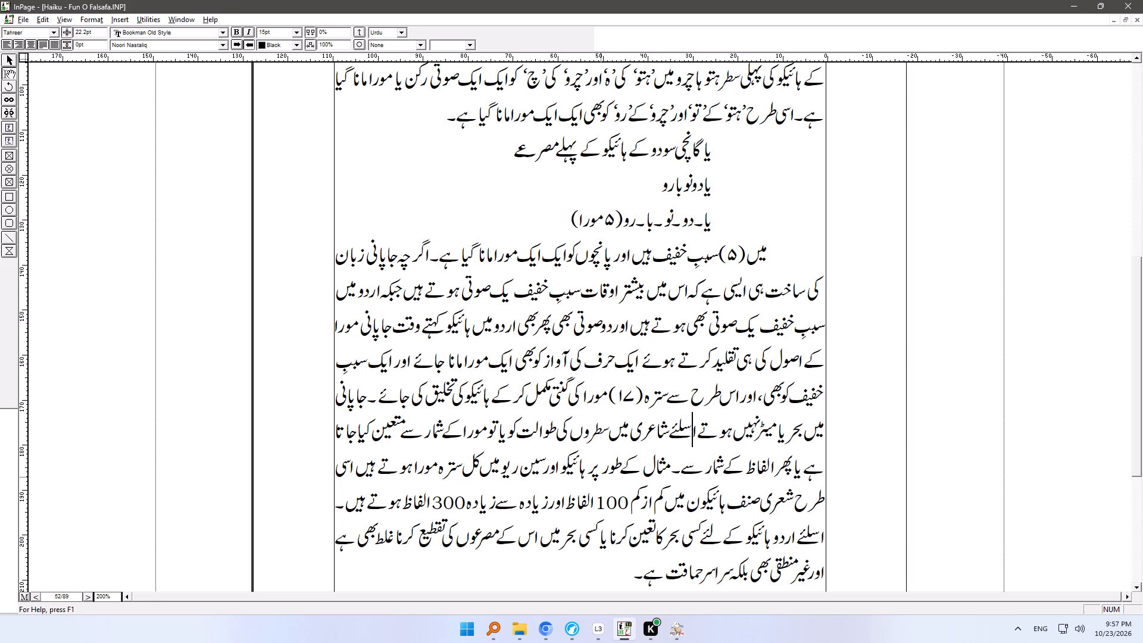
{"action": "left_click", "coordinate": [36, 597]}
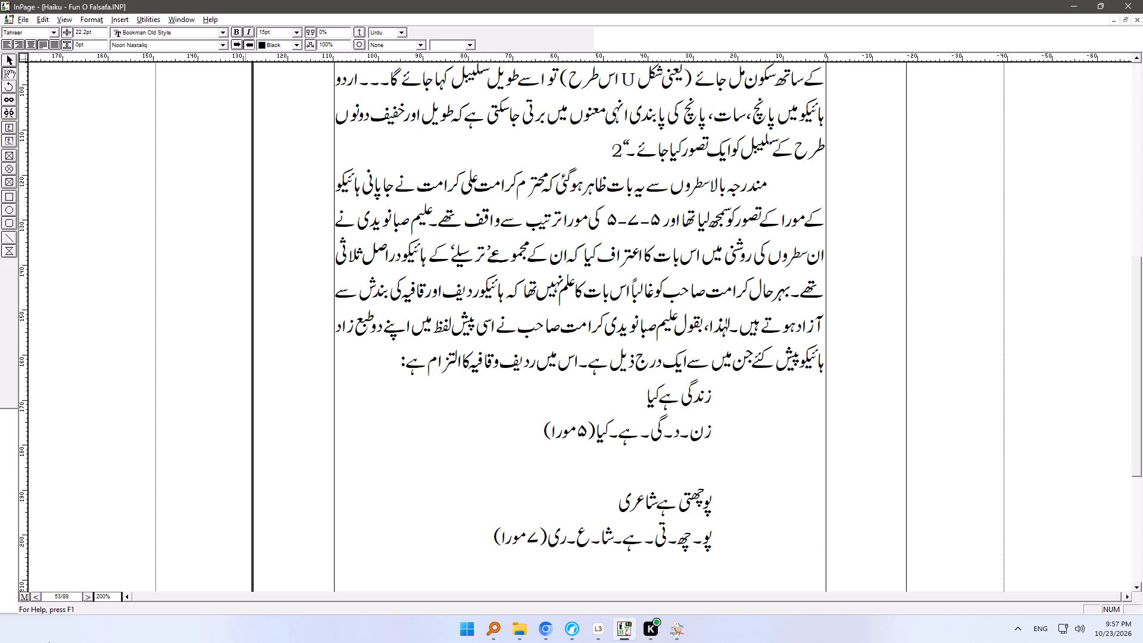
{"action": "left_click", "coordinate": [86, 598]}
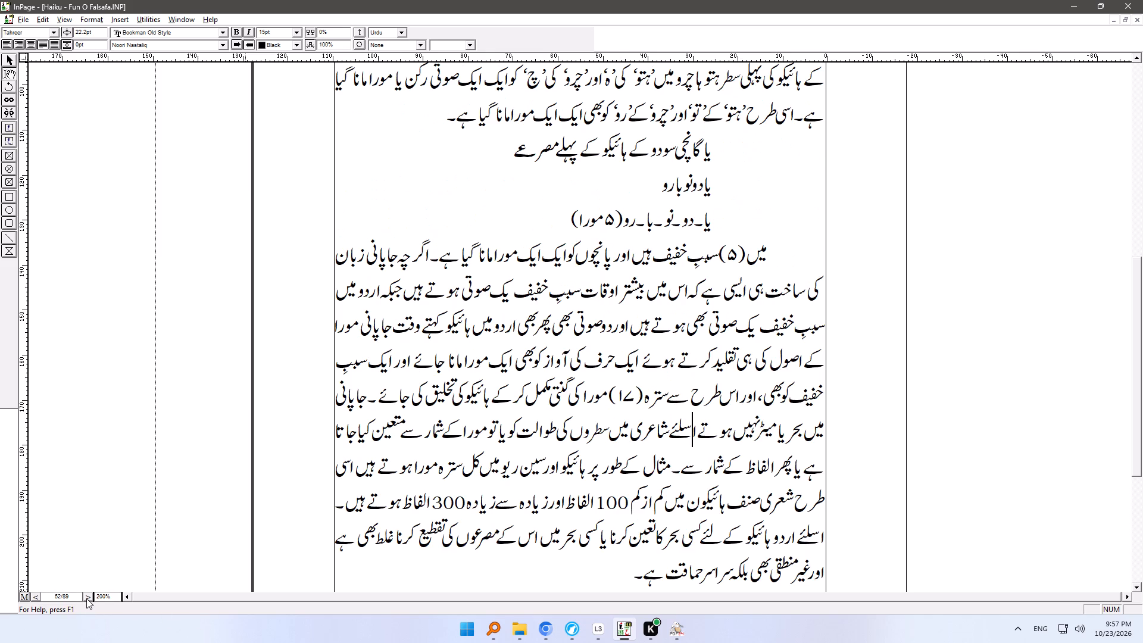
{"action": "left_click", "coordinate": [86, 598]}
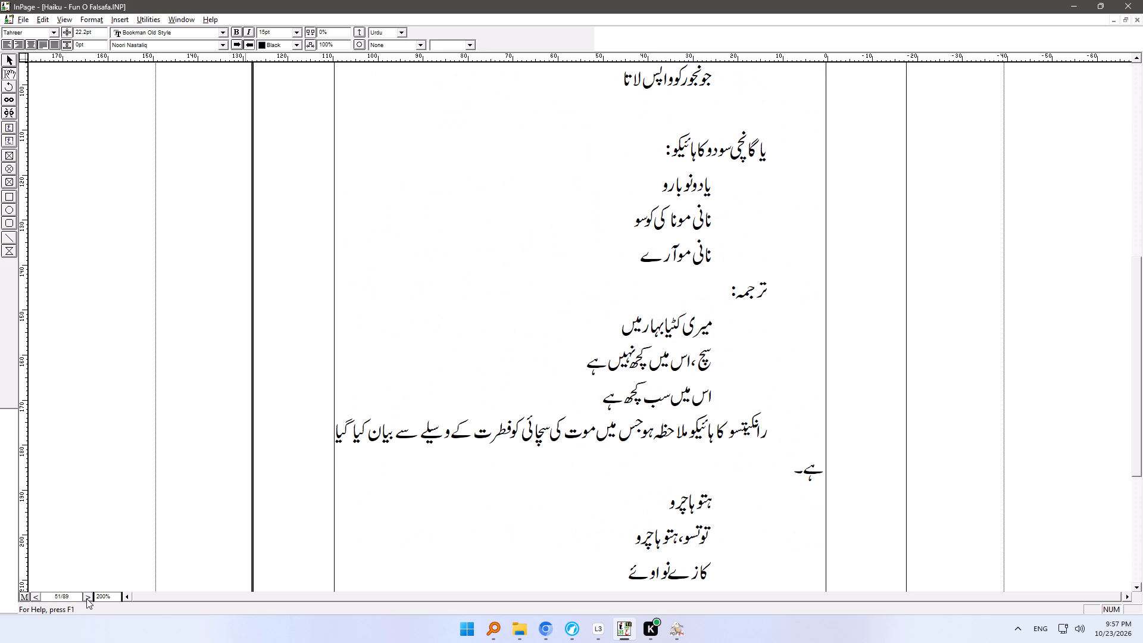
{"action": "left_click", "coordinate": [719, 121]}
{"action": "right_click_drag", "start_coordinate": [689, 118], "coordinate": [689, 340], "text": "ctrl"}
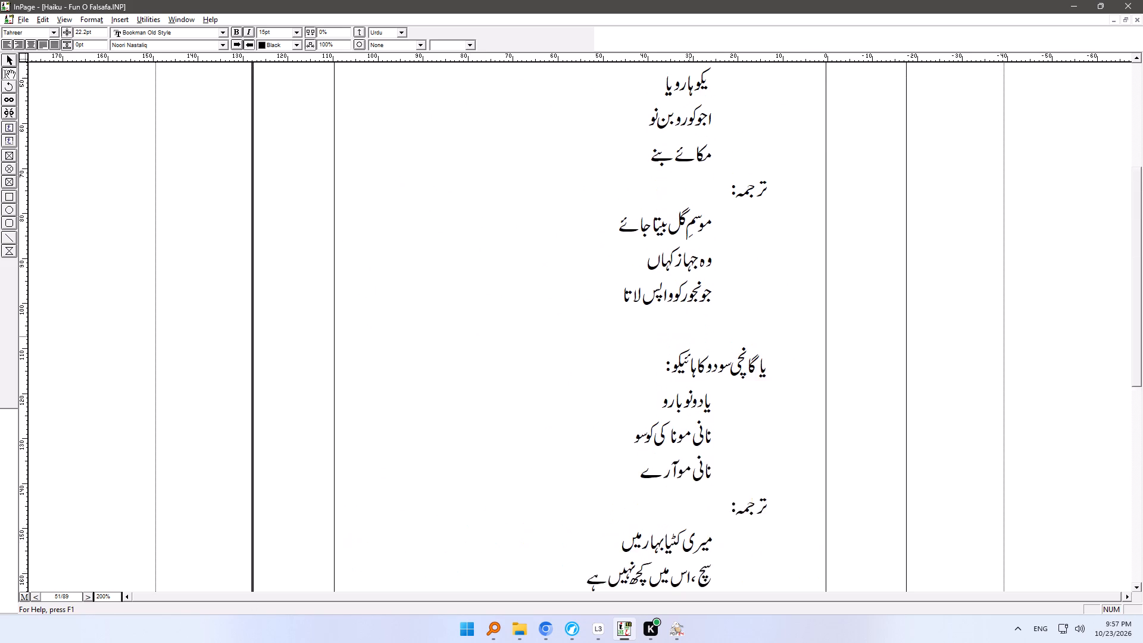
{"action": "right_click_drag", "start_coordinate": [689, 340], "coordinate": [691, 352], "text": "ctrl"}
{"action": "key", "text": "Delete"}
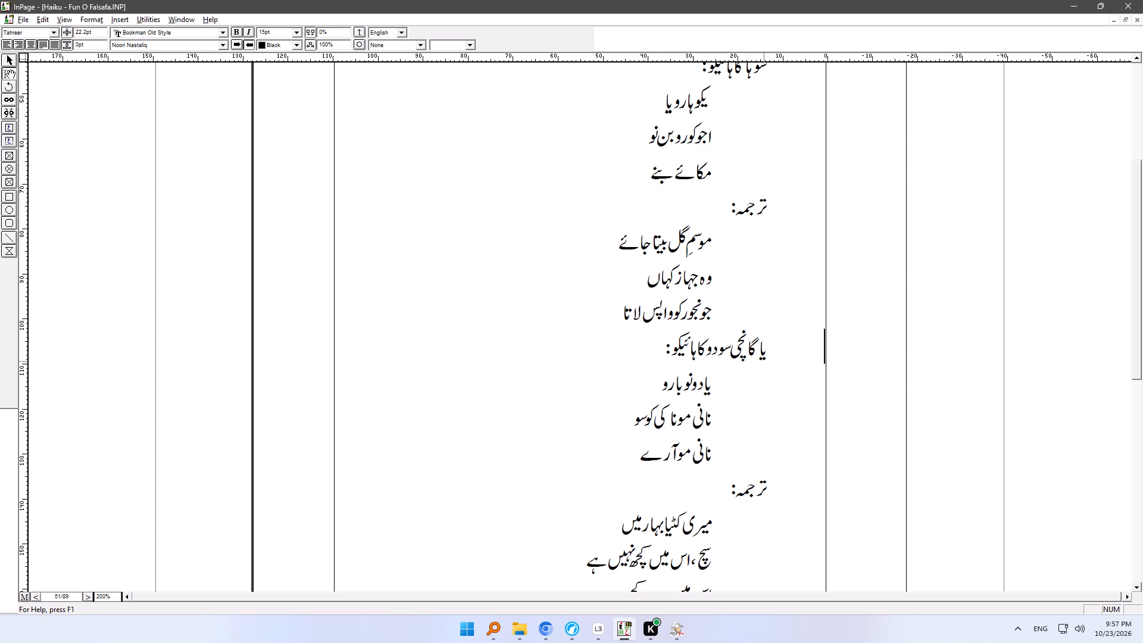
Check the break between pages 50 and 51 with the text cursor, around the heading شوہا کا ہائیکو:.
{"action": "right_click_drag", "start_coordinate": [744, 123], "coordinate": [747, 289], "text": "ctrl"}
{"action": "left_click", "coordinate": [773, 221]}
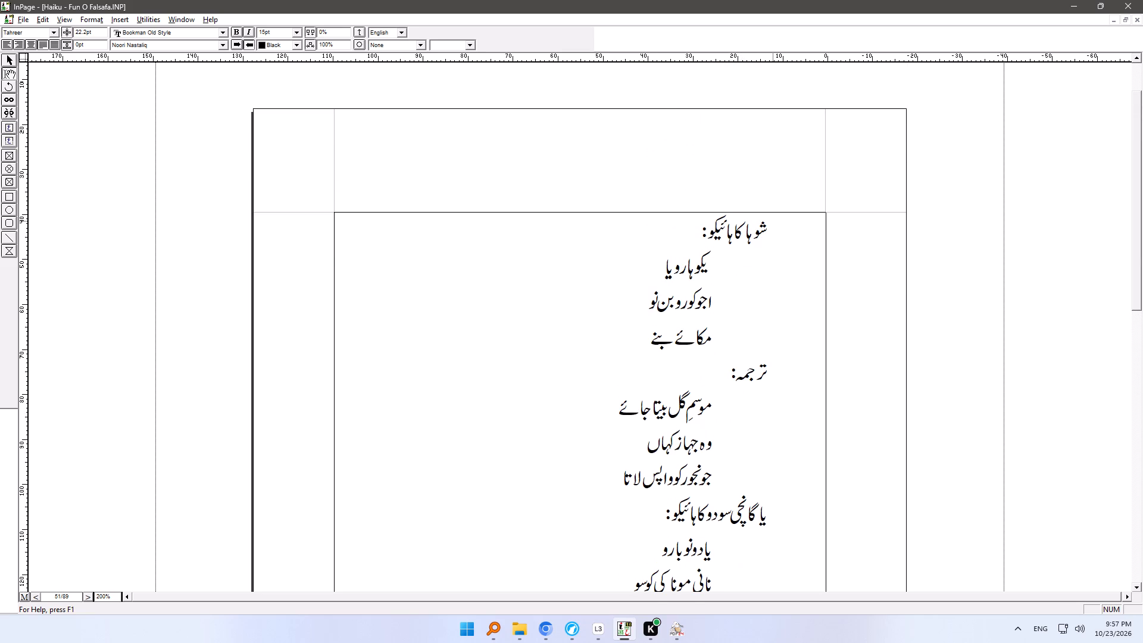
{"action": "key", "text": "Up"}
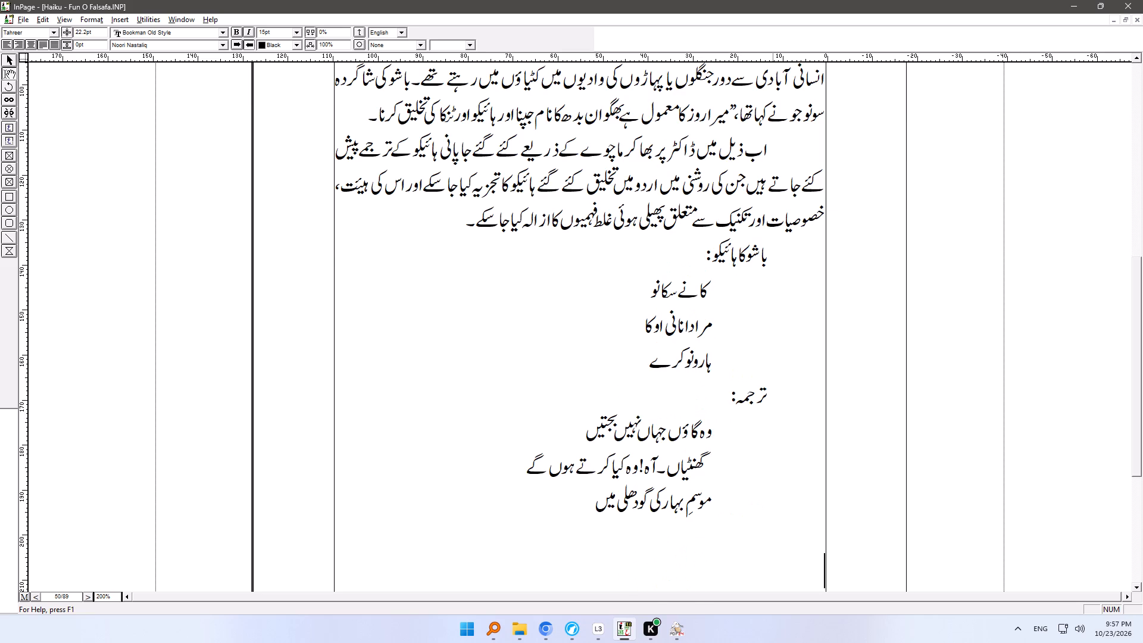
{"action": "key", "text": "Down"}
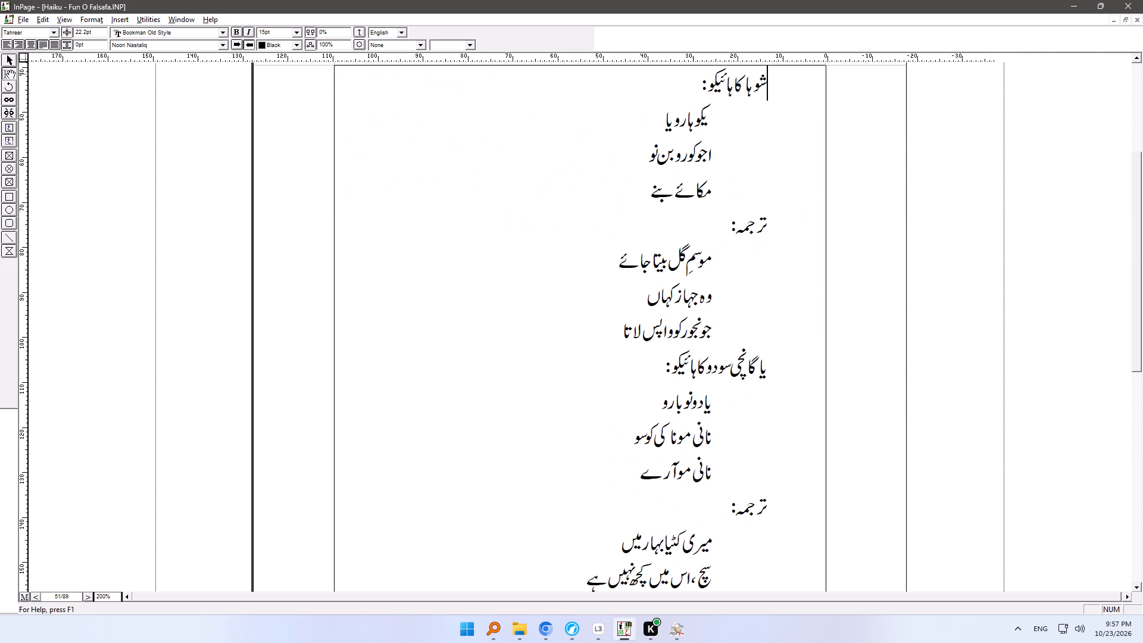
{"action": "key", "text": "Up"}
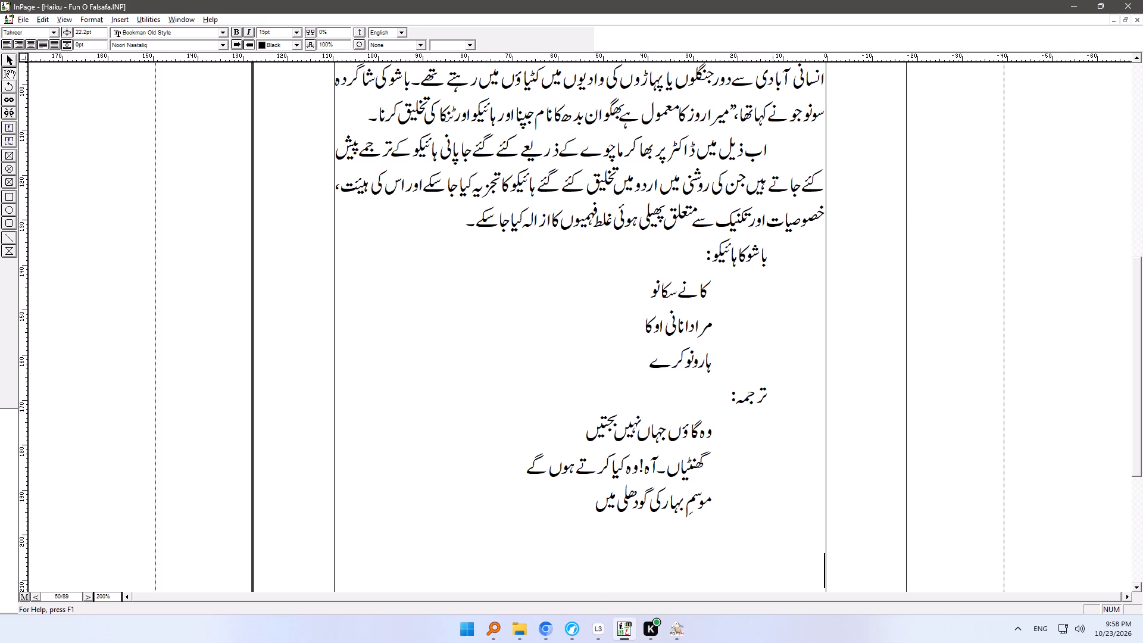
{"action": "key", "text": "Down"}
{"action": "key", "text": "Up"}
Add a closing quotation mark after تخلیق کرنا۔ at the end of the paragraph on page 50.
{"action": "left_click", "coordinate": [375, 110]}
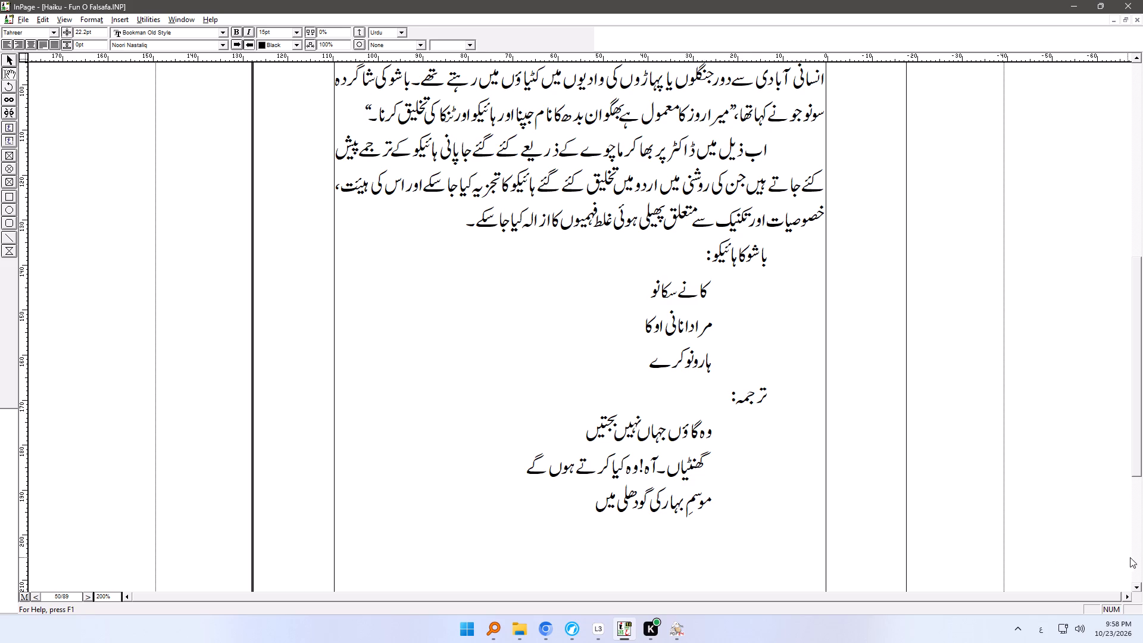
Examine the haiku lines and spacing from the foot of page 50 through page 51 to its footer.
{"action": "left_click", "coordinate": [767, 560]}
{"action": "key", "text": "Down"}
{"action": "key", "text": "Down"}
{"action": "key", "text": "Down"}
{"action": "key", "text": "Down"}
{"action": "key", "text": "Down"}
{"action": "key", "text": "Down"}
{"action": "key", "text": "Down"}
{"action": "key", "text": "Down"}
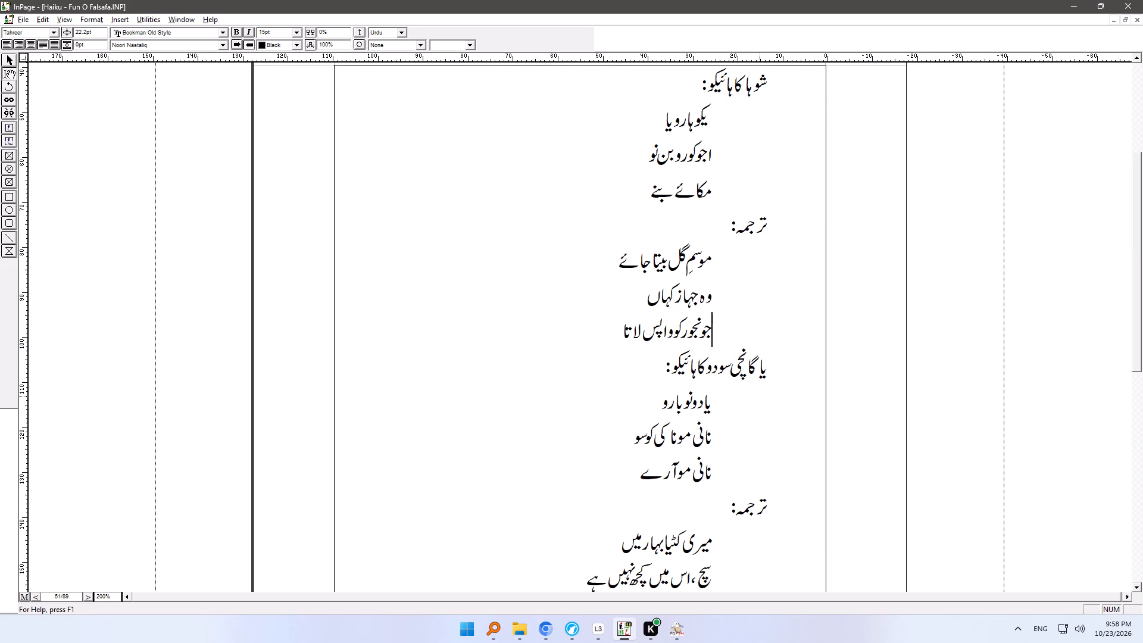
{"action": "left_click", "coordinate": [738, 542]}
{"action": "key", "text": "Down"}
{"action": "key", "text": "Down"}
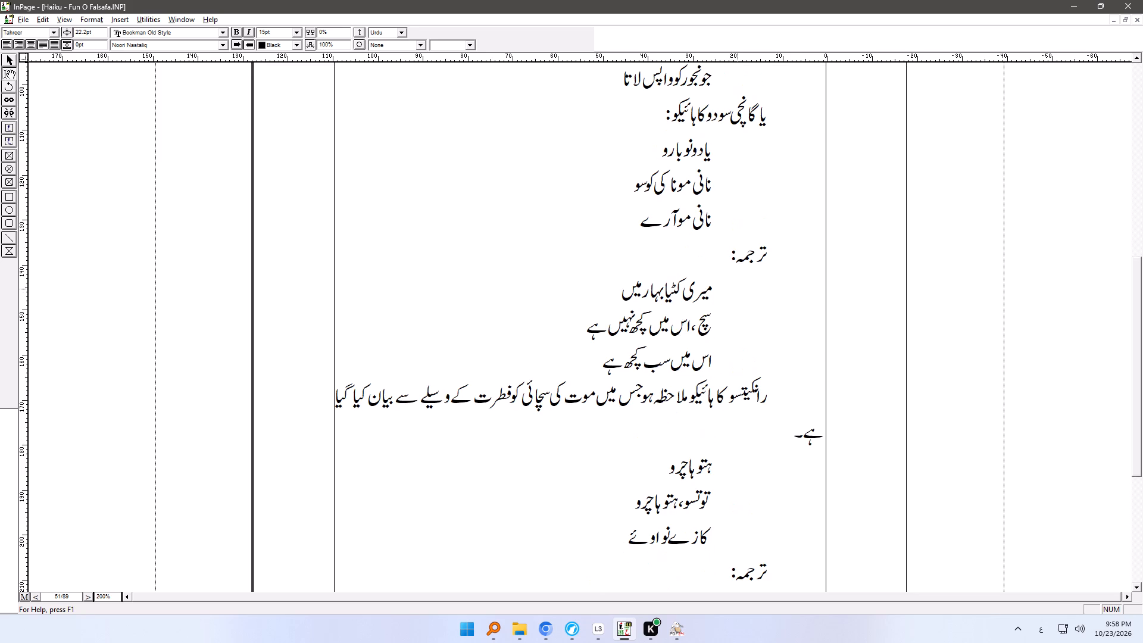
{"action": "key", "text": "Down"}
{"action": "key", "text": "Down"}
{"action": "right_click_drag", "start_coordinate": [745, 511], "coordinate": [745, 379], "text": "ctrl"}
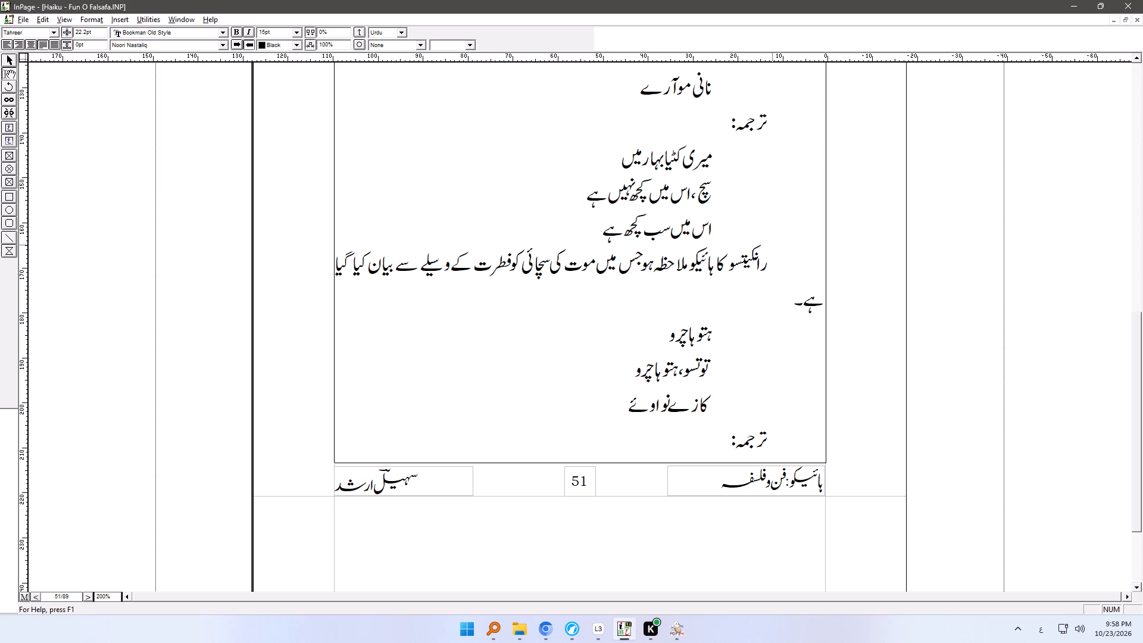
Push the heading ترجمہ: from the foot of page 51 to the top of page 52 and indent it.
{"action": "left_click", "coordinate": [772, 440]}
{"action": "key", "text": "Down"}
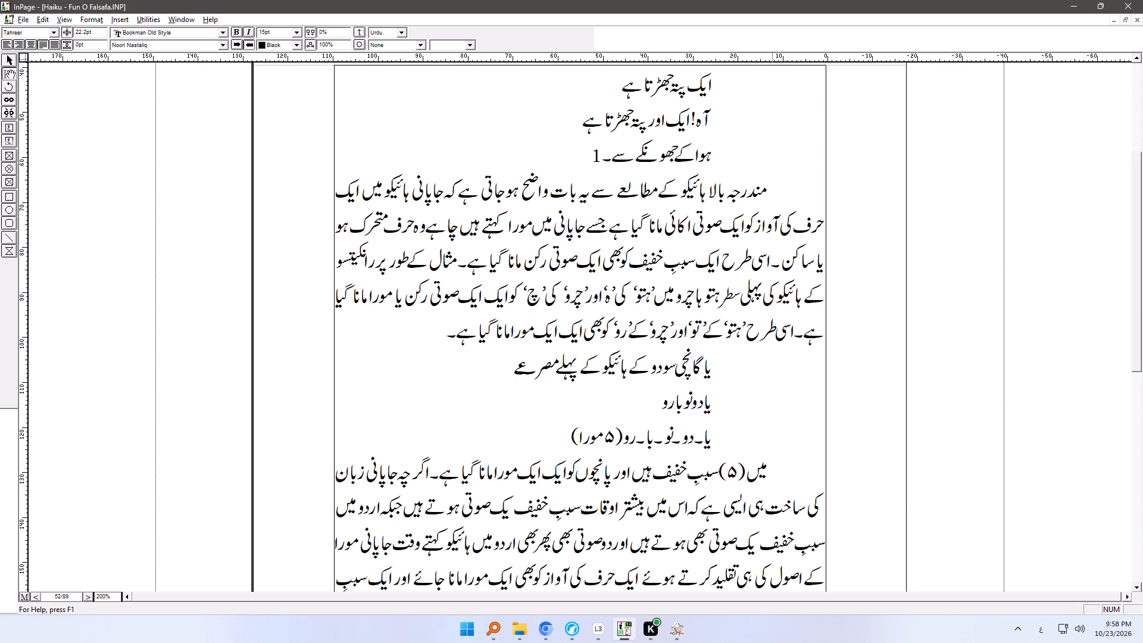
{"action": "key", "text": "Up"}
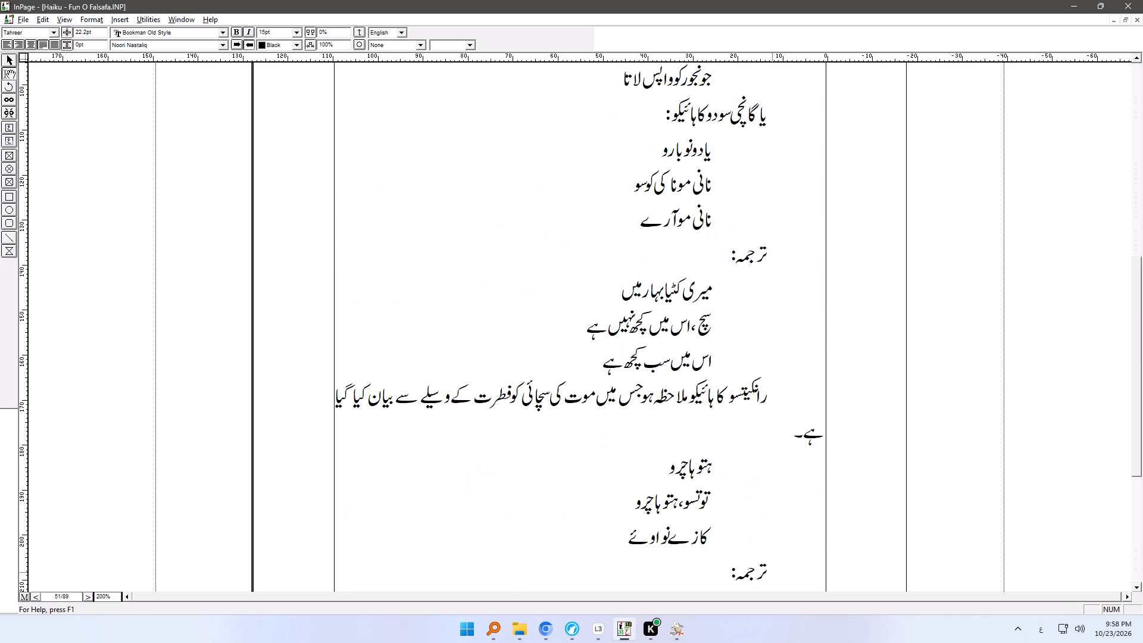
{"action": "key", "text": "Return"}
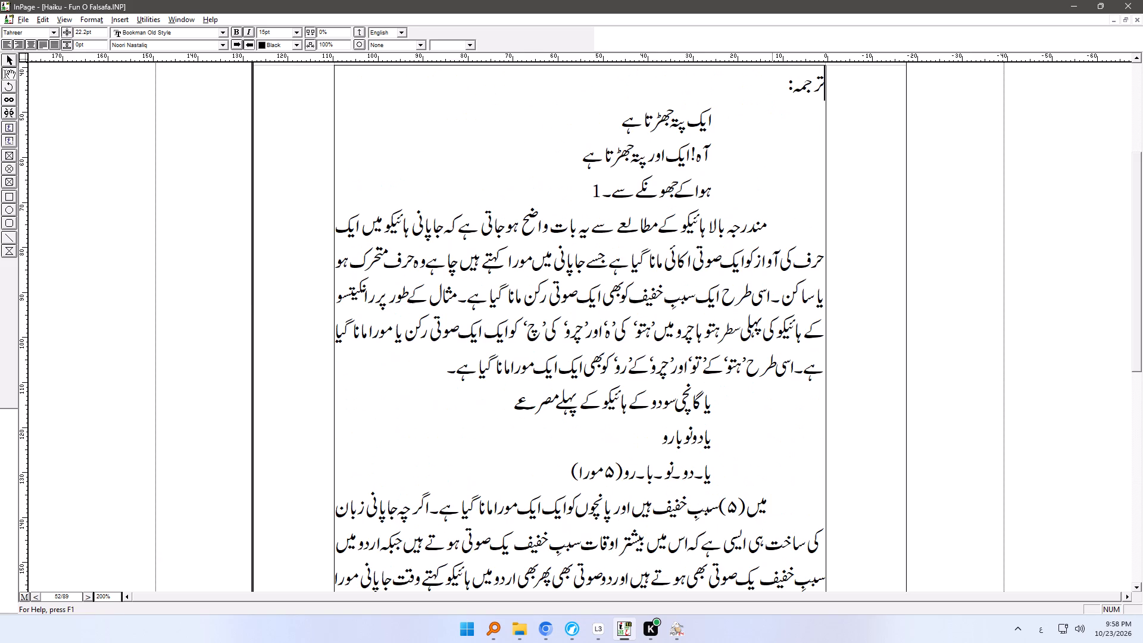
{"action": "key", "text": "Tab"}
Examine page 52 line by line down to the break with page 53.
{"action": "key", "text": "Down"}
{"action": "key", "text": "Down"}
{"action": "key", "text": "Down"}
{"action": "key", "text": "Down"}
{"action": "key", "text": "Down"}
{"action": "key", "text": "Down"}
{"action": "key", "text": "Down"}
{"action": "key", "text": "Down"}
{"action": "key", "text": "Down"}
{"action": "key", "text": "Down"}
{"action": "key", "text": "Down"}
{"action": "key", "text": "Down"}
{"action": "key", "text": "Down"}
{"action": "key", "text": "Down"}
{"action": "key", "text": "Down"}
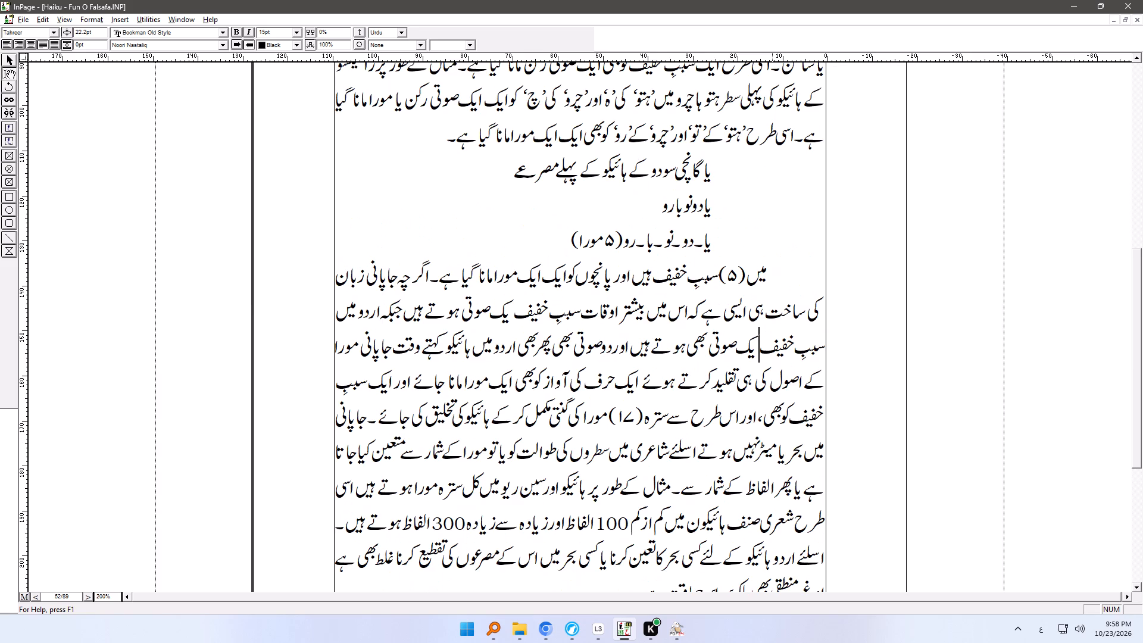
{"action": "key", "text": "Down"}
{"action": "key", "text": "Down"}
{"action": "key", "text": "Down"}
{"action": "key", "text": "Down"}
{"action": "key", "text": "Down"}
{"action": "key", "text": "Down"}
{"action": "key", "text": "Down"}
{"action": "key", "text": "Down"}
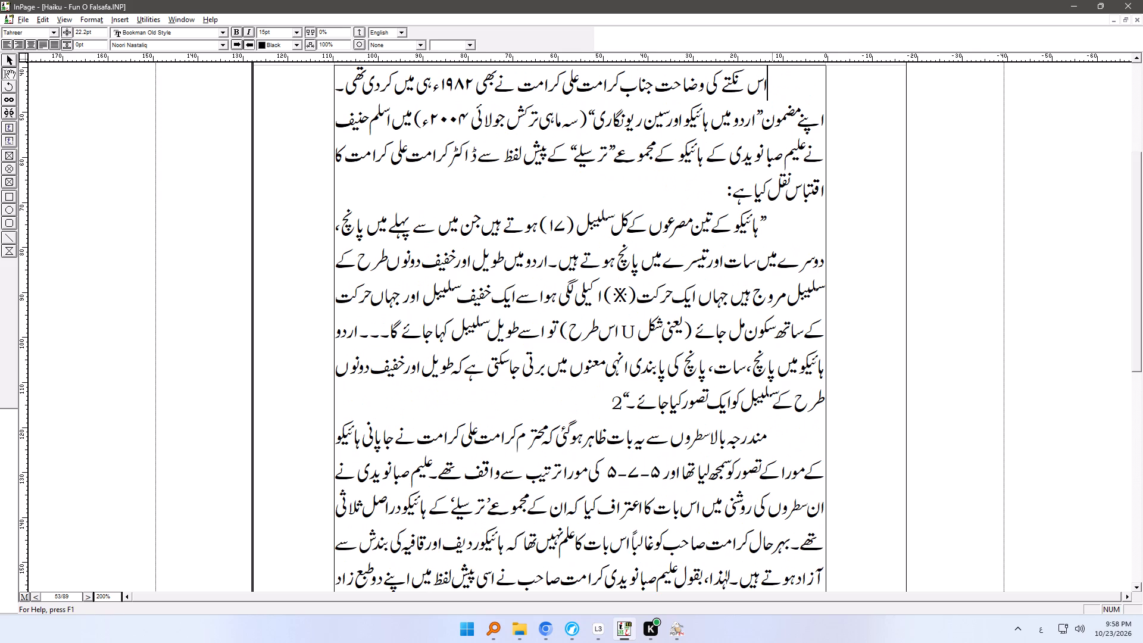
Examine page 53 line by line, including its haiku lines, down to the break with page 54.
{"action": "key", "text": "Down"}
{"action": "key", "text": "Down"}
{"action": "key", "text": "Down"}
{"action": "key", "text": "Down"}
{"action": "key", "text": "Down"}
{"action": "key", "text": "Down"}
{"action": "key", "text": "Down"}
{"action": "key", "text": "Down"}
{"action": "key", "text": "Down"}
{"action": "key", "text": "Down"}
{"action": "key", "text": "Down"}
{"action": "key", "text": "Down"}
{"action": "key", "text": "Down"}
{"action": "key", "text": "Down"}
{"action": "key", "text": "Down"}
{"action": "key", "text": "Down"}
{"action": "key", "text": "Down"}
{"action": "key", "text": "Down"}
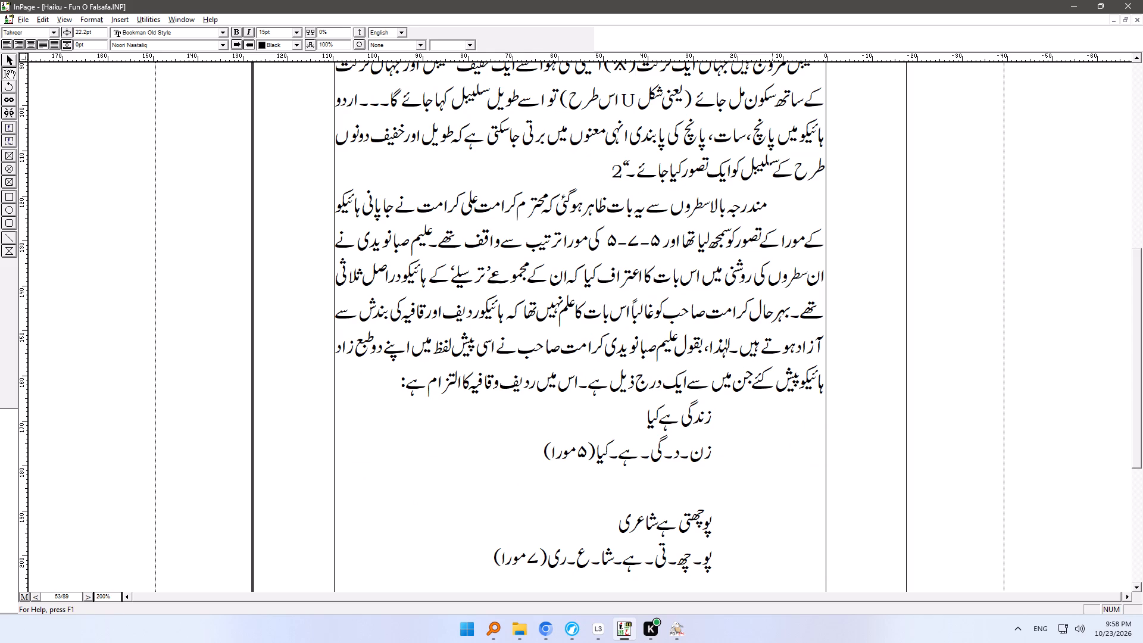
{"action": "key", "text": "Down"}
{"action": "key", "text": "Down"}
{"action": "key", "text": "Down"}
{"action": "key", "text": "Down"}
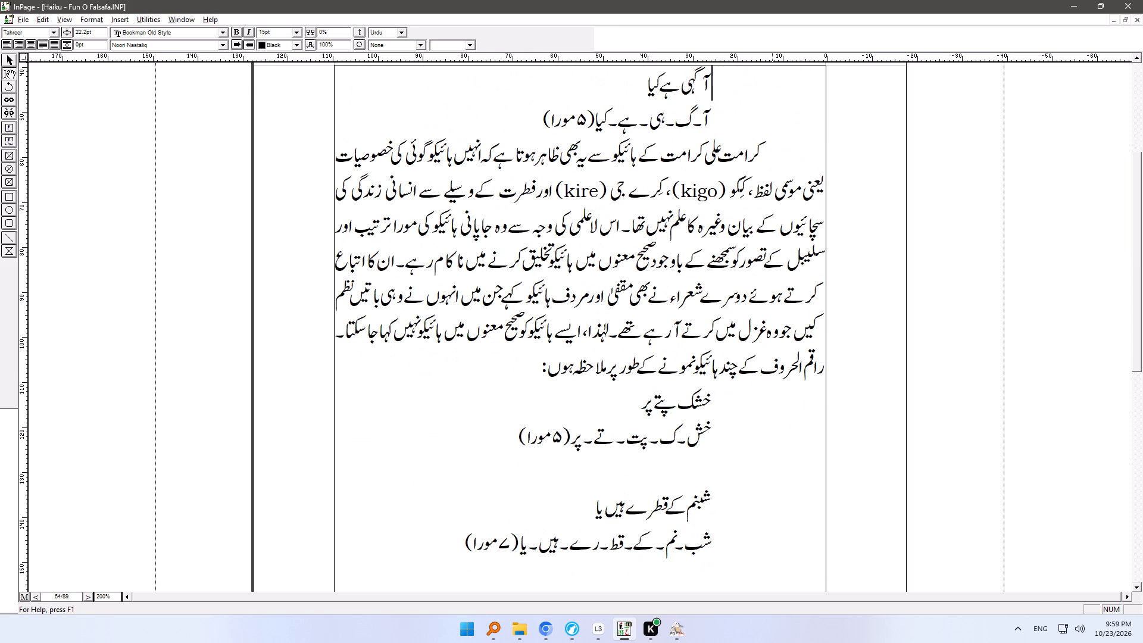
Examine page 54 line by line, checking the haiku spacing down to the break with page 55.
{"action": "key", "text": "Down"}
{"action": "key", "text": "Down"}
{"action": "key", "text": "Down"}
{"action": "key", "text": "Down"}
{"action": "key", "text": "Down"}
{"action": "key", "text": "Down"}
{"action": "key", "text": "Down"}
{"action": "key", "text": "Down"}
{"action": "key", "text": "Down"}
{"action": "key", "text": "Down"}
{"action": "key", "text": "Down"}
{"action": "key", "text": "Down"}
{"action": "key", "text": "Down"}
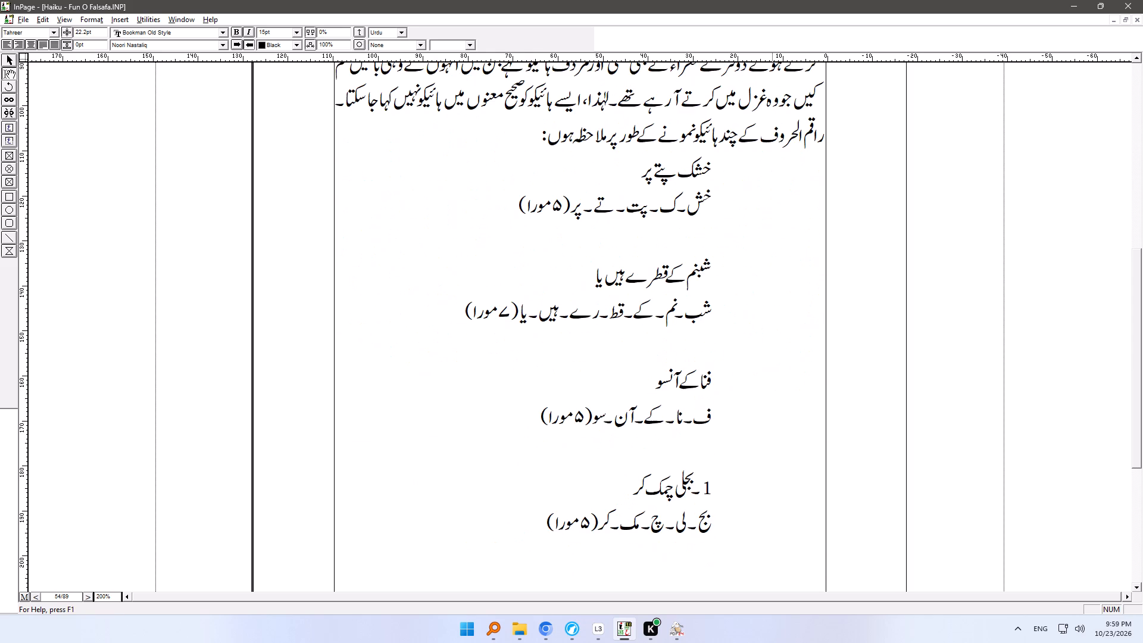
{"action": "key", "text": "Down"}
{"action": "key", "text": "Down"}
{"action": "key", "text": "Down"}
{"action": "key", "text": "Down"}
{"action": "key", "text": "Down"}
{"action": "key", "text": "Down"}
{"action": "key", "text": "Down"}
{"action": "key", "text": "Down"}
{"action": "key", "text": "Down"}
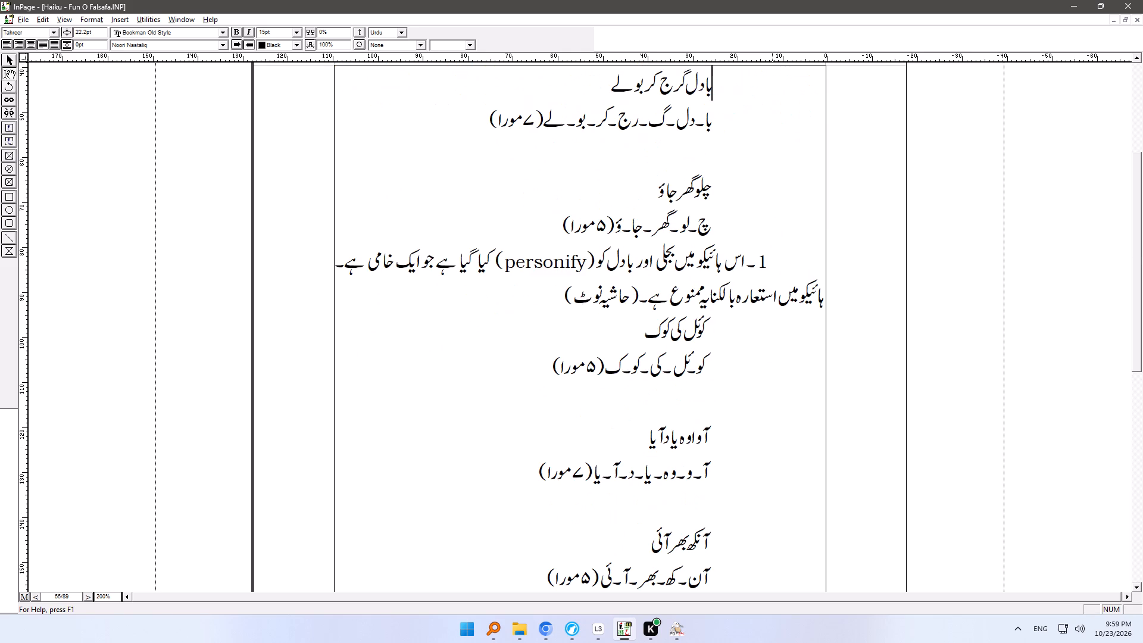
Apply the Gap_Ash'aar style to the blank line above شبنم کے قطرے ہیں یا on page 54.
{"action": "key", "text": "Up"}
{"action": "key", "text": "Up"}
{"action": "key", "text": "Up"}
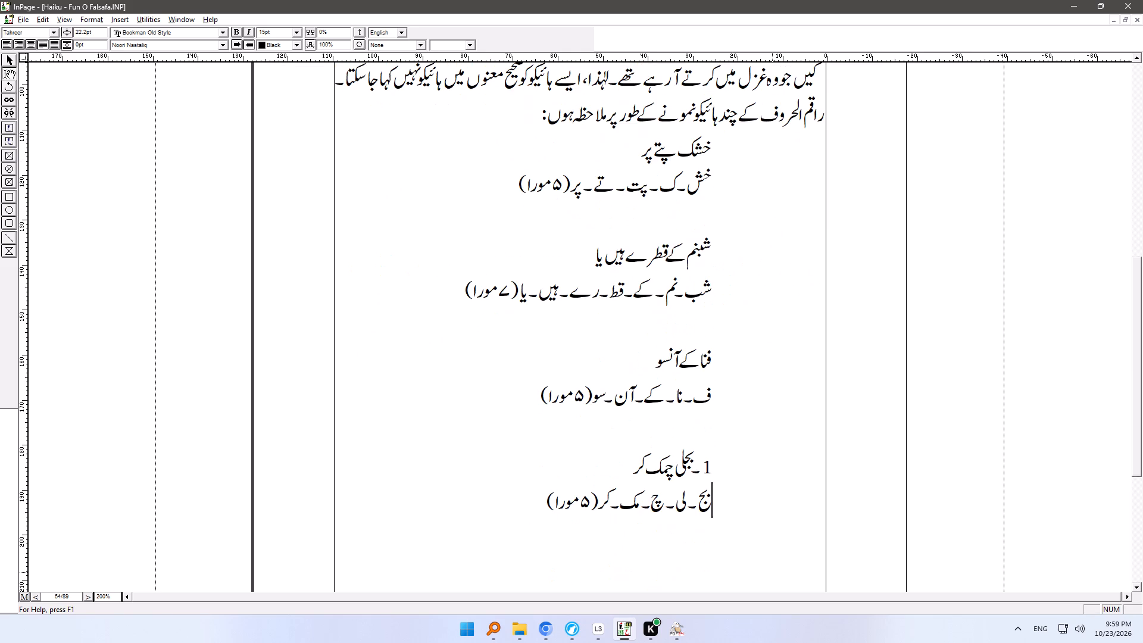
{"action": "key", "text": "Up"}
{"action": "key", "text": "Up"}
{"action": "key", "text": "Up"}
{"action": "key", "text": "Up"}
{"action": "key", "text": "Up"}
{"action": "key", "text": "Up"}
{"action": "key", "text": "Up"}
{"action": "key", "text": "Up"}
{"action": "key", "text": "ctrl+shift+g"}
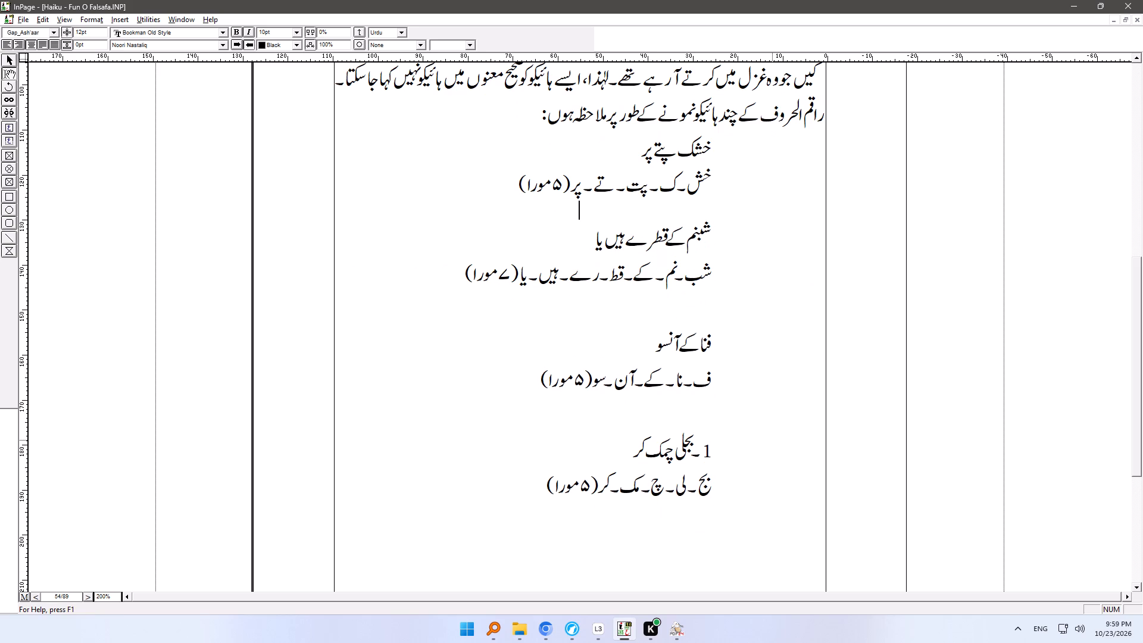
Apply the Gap_Ash'aar style to the blank lines above فنا کے آنسو and بجلی چمک کر on page 54.
{"action": "key", "text": "Down"}
{"action": "key", "text": "Down"}
{"action": "key", "text": "Down"}
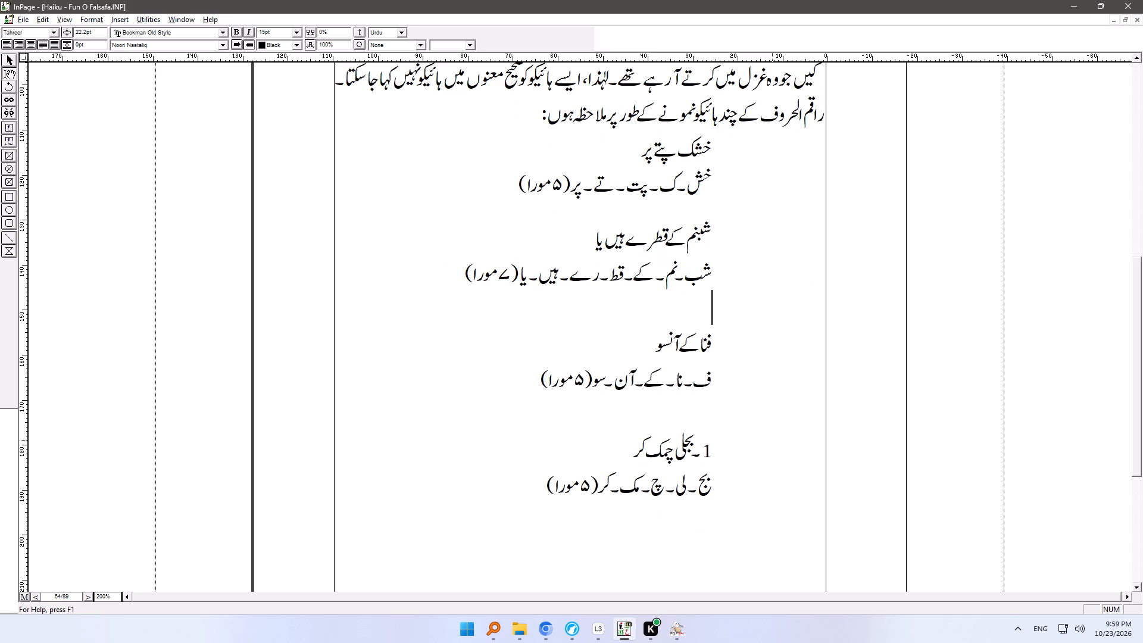
{"action": "key", "text": "ctrl+shift+g"}
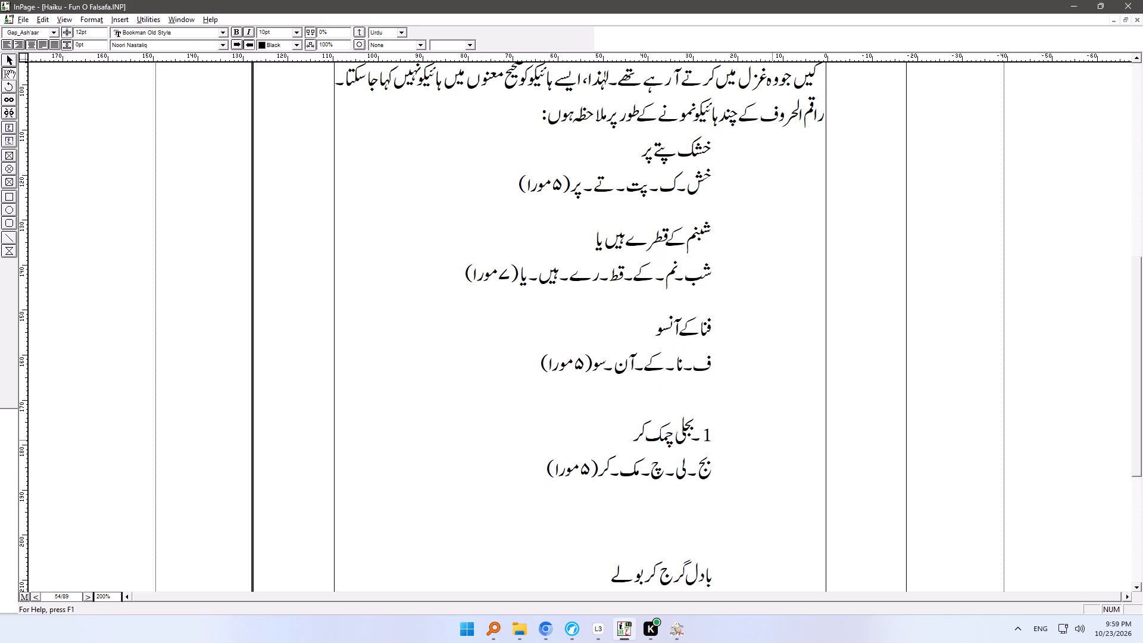
{"action": "key", "text": "Down"}
{"action": "key", "text": "Down"}
{"action": "key", "text": "Down"}
{"action": "key", "text": "ctrl+shift+g"}
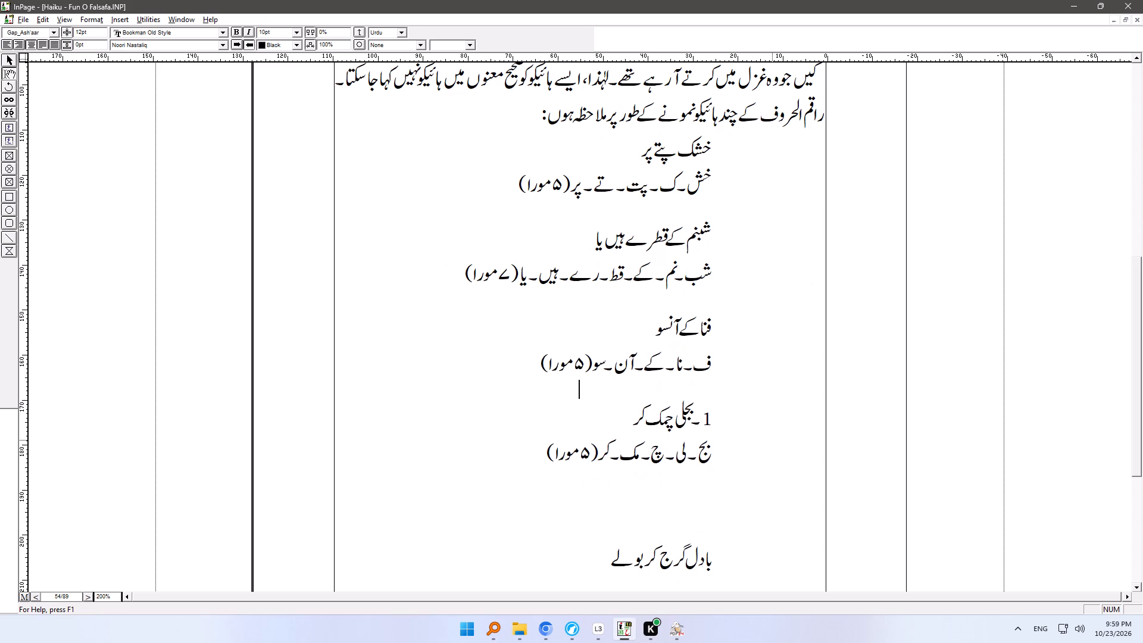
Delete the extra blank line above بادل گرج کر بولے on page 54 and give the remaining one the Gap_Ash'aar style.
{"action": "key", "text": "Down"}
{"action": "key", "text": "Down"}
{"action": "key", "text": "Down"}
{"action": "key", "text": "Down"}
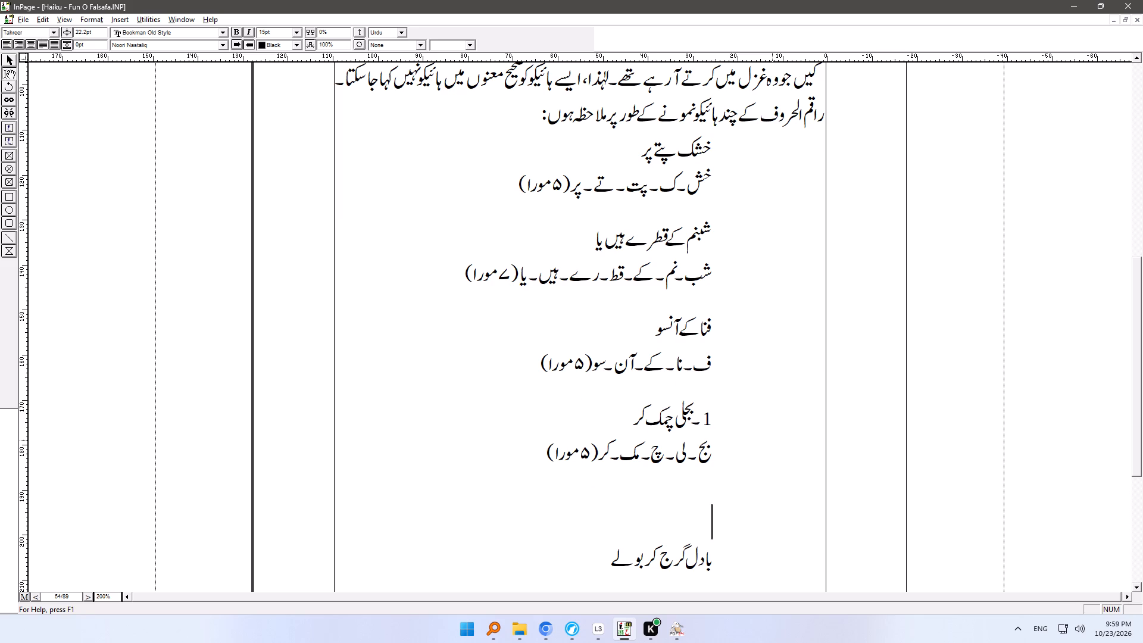
{"action": "key", "text": "Up"}
{"action": "key", "text": "Delete"}
{"action": "key", "text": "ctrl+shift+g"}
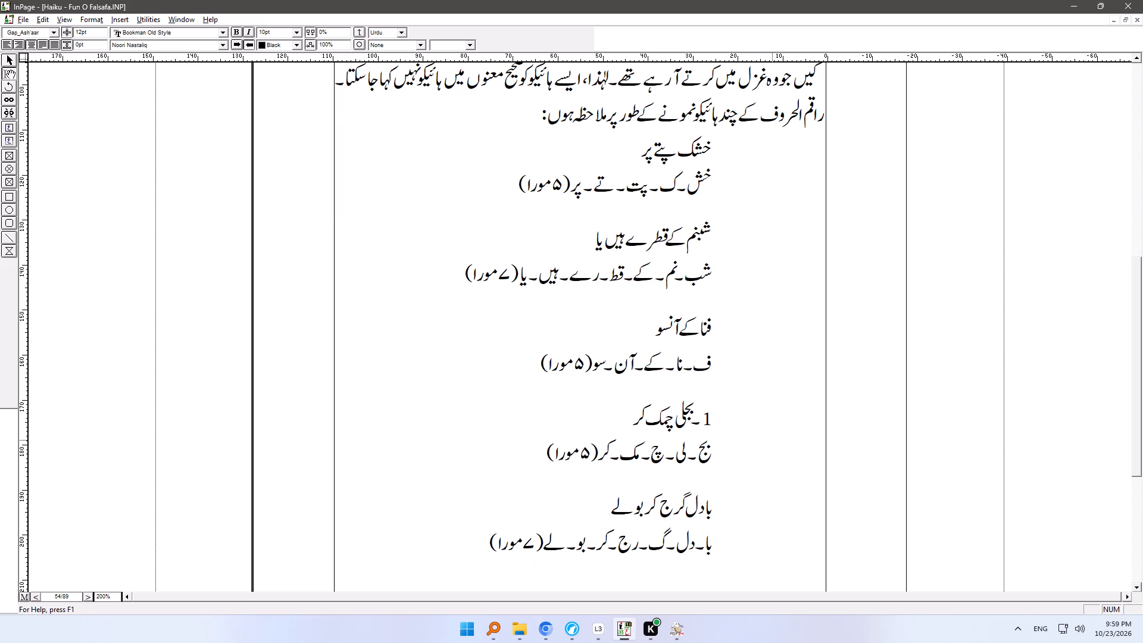
Delete the blank line above چلو گھر جاؤ at the top of page 55.
{"action": "key", "text": "Down"}
{"action": "key", "text": "Down"}
{"action": "key", "text": "Down"}
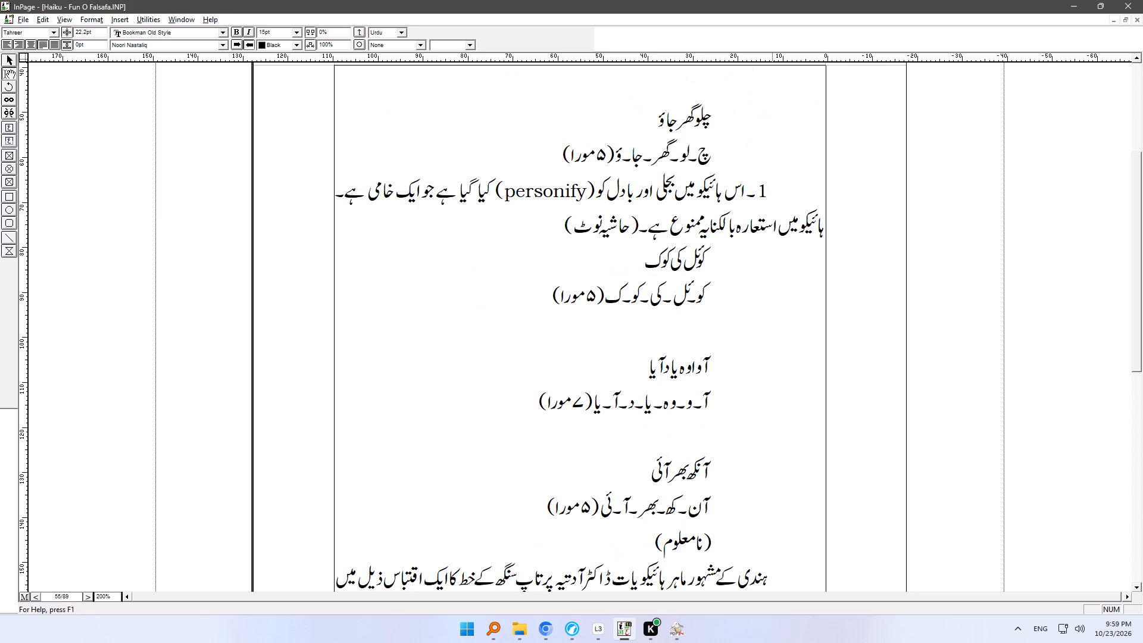
{"action": "key", "text": "Delete"}
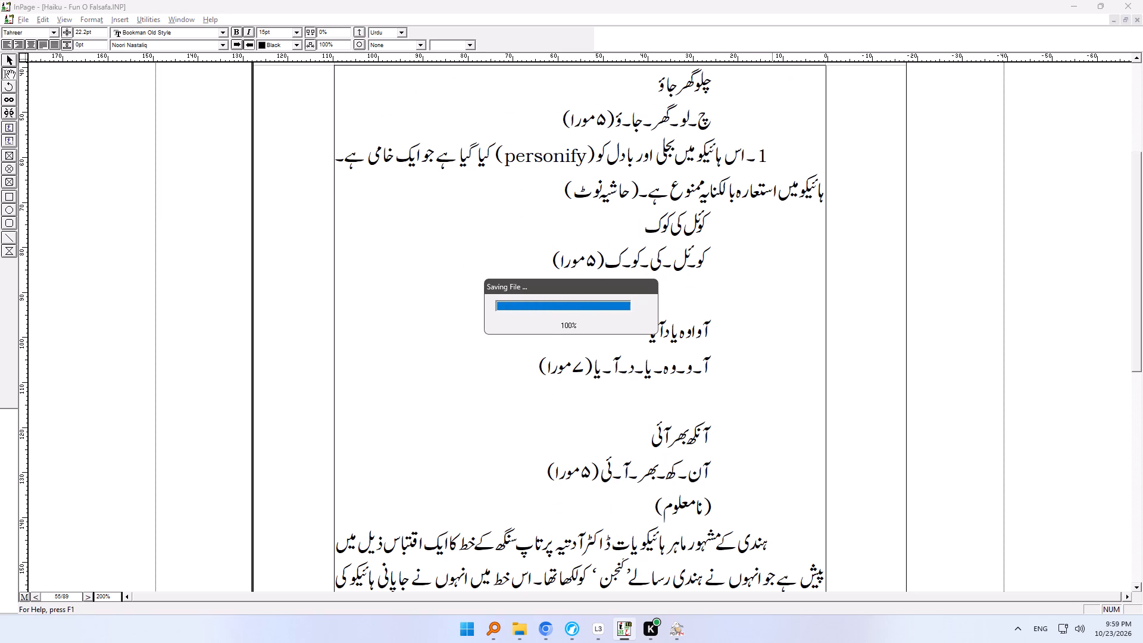
Apply the Gap_Ash'aar style to the two blank lines within the کوئل کی کوک haiku on page 55.
{"action": "right_click_drag", "start_coordinate": [699, 430], "coordinate": [699, 180], "text": "ctrl"}
{"action": "right_click_drag", "start_coordinate": [698, 159], "coordinate": [686, 367], "text": "ctrl"}
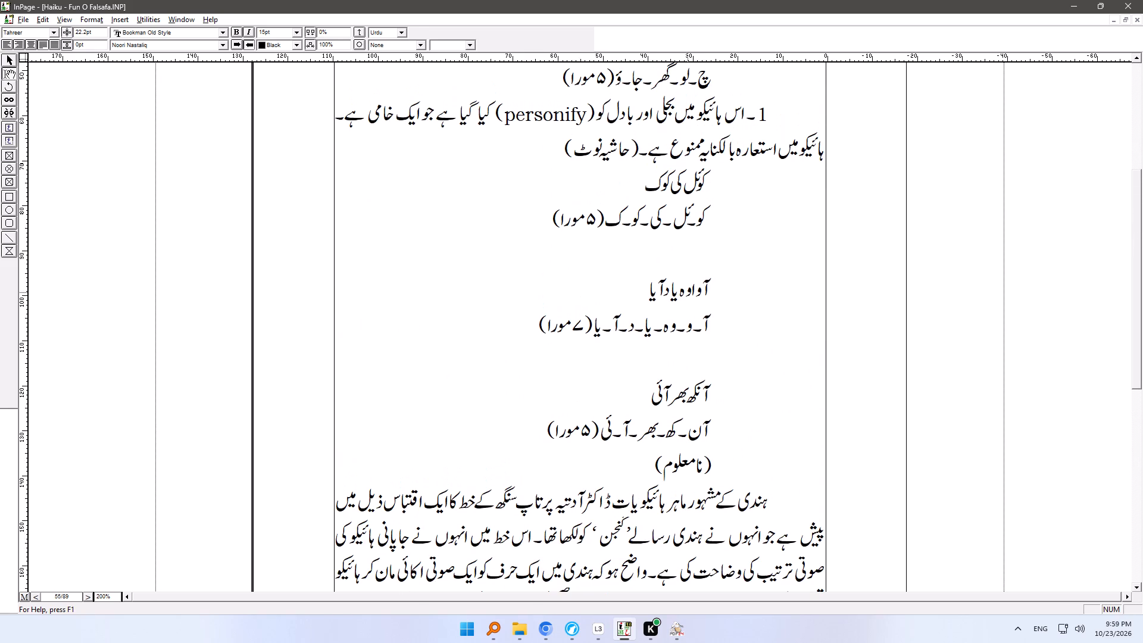
{"action": "left_click", "coordinate": [692, 263]}
{"action": "key", "text": "ctrl+shift+g"}
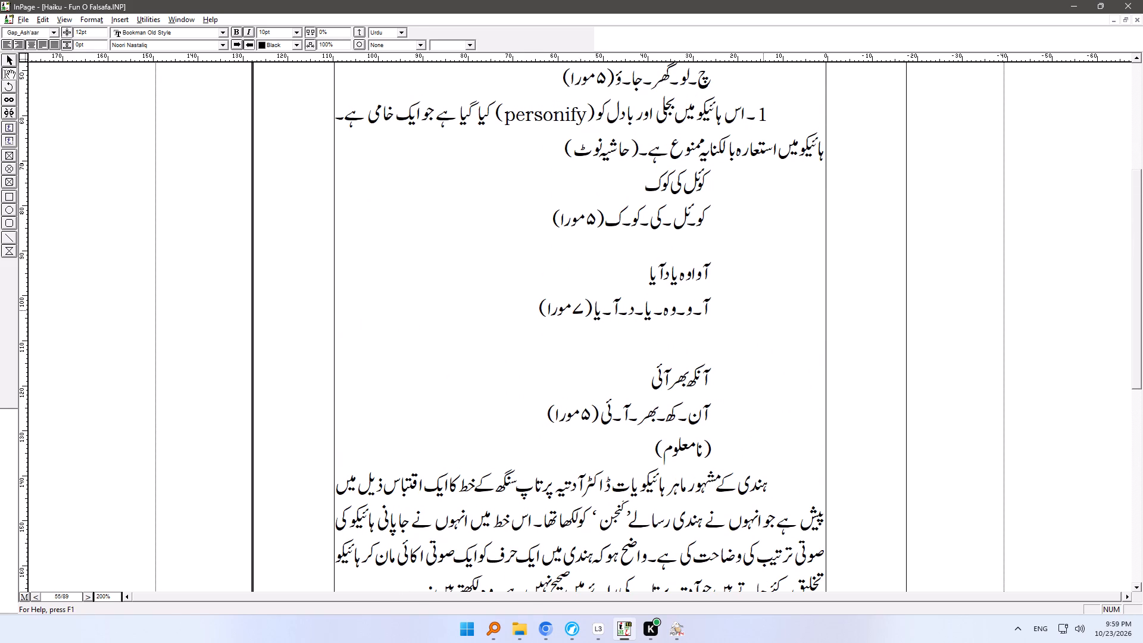
{"action": "left_click", "coordinate": [700, 342]}
{"action": "key", "text": "ctrl+shift+g"}
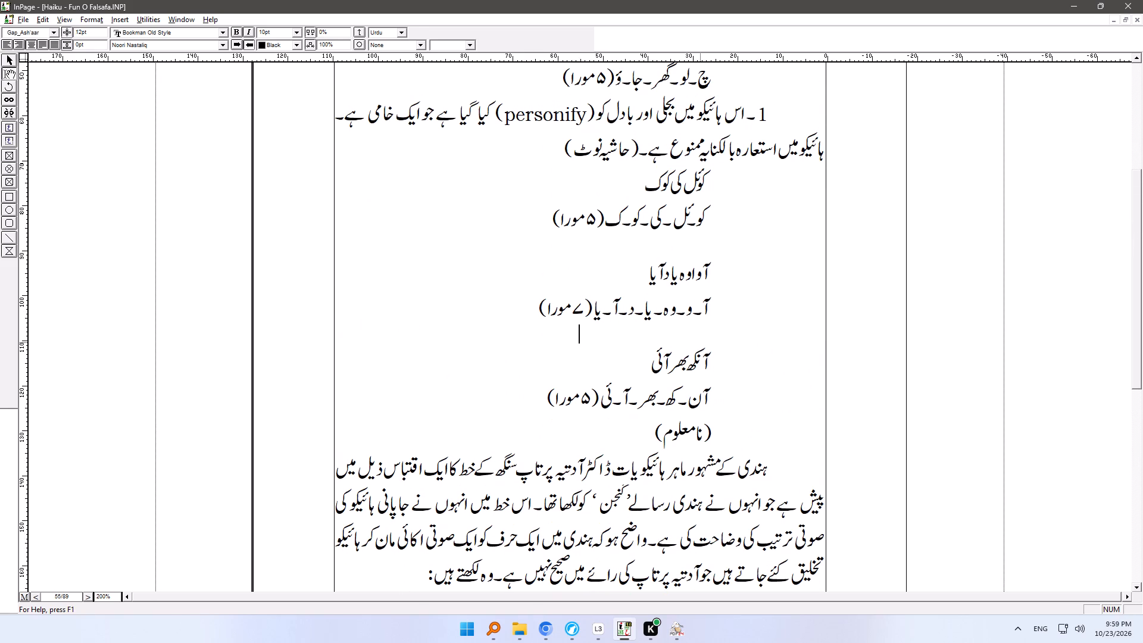
Indent the attribution (نامعلوم) below the haiku on page 55 by three tab stops.
{"action": "left_click", "coordinate": [747, 431]}
{"action": "key", "text": "Tab"}
{"action": "key", "text": "Tab"}
{"action": "key", "text": "Tab"}
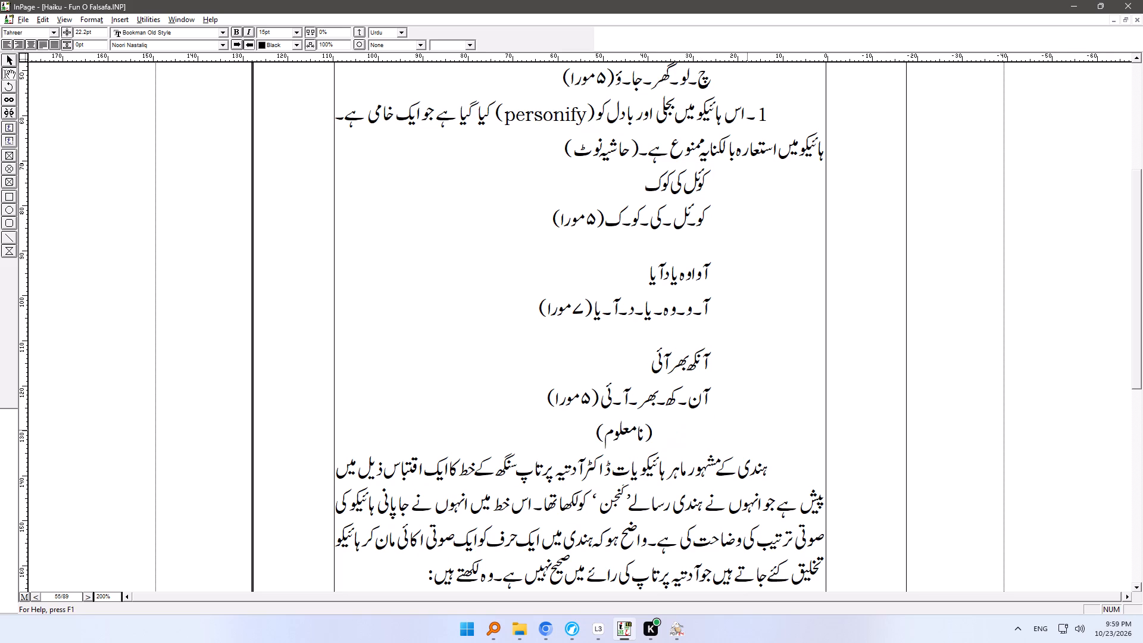
Examine the rest of page 55 and pages 56 and 57, checking the haiku spacing, attributions and page breaks.
{"action": "right_click_drag", "start_coordinate": [685, 518], "coordinate": [685, 290], "text": "ctrl"}
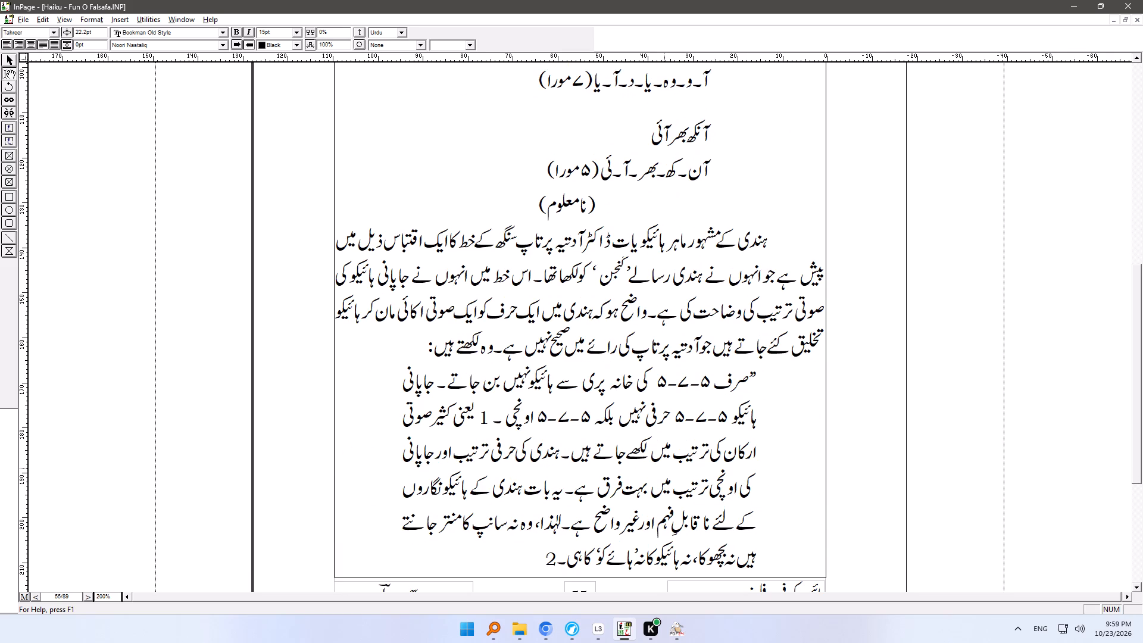
{"action": "left_click", "coordinate": [673, 551]}
{"action": "key", "text": "Down"}
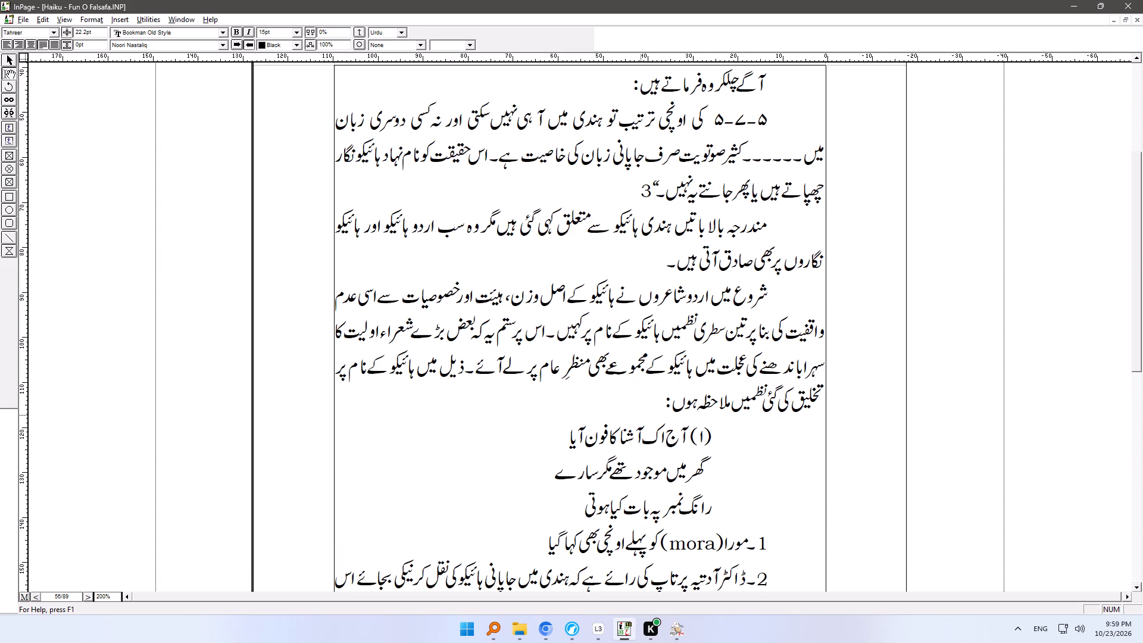
{"action": "right_click_drag", "start_coordinate": [644, 451], "coordinate": [651, 232], "text": "ctrl"}
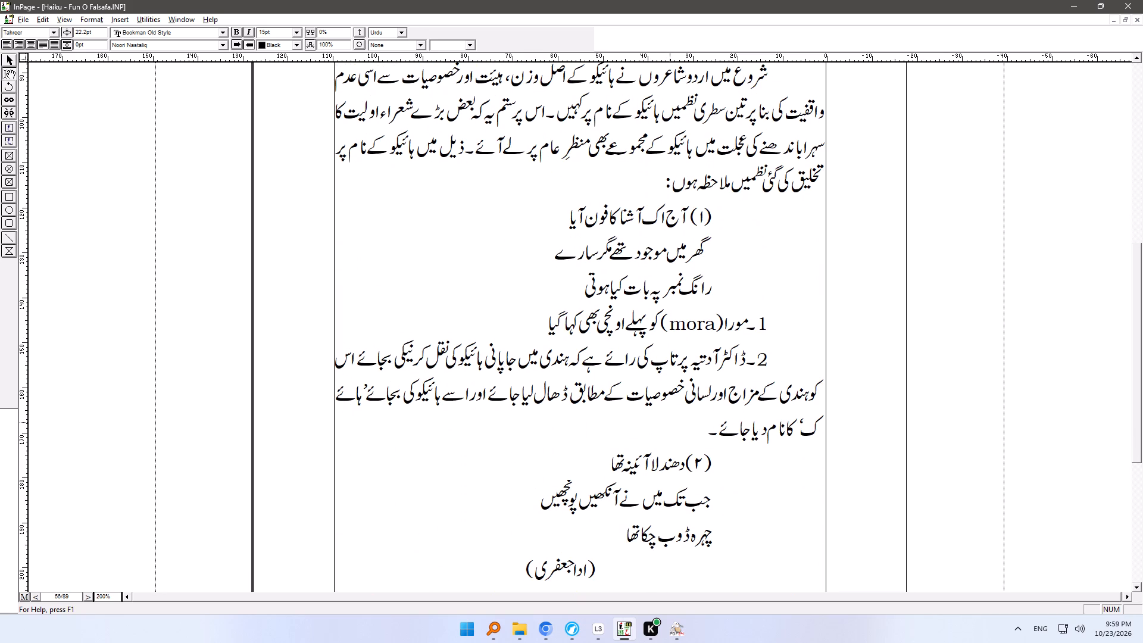
{"action": "right_click_drag", "start_coordinate": [669, 417], "coordinate": [668, 178], "text": "ctrl"}
{"action": "left_click", "coordinate": [663, 377]}
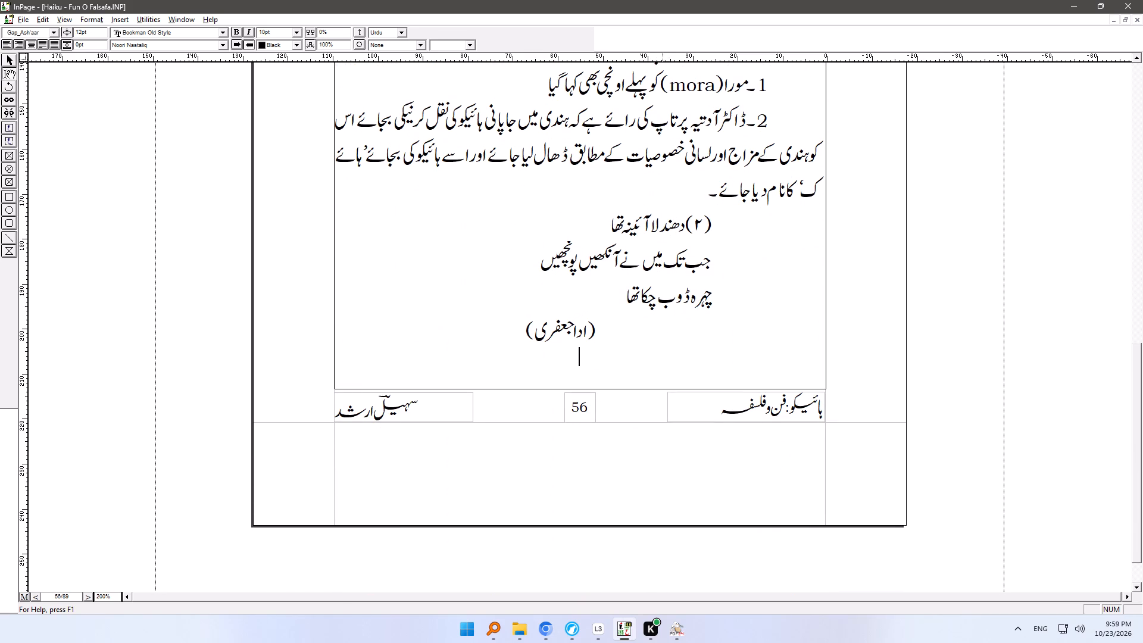
{"action": "key", "text": "Down"}
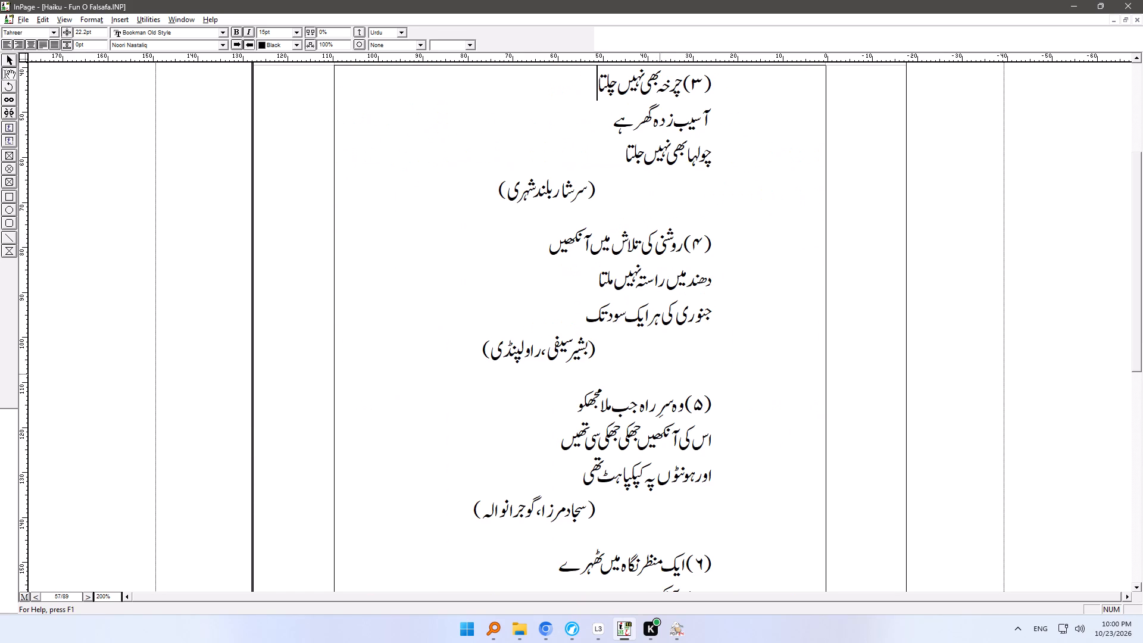
{"action": "right_click_drag", "start_coordinate": [647, 405], "coordinate": [654, 139], "text": "ctrl"}
{"action": "right_click_drag", "start_coordinate": [651, 422], "coordinate": [662, 231], "text": "ctrl"}
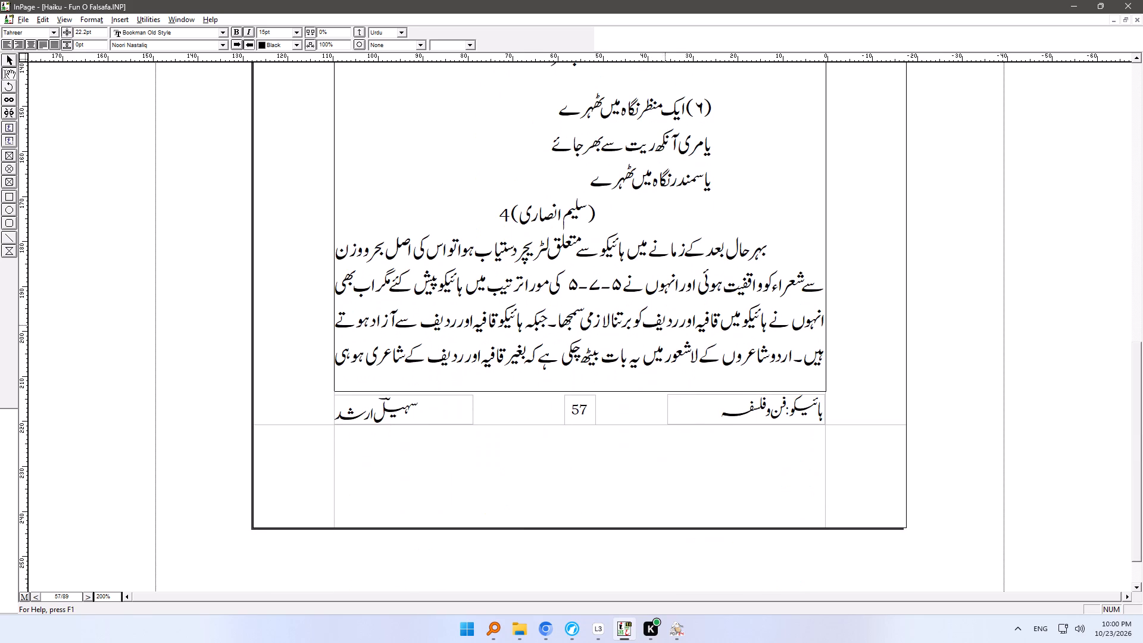
{"action": "left_click", "coordinate": [673, 368]}
{"action": "key", "text": "Down"}
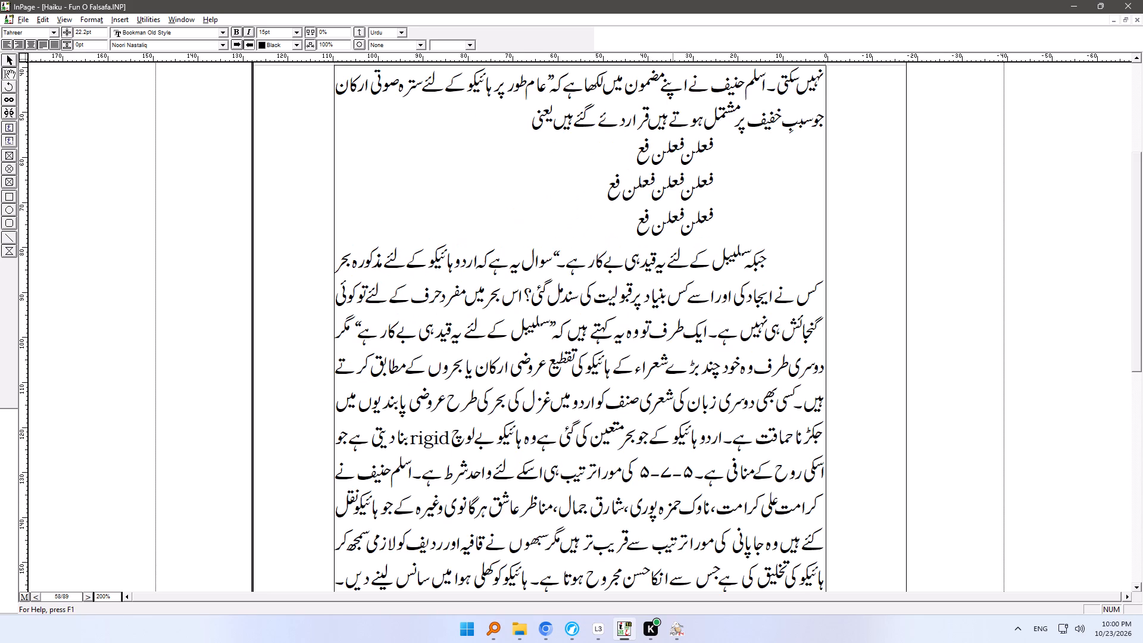
Push the haiku line دروپدی سی from the foot of page 58 to the top of page 59.
{"action": "right_click_drag", "start_coordinate": [584, 497], "coordinate": [597, 203], "text": "ctrl"}
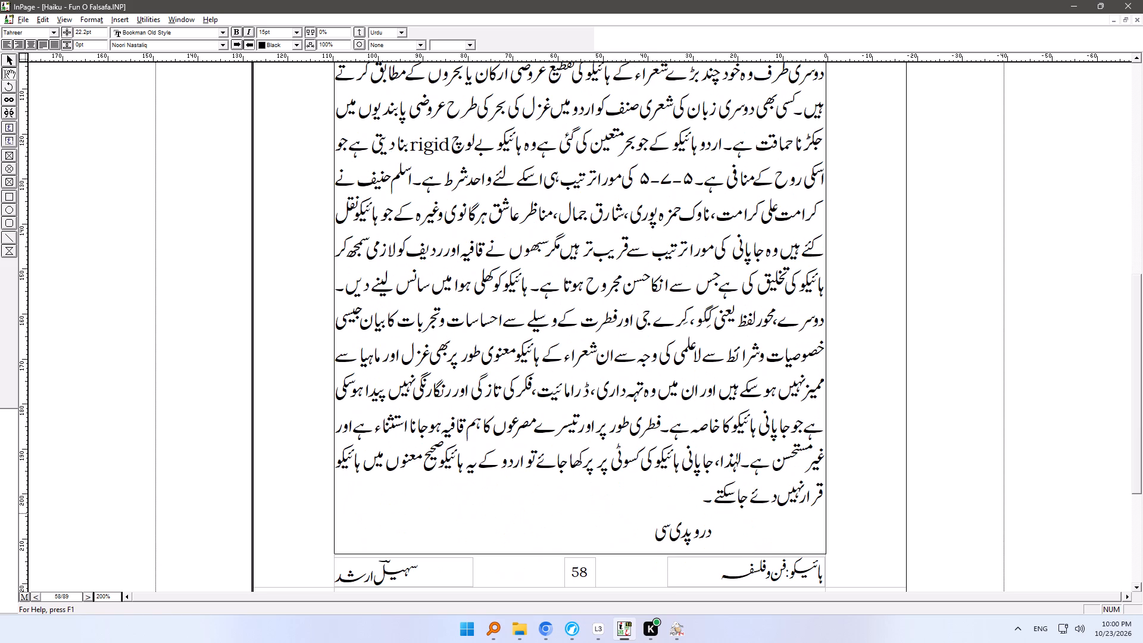
{"action": "left_click", "coordinate": [731, 526]}
{"action": "key", "text": "Return"}
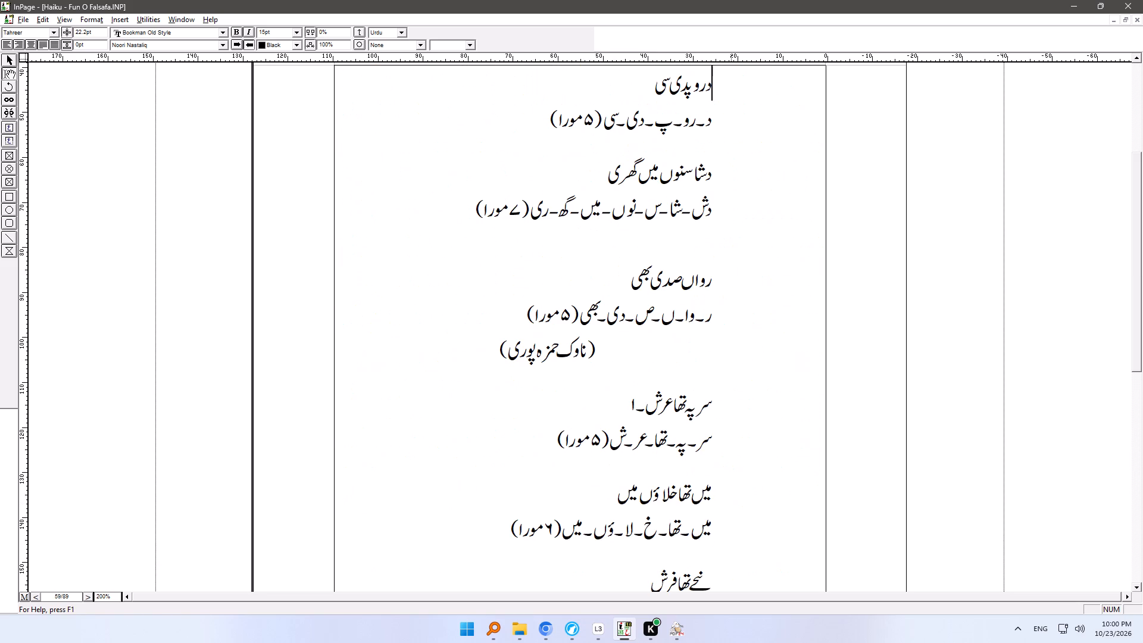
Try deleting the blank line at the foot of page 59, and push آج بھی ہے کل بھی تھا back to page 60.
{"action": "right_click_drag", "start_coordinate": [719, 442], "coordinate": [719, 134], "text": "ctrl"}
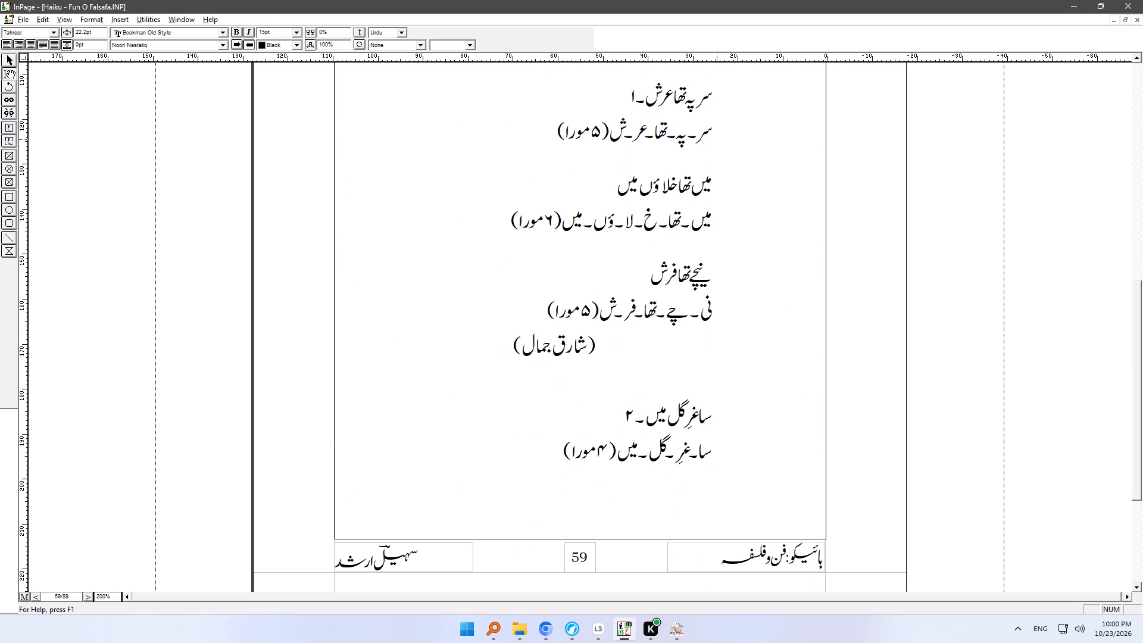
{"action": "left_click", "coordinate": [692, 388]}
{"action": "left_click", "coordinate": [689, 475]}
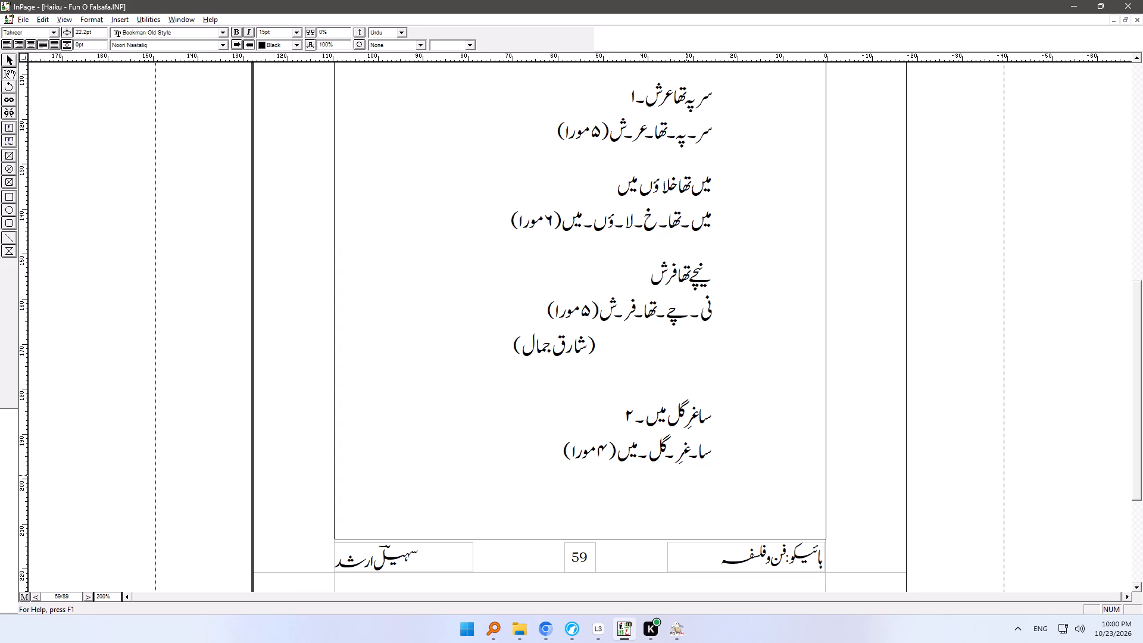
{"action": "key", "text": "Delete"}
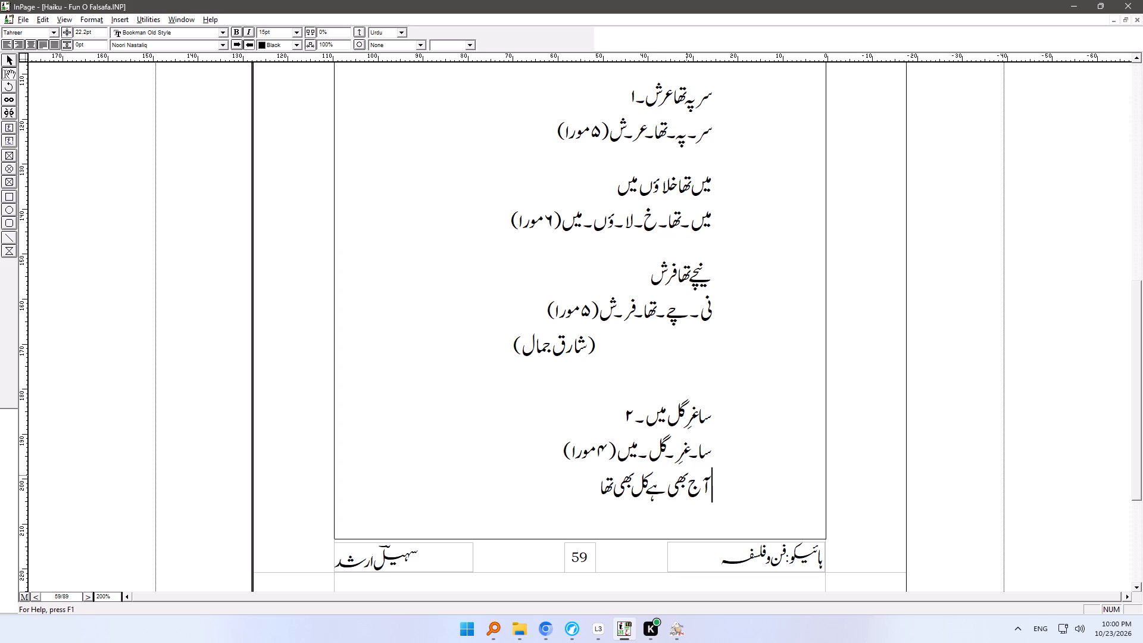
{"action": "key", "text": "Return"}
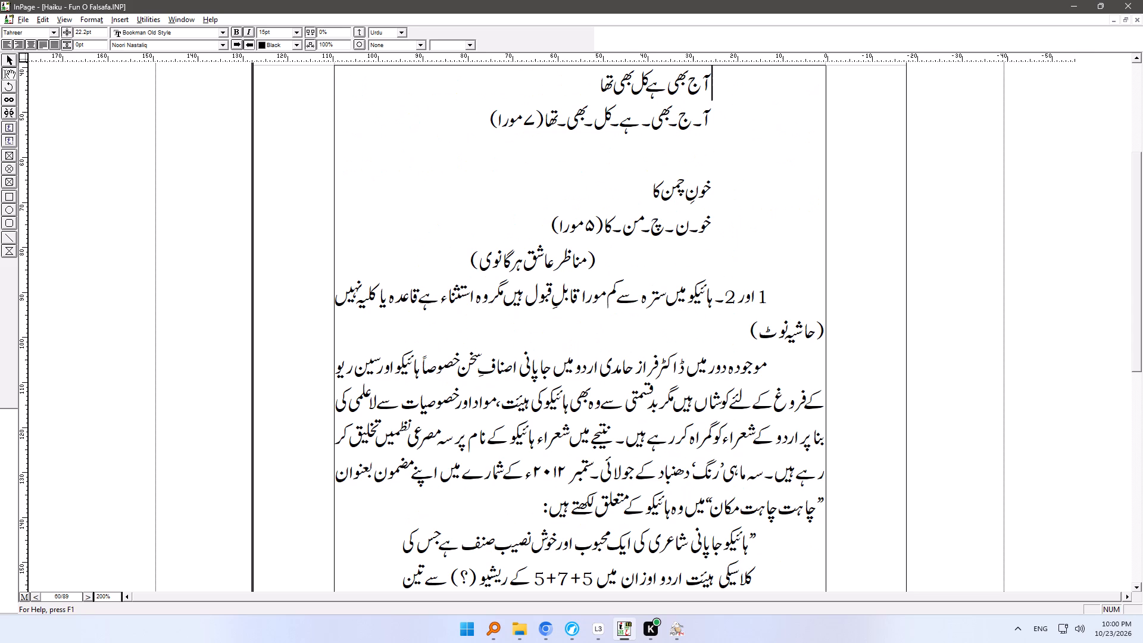
Examine page 60 down to its break with page 61, checking the haiku lines, quotations and text flow.
{"action": "right_click_drag", "start_coordinate": [694, 436], "coordinate": [697, 315], "text": "ctrl"}
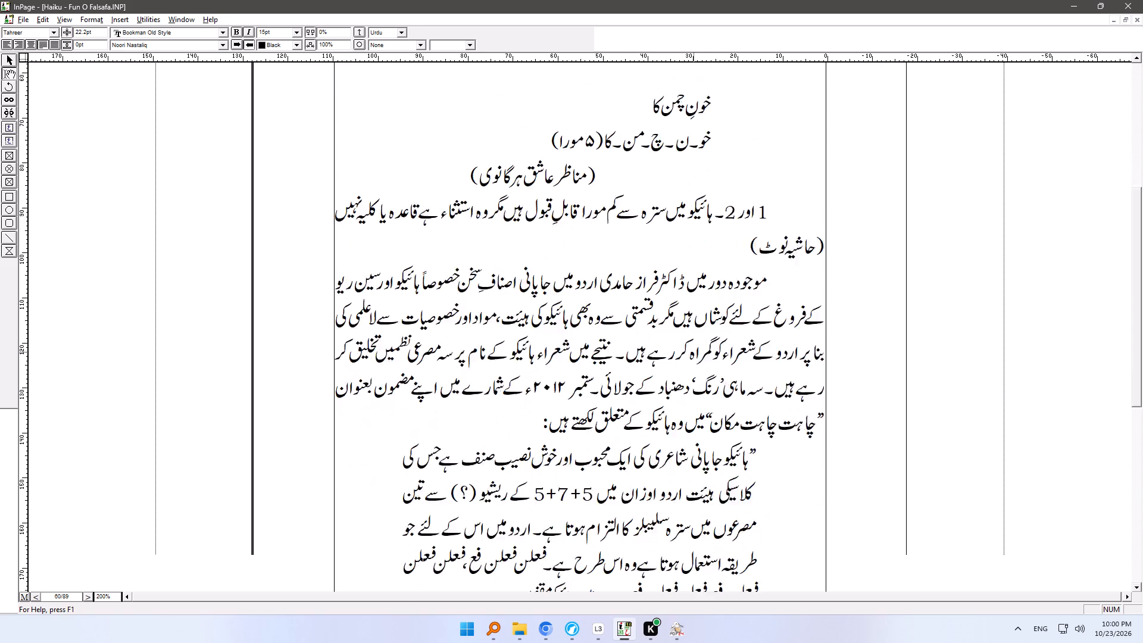
{"action": "right_click_drag", "start_coordinate": [697, 315], "coordinate": [698, 143], "text": "ctrl"}
{"action": "right_click_drag", "start_coordinate": [699, 417], "coordinate": [716, 175], "text": "ctrl"}
{"action": "left_click", "coordinate": [716, 323]}
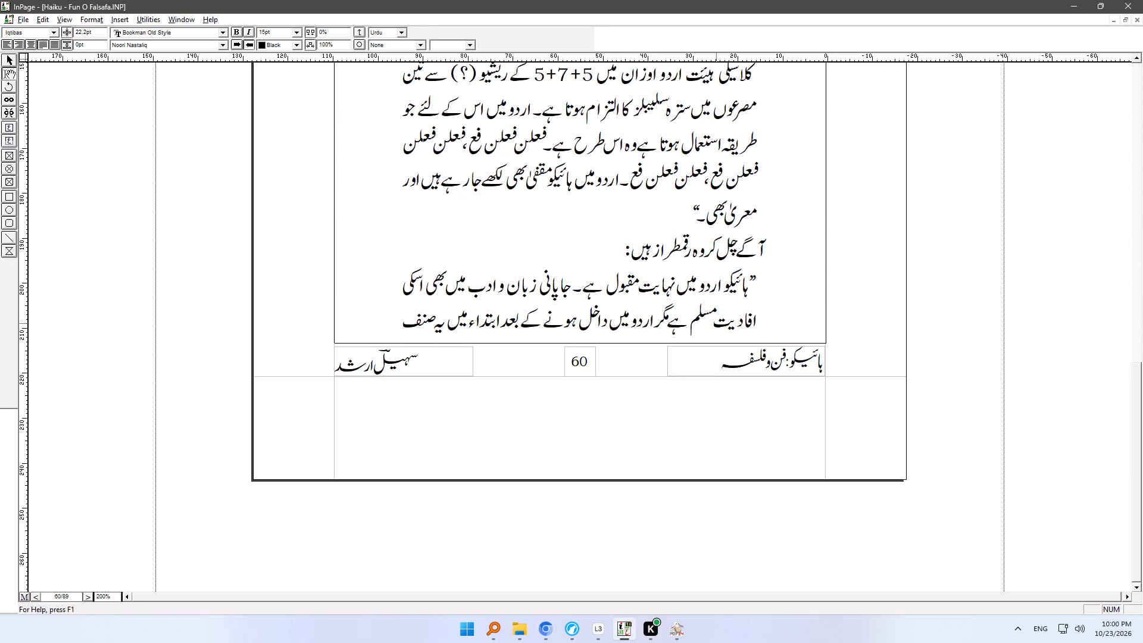
{"action": "key", "text": "Down"}
{"action": "key", "text": "Down"}
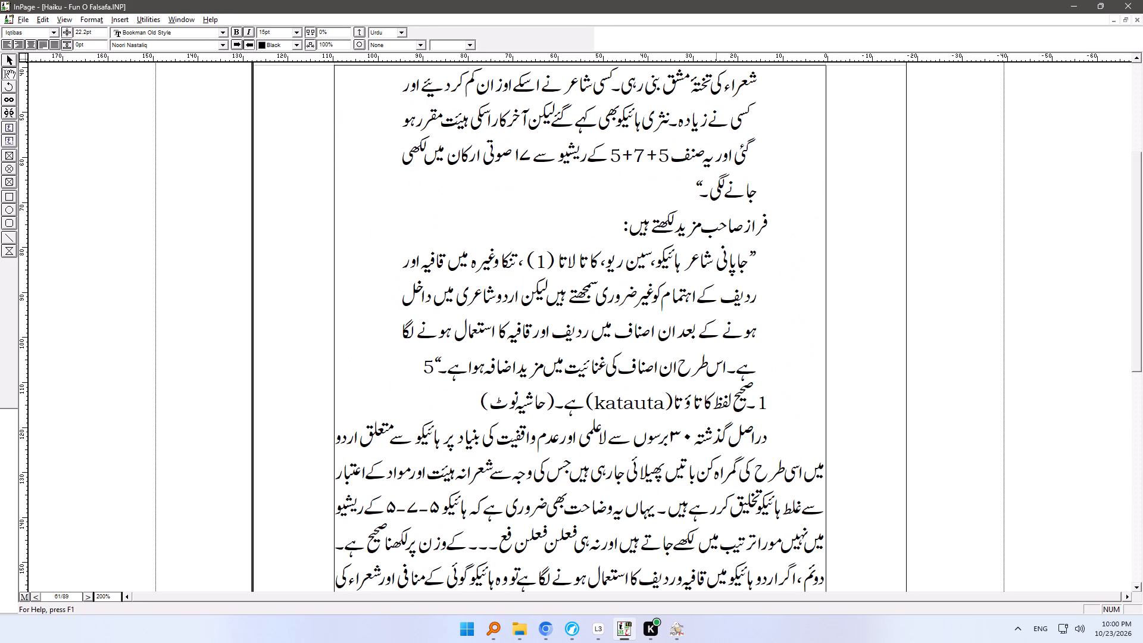
{"action": "key", "text": "Up"}
{"action": "key", "text": "Up"}
{"action": "key", "text": "Down"}
{"action": "key", "text": "Down"}
Set the character spacing of the page 61 paragraph from دراصل گذشتہ down to عاری ہیں to -1%.
{"action": "right_click_drag", "start_coordinate": [719, 601], "coordinate": [719, 319], "text": "ctrl"}
{"action": "right_click_drag", "start_coordinate": [704, 397], "coordinate": [704, 208]}
{"action": "left_click", "coordinate": [679, 294]}
{"action": "right_click_drag", "start_coordinate": [724, 368], "coordinate": [689, 125], "text": "ctrl"}
{"action": "right_click_drag", "start_coordinate": [695, 358], "coordinate": [701, 191], "text": "ctrl"}
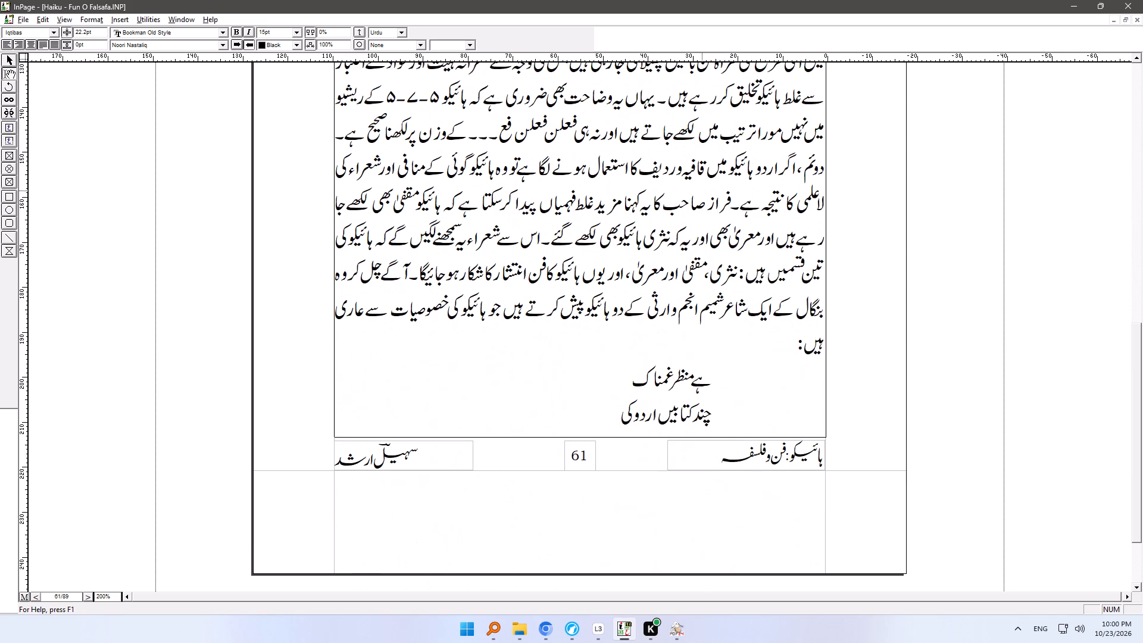
{"action": "left_click", "coordinate": [739, 385]}
{"action": "key", "text": "Down"}
{"action": "key", "text": "Down"}
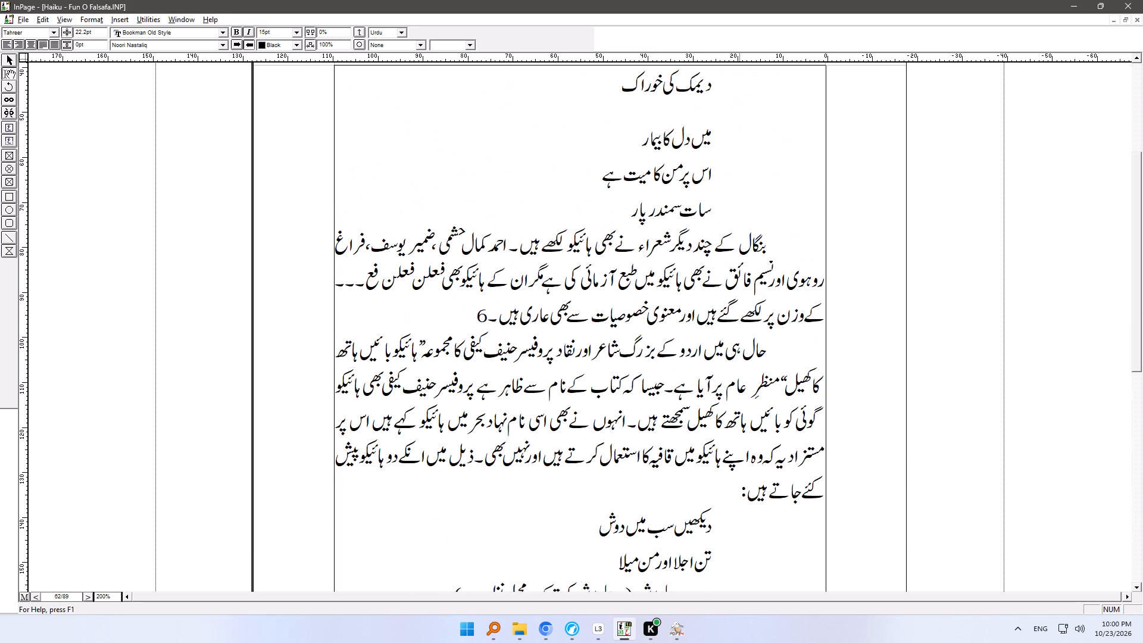
{"action": "key", "text": "Up"}
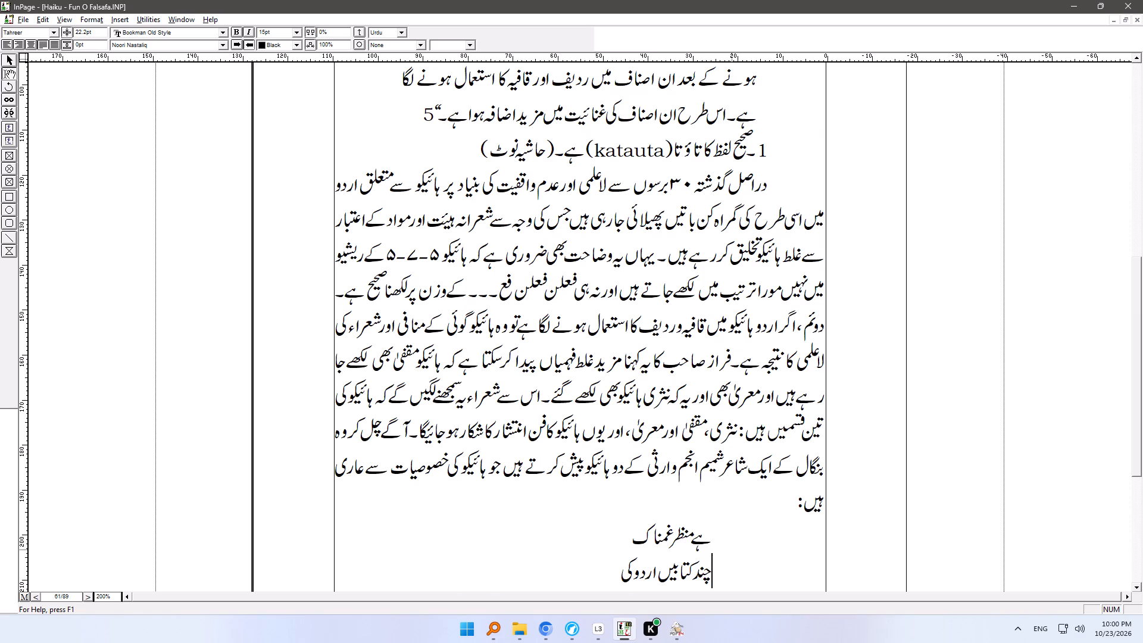
{"action": "left_click_drag", "start_coordinate": [786, 500], "coordinate": [802, 322]}
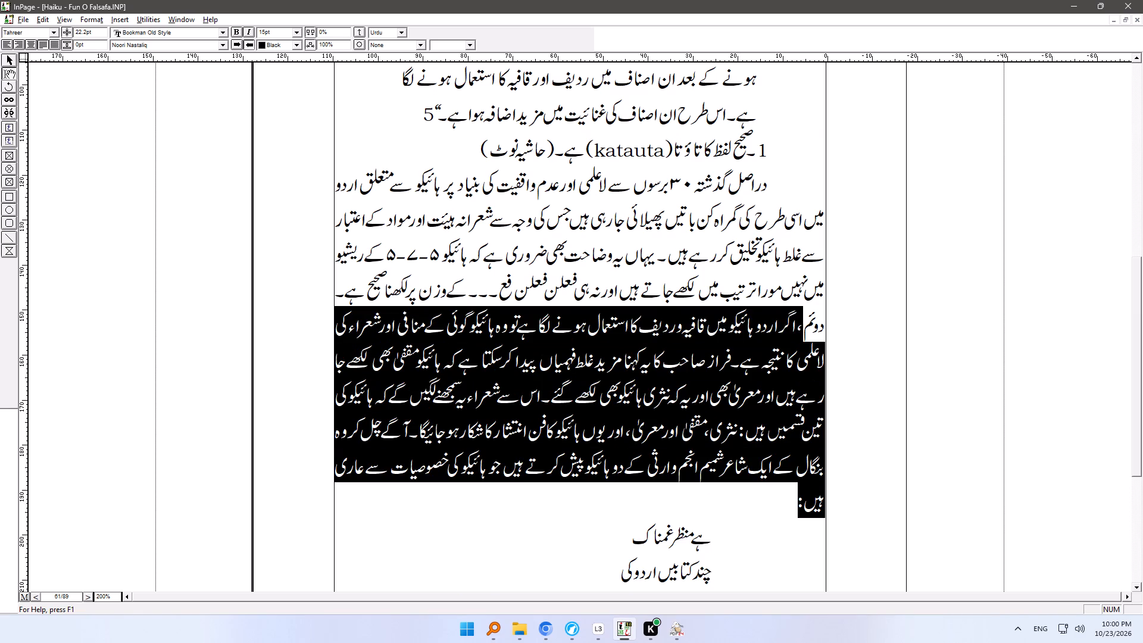
{"action": "left_click_drag", "start_coordinate": [802, 322], "coordinate": [678, 316]}
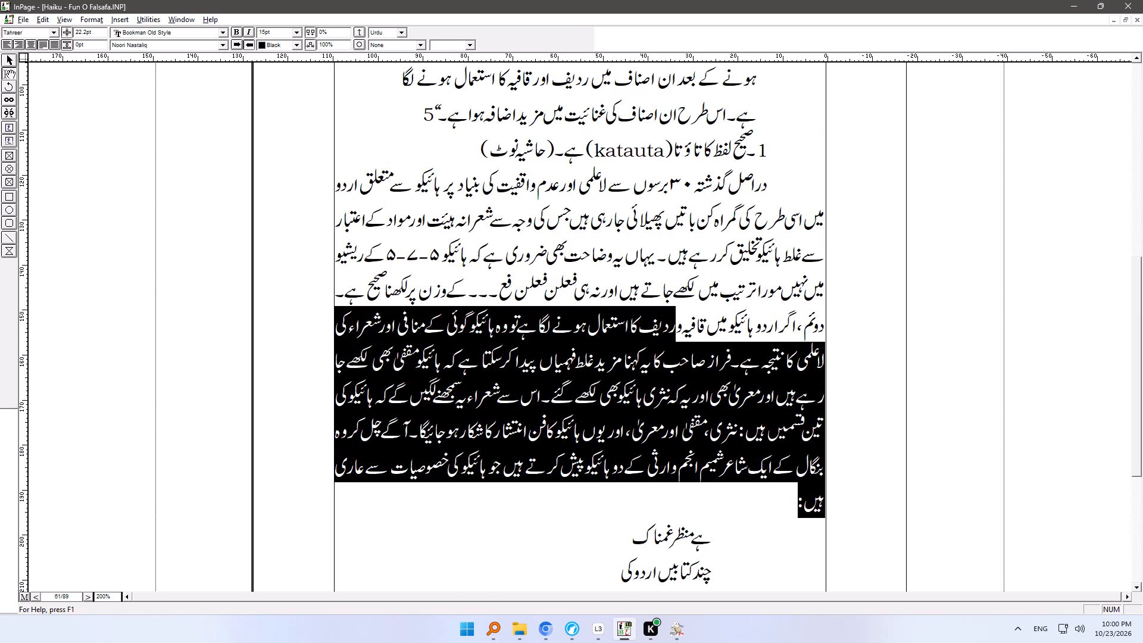
{"action": "left_click_drag", "start_coordinate": [678, 316], "coordinate": [792, 179]}
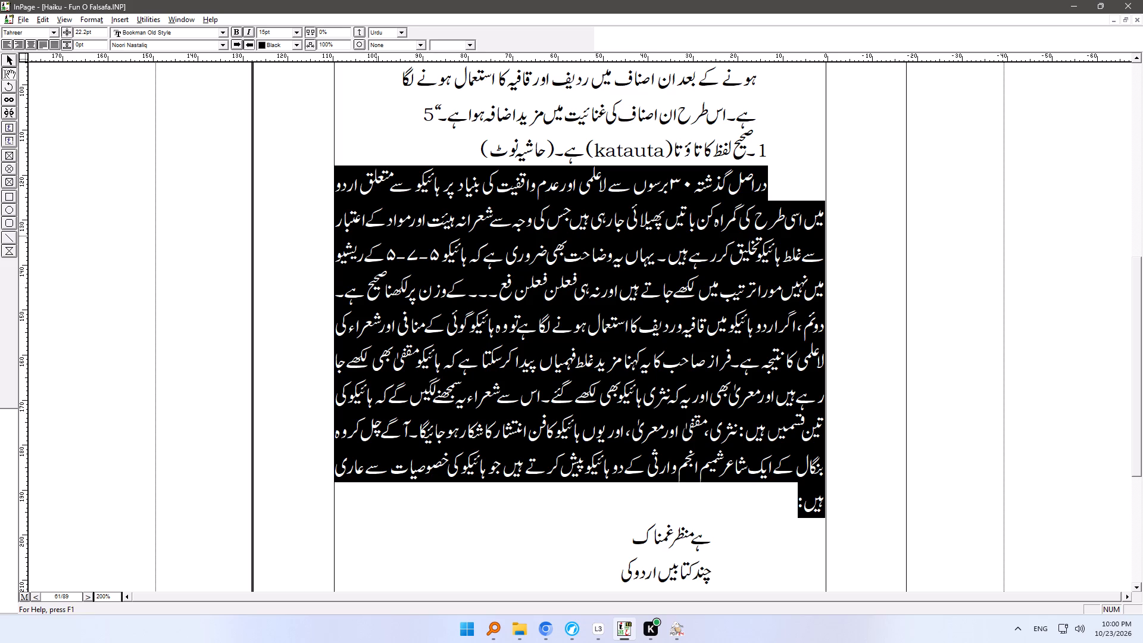
{"action": "left_click", "coordinate": [333, 27]}
{"action": "left_click_drag", "start_coordinate": [331, 33], "coordinate": [307, 35]}
{"action": "left_click_drag", "start_coordinate": [307, 35], "coordinate": [299, 35]}
{"action": "type", "text": "-1"}
{"action": "key", "text": "Return"}
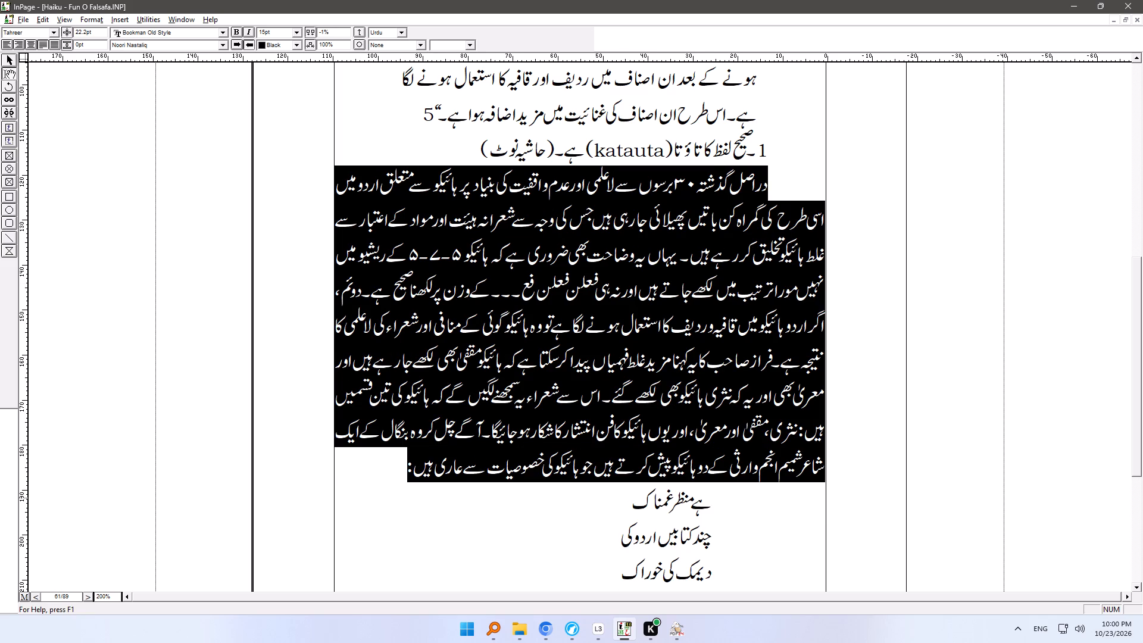
Delete the blank line at the top of page 62, above the haiku line میں دل کا بیمار.
{"action": "left_click", "coordinate": [752, 565]}
{"action": "key", "text": "Down"}
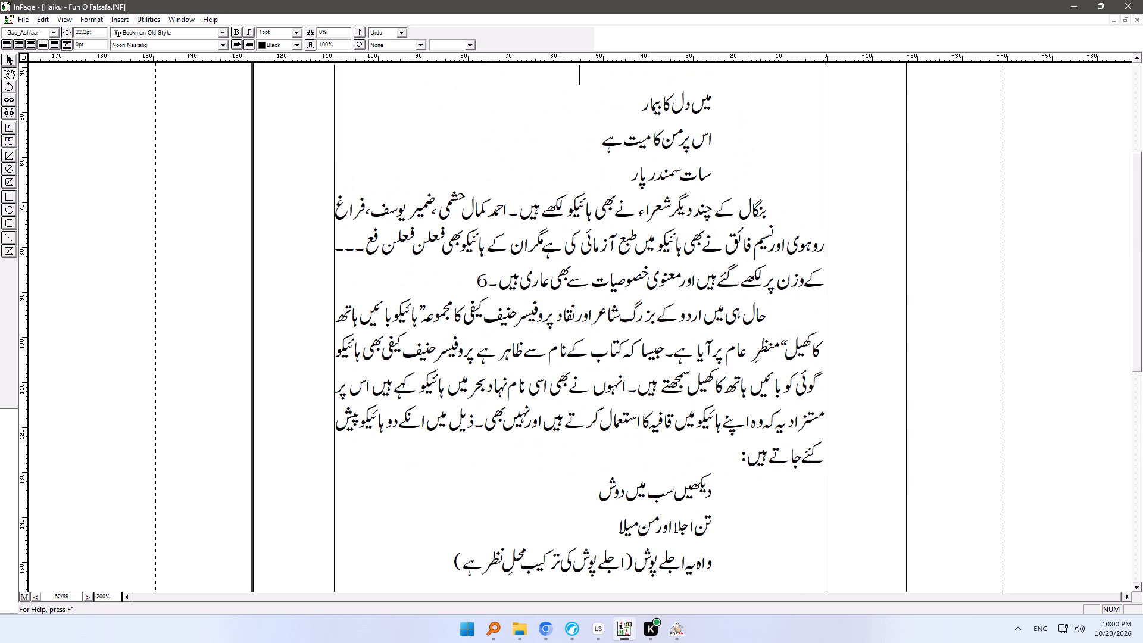
{"action": "key", "text": "Delete"}
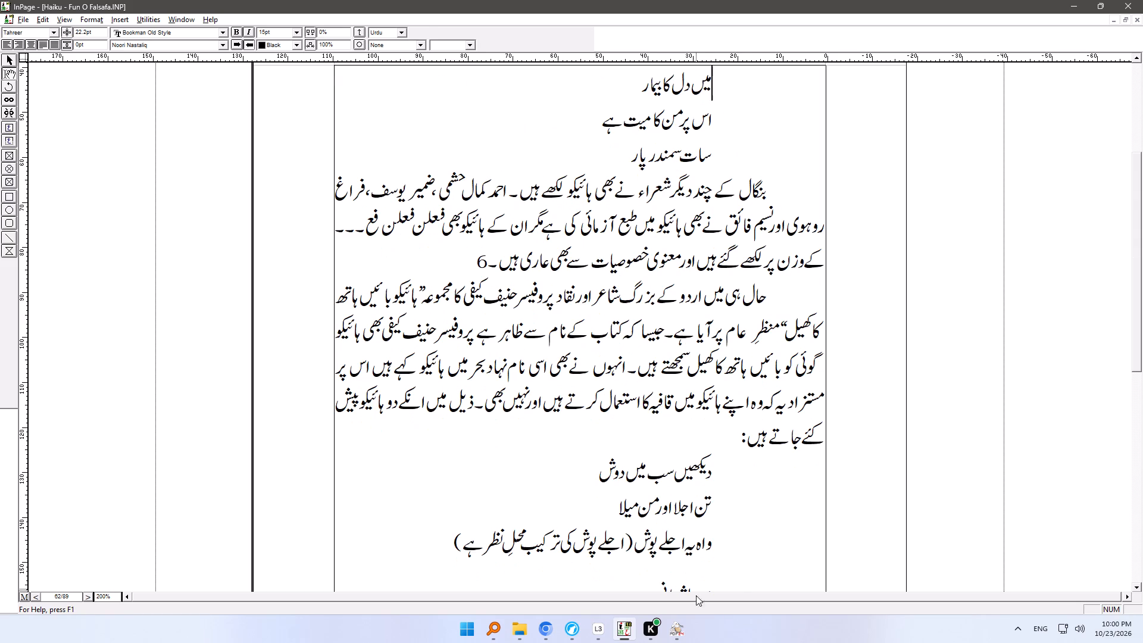
Examine the rest of page 62 and page 63 down to page 64, checking the haiku spacing, text flow and page breaks.
{"action": "right_click_drag", "start_coordinate": [706, 484], "coordinate": [707, 213], "text": "ctrl"}
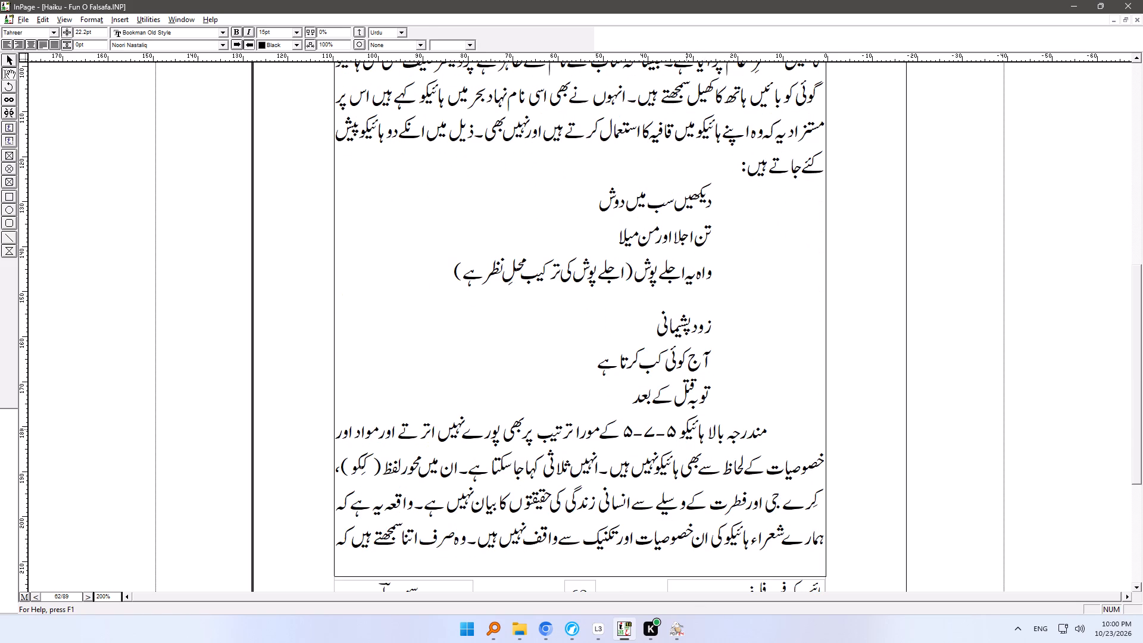
{"action": "right_click_drag", "start_coordinate": [714, 518], "coordinate": [716, 363], "text": "ctrl"}
{"action": "left_click", "coordinate": [713, 375]}
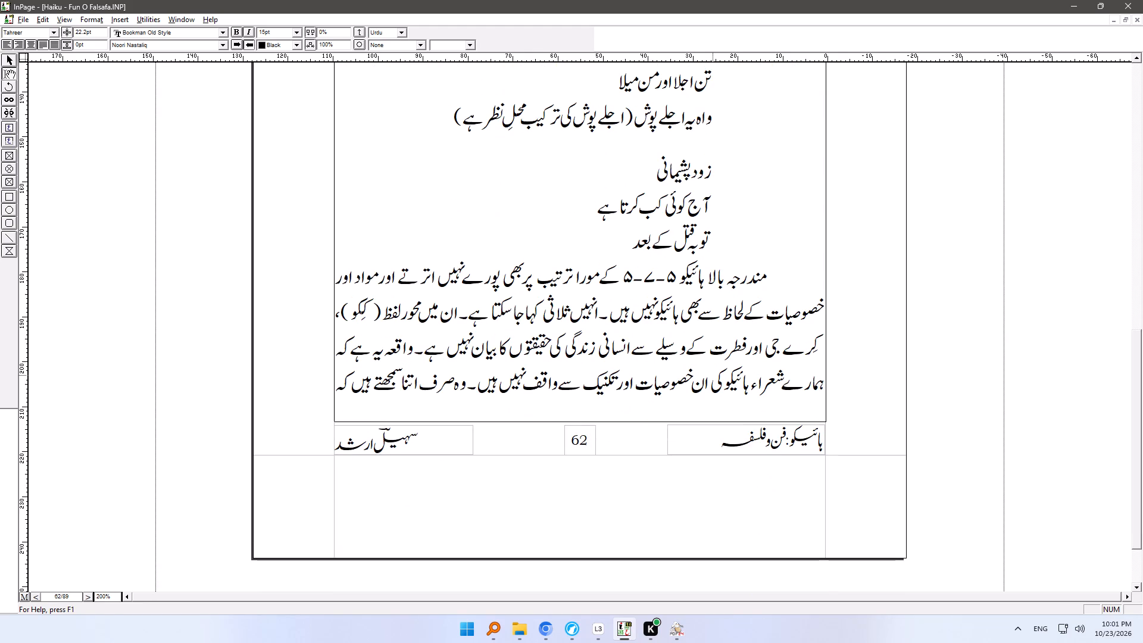
{"action": "key", "text": "Down"}
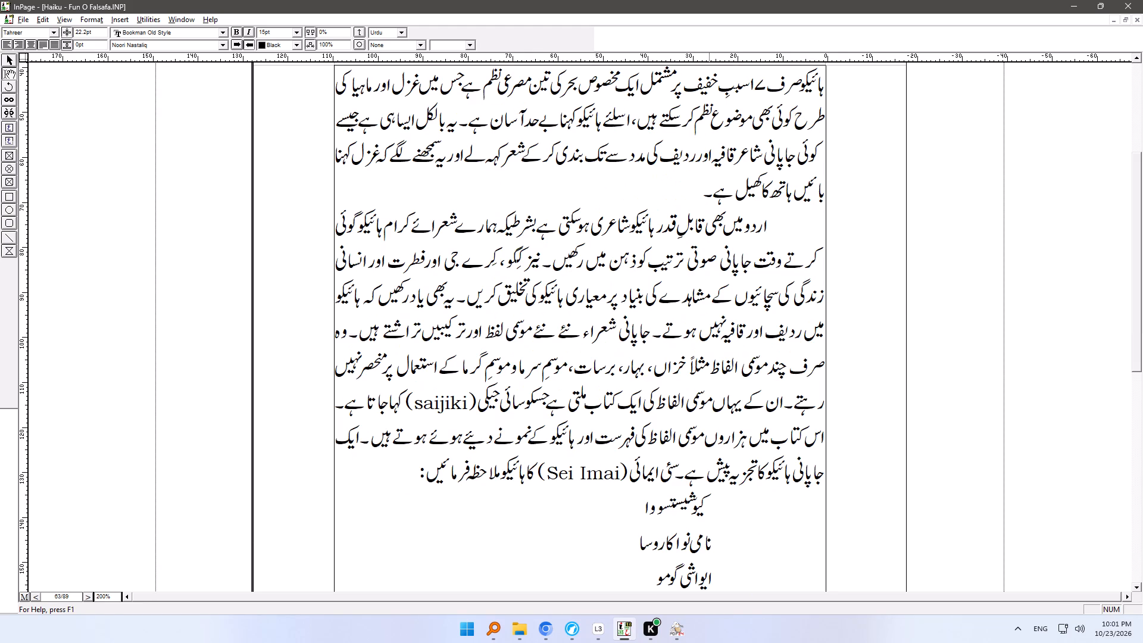
{"action": "right_click_drag", "start_coordinate": [653, 442], "coordinate": [667, 246], "text": "ctrl"}
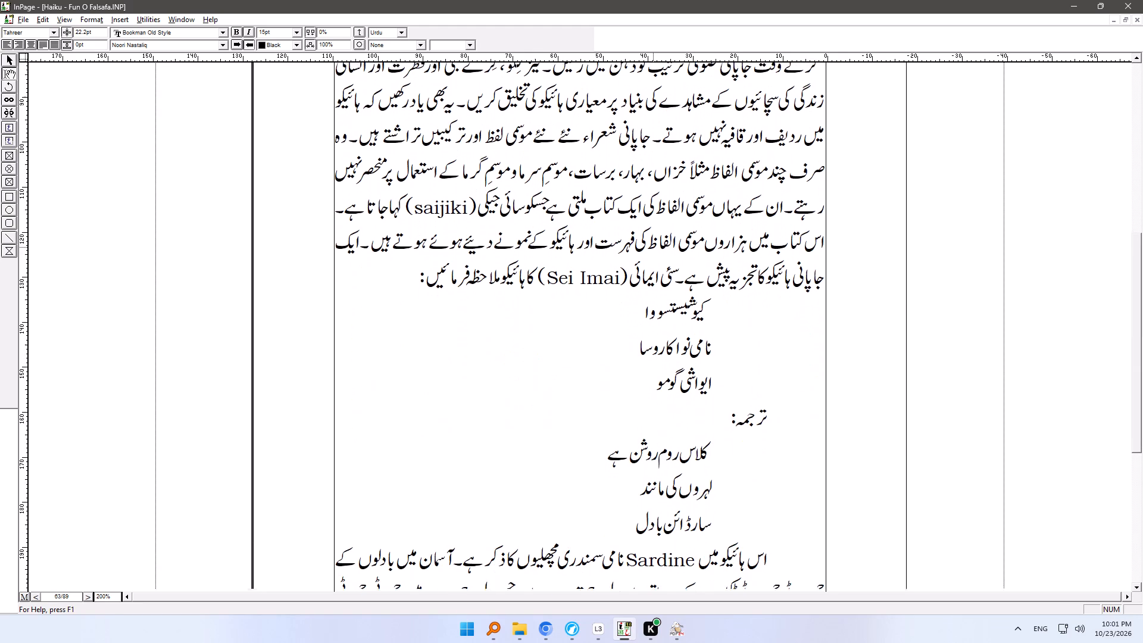
{"action": "right_click_drag", "start_coordinate": [667, 246], "coordinate": [667, 245], "text": "ctrl"}
{"action": "right_click_drag", "start_coordinate": [673, 374], "coordinate": [694, 109], "text": "ctrl"}
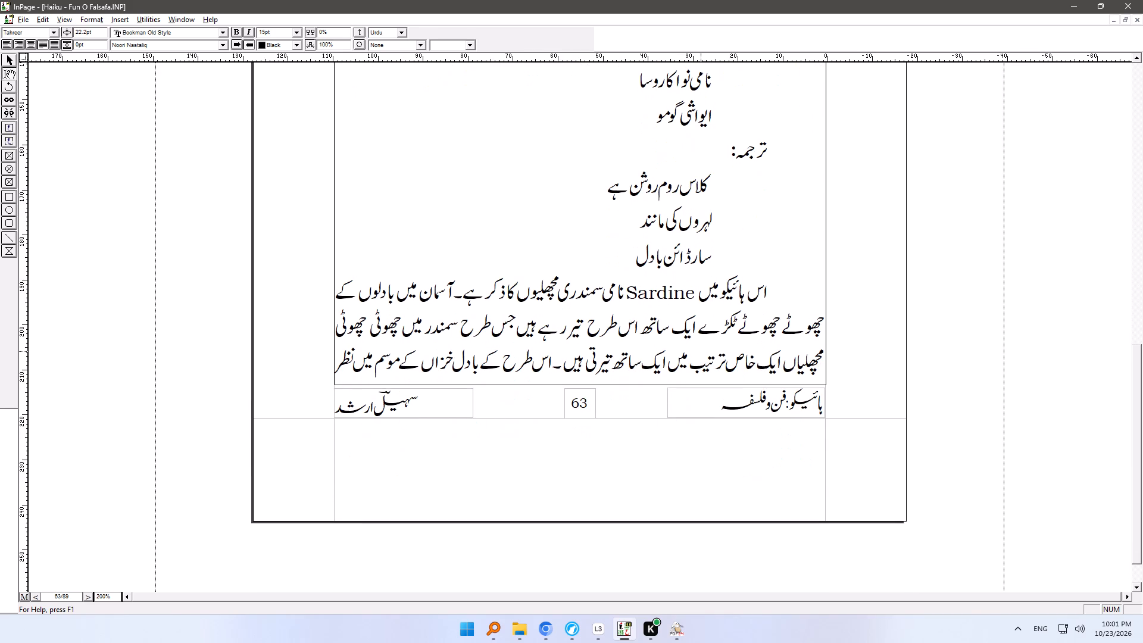
{"action": "left_click", "coordinate": [701, 362]}
{"action": "key", "text": "Down"}
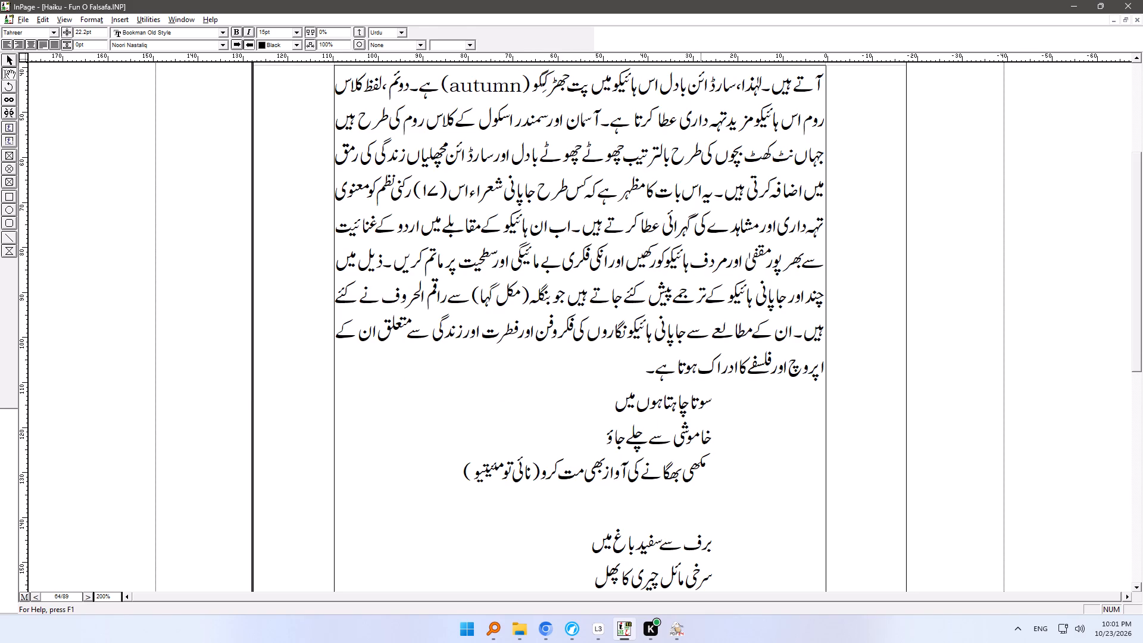
Delete one extra blank line above the haiku line موسمِ سرما میں on page 64.
{"action": "right_click_drag", "start_coordinate": [636, 411], "coordinate": [639, 145], "text": "ctrl"}
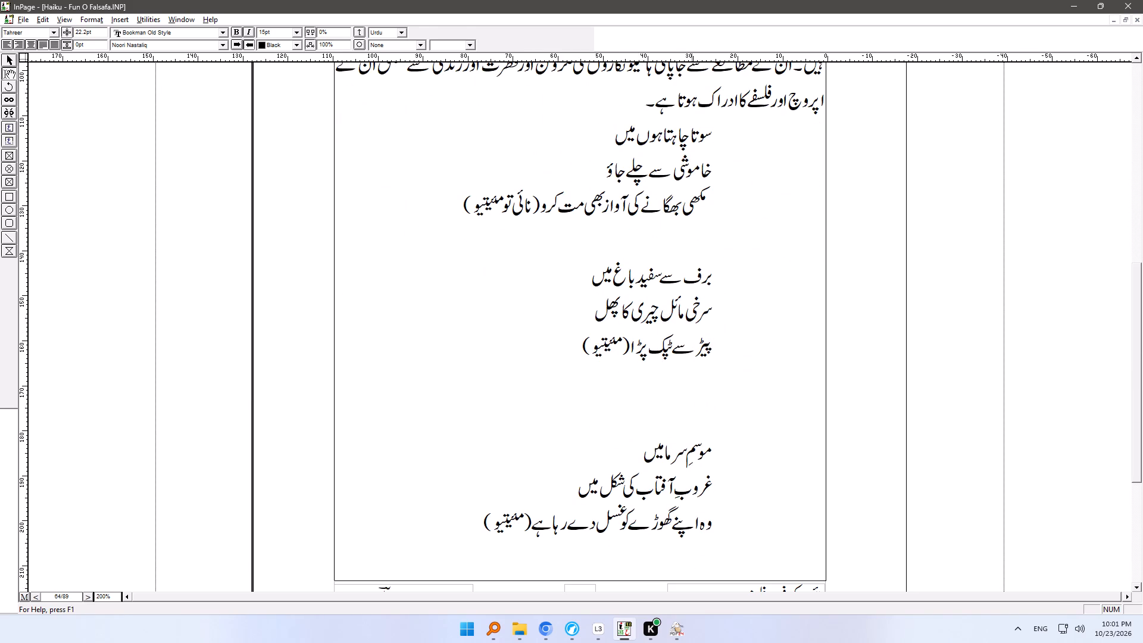
{"action": "left_click", "coordinate": [692, 421]}
{"action": "key", "text": "Delete"}
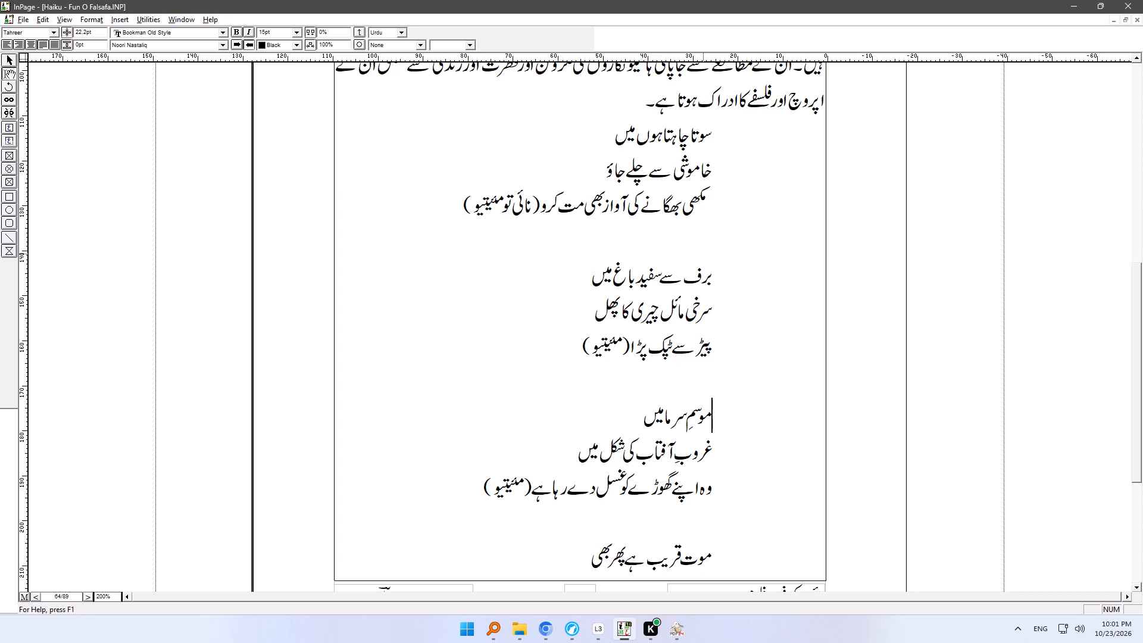
Move the attribution (نائی تو مئیتیو) onto its own line below the first haiku on page 64, indented by three tabs.
{"action": "left_click", "coordinate": [545, 201]}
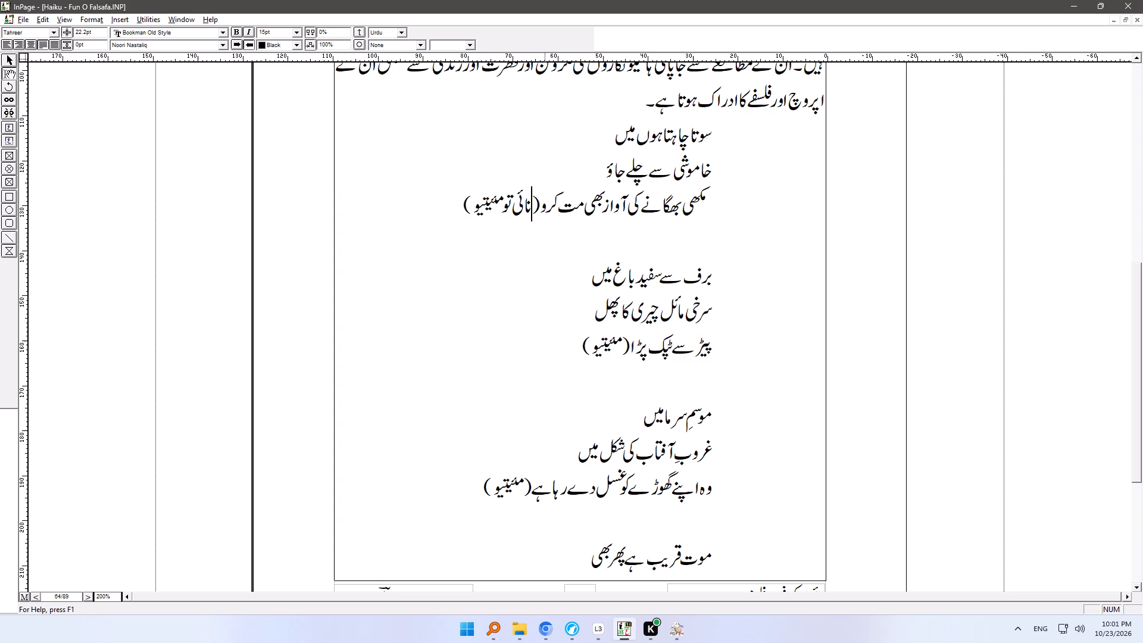
{"action": "left_click", "coordinate": [548, 201]}
{"action": "key", "text": "Return"}
{"action": "key", "text": "Tab"}
{"action": "key", "text": "Tab"}
{"action": "key", "text": "Tab"}
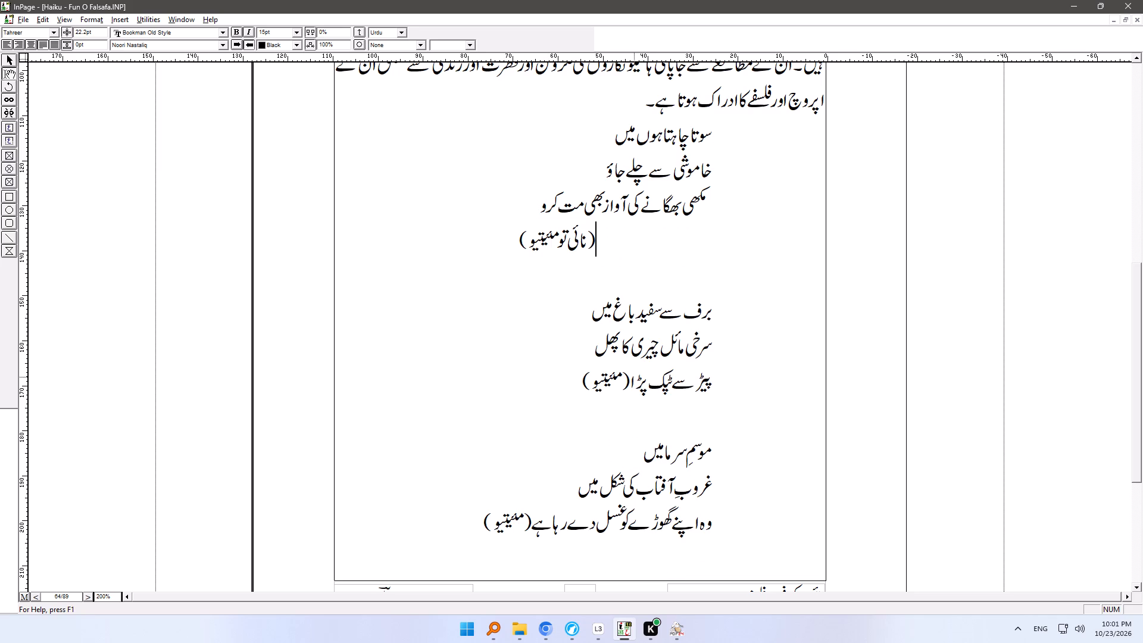
Move the attribution (مئیتیو) onto its own three-tab-indented line below پیڑ سے ٹپک پڑا on page 64.
{"action": "left_click", "coordinate": [631, 377]}
{"action": "key", "text": "Return"}
{"action": "key", "text": "Tab"}
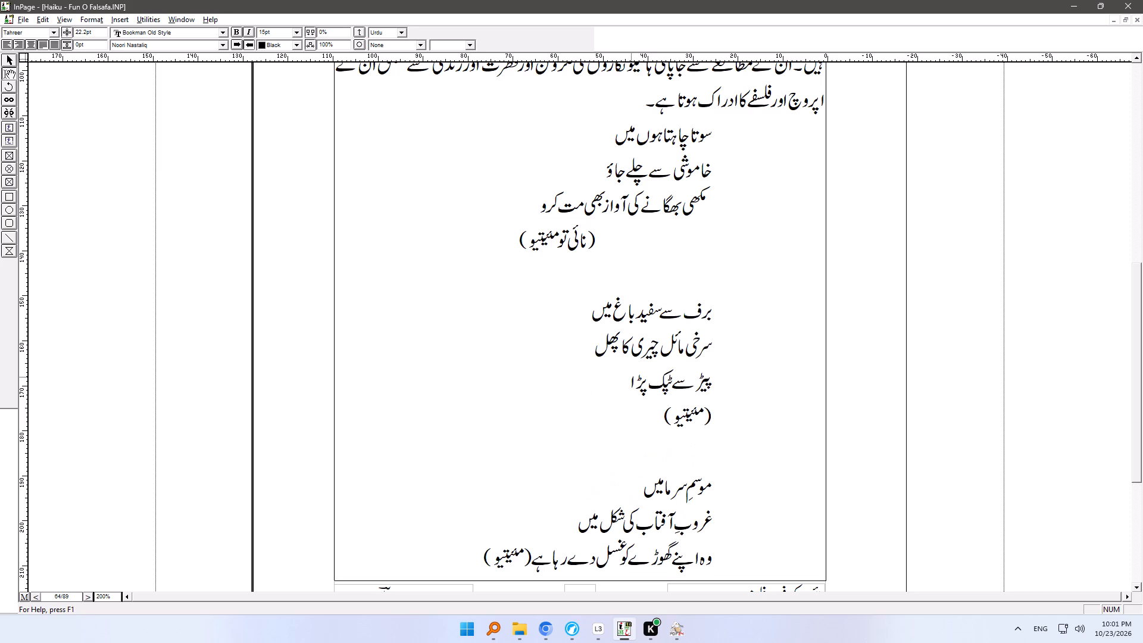
{"action": "key", "text": "Tab"}
{"action": "key", "text": "Tab"}
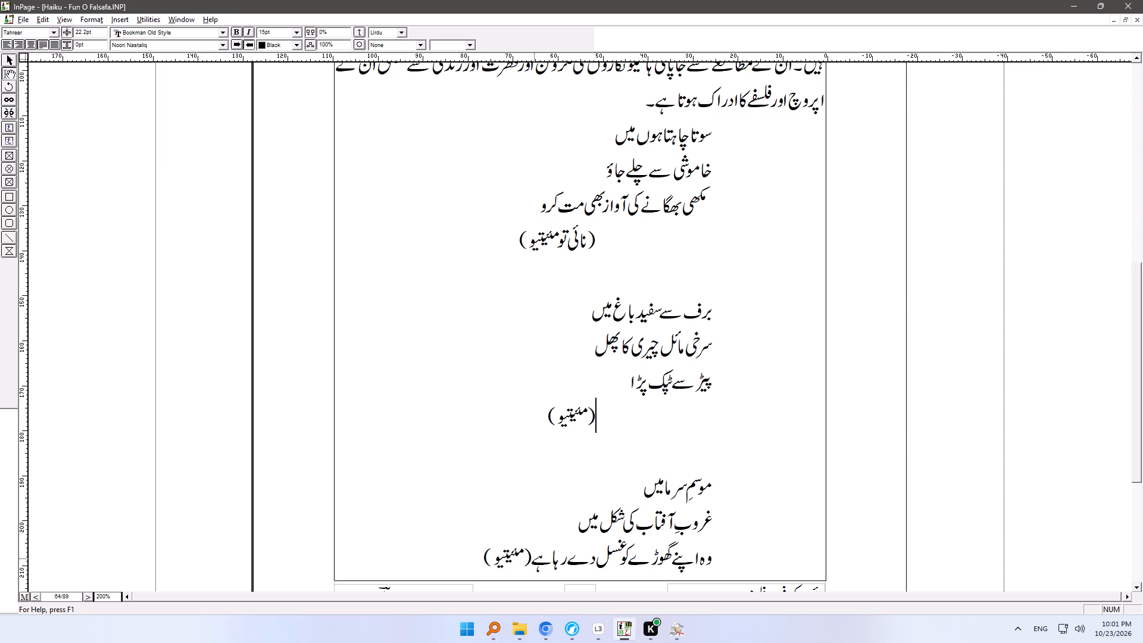
{"action": "left_click", "coordinate": [534, 558]}
Apply the Gap_Ash'aar style to the two blank lines separating the three haiku on page 64.
{"action": "left_click", "coordinate": [666, 266]}
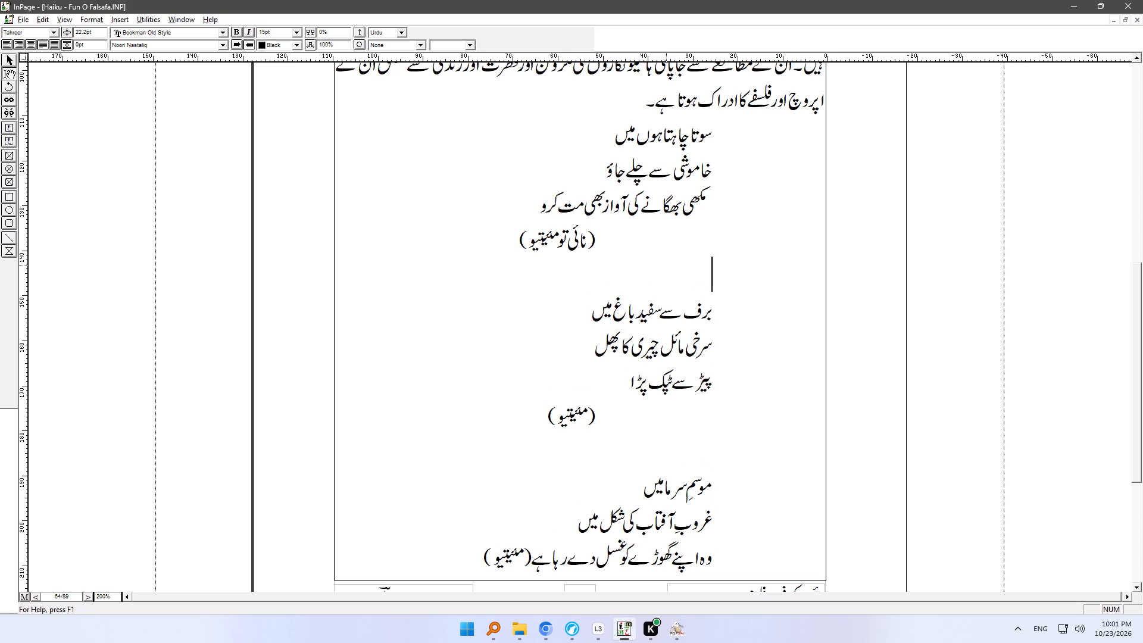
{"action": "key", "text": "ctrl+shift+g"}
{"action": "left_click", "coordinate": [686, 434]}
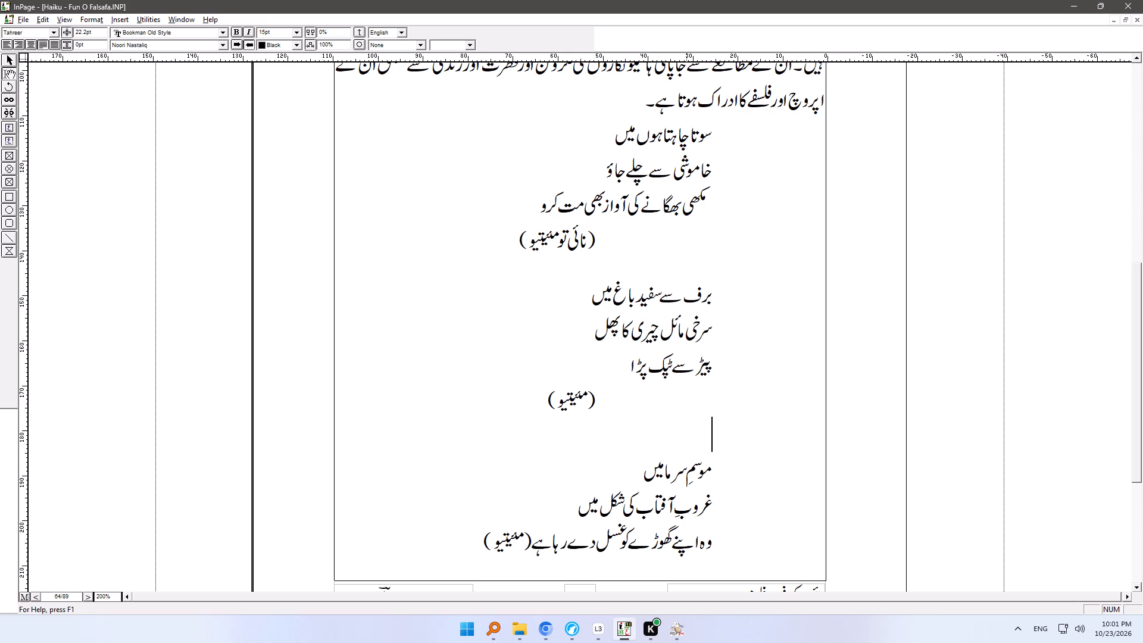
{"action": "key", "text": "ctrl+shift+g"}
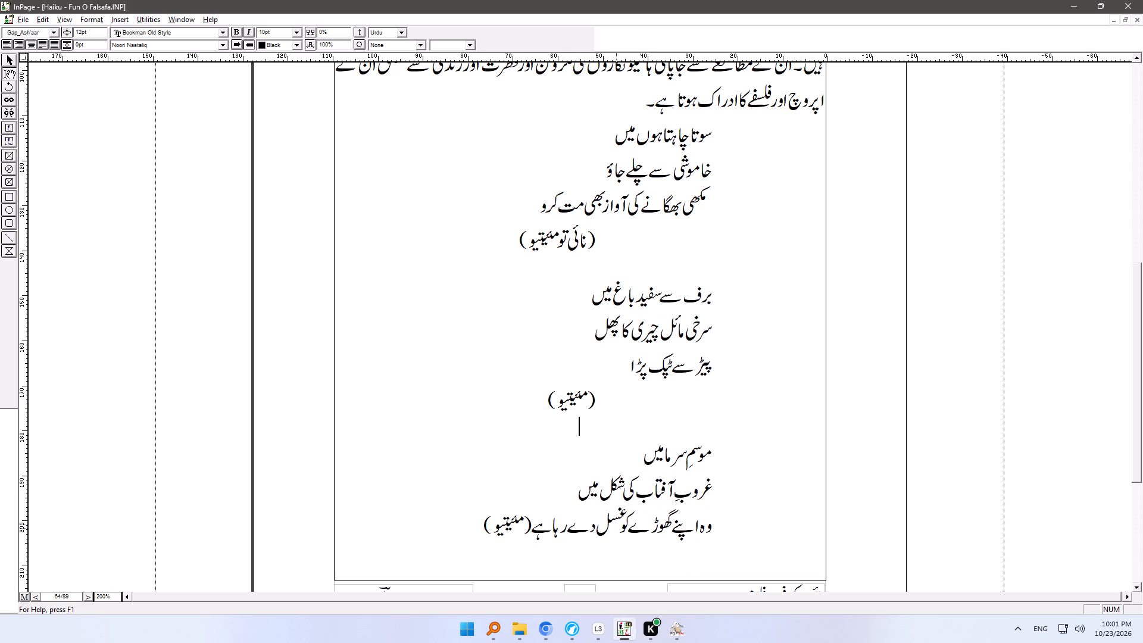
Move the attribution (مئیتیو) onto its own three-tab-indented line below the haiku line ending غسل دے رہا ہے on page 64.
{"action": "left_click", "coordinate": [538, 521]}
{"action": "key", "text": "Return"}
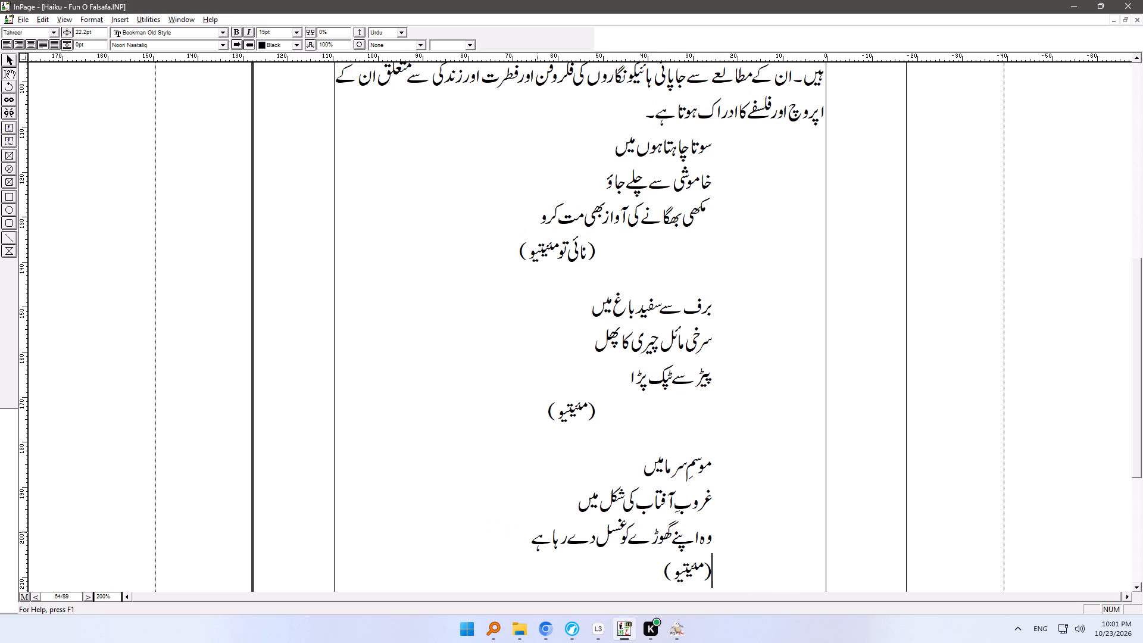
{"action": "key", "text": "Tab"}
{"action": "key", "text": "Tab"}
{"action": "key", "text": "Tab"}
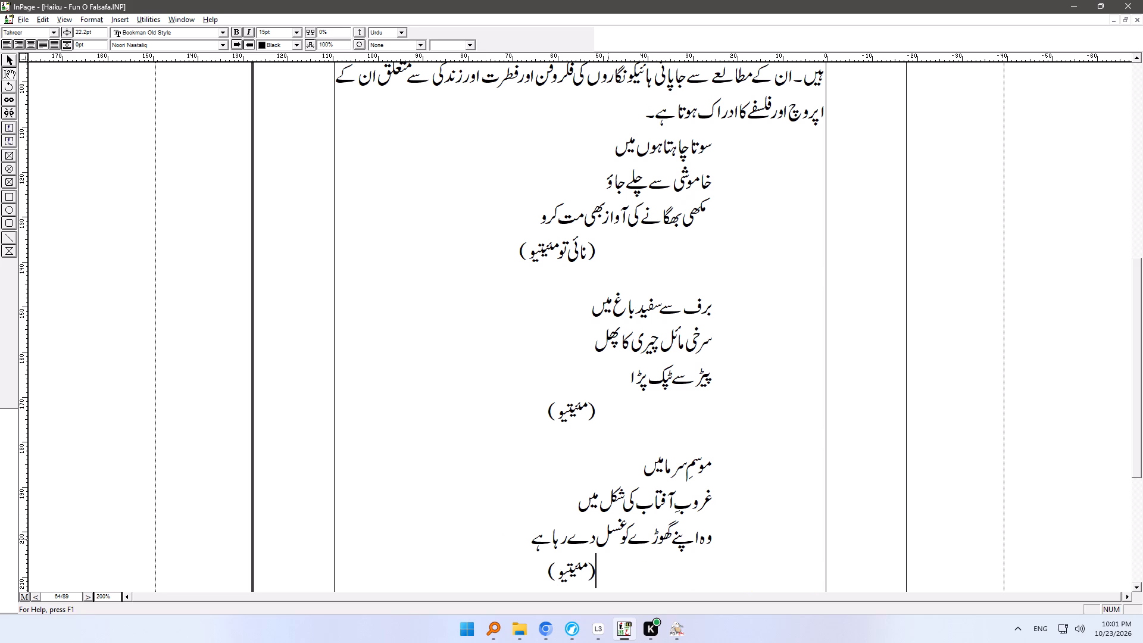
Delete the blank line at the top of page 65, above موت قریب ہے پھر بھی.
{"action": "right_click_drag", "start_coordinate": [627, 526], "coordinate": [627, 320], "text": "ctrl"}
{"action": "key", "text": "Down"}
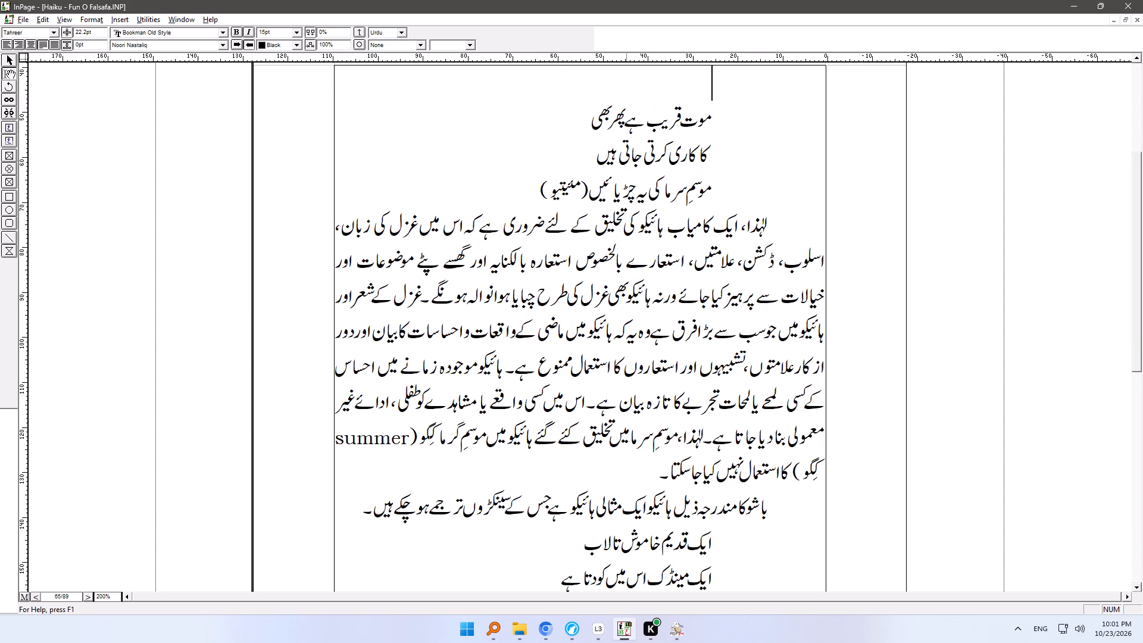
{"action": "key", "text": "Delete"}
{"action": "scroll", "coordinate": [626, 349], "scroll_direction": "up", "scroll_amount": 1}
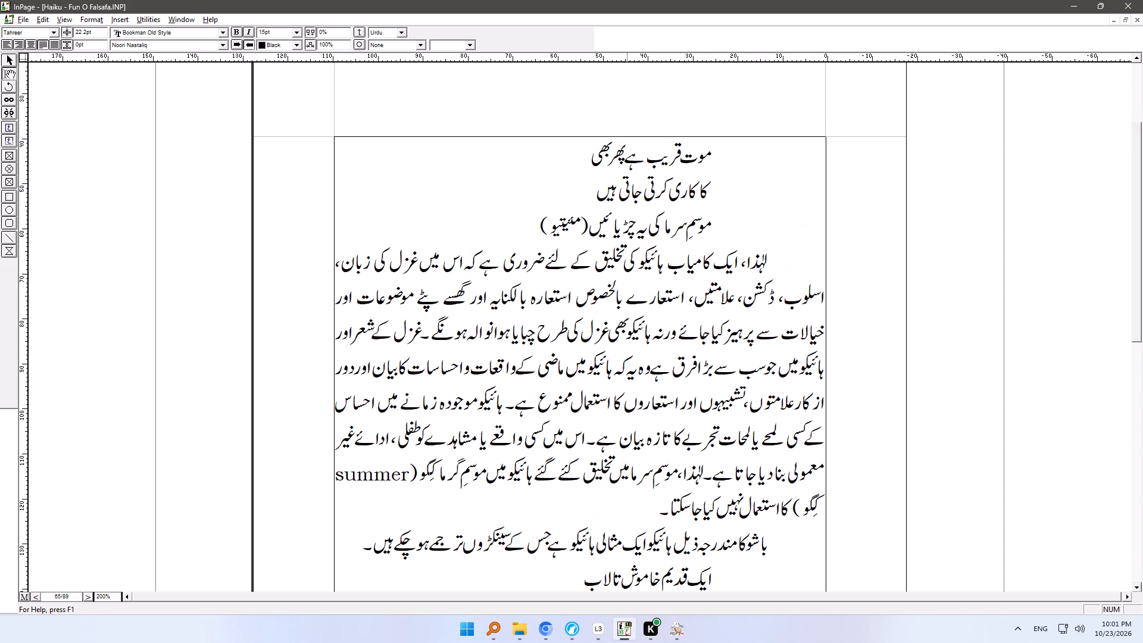
{"action": "scroll", "coordinate": [595, 232], "scroll_direction": "down", "scroll_amount": 1}
Move the attribution (مئیتیو) onto its own three-tab-indented line below the first haiku on page 65.
{"action": "left_click", "coordinate": [598, 162]}
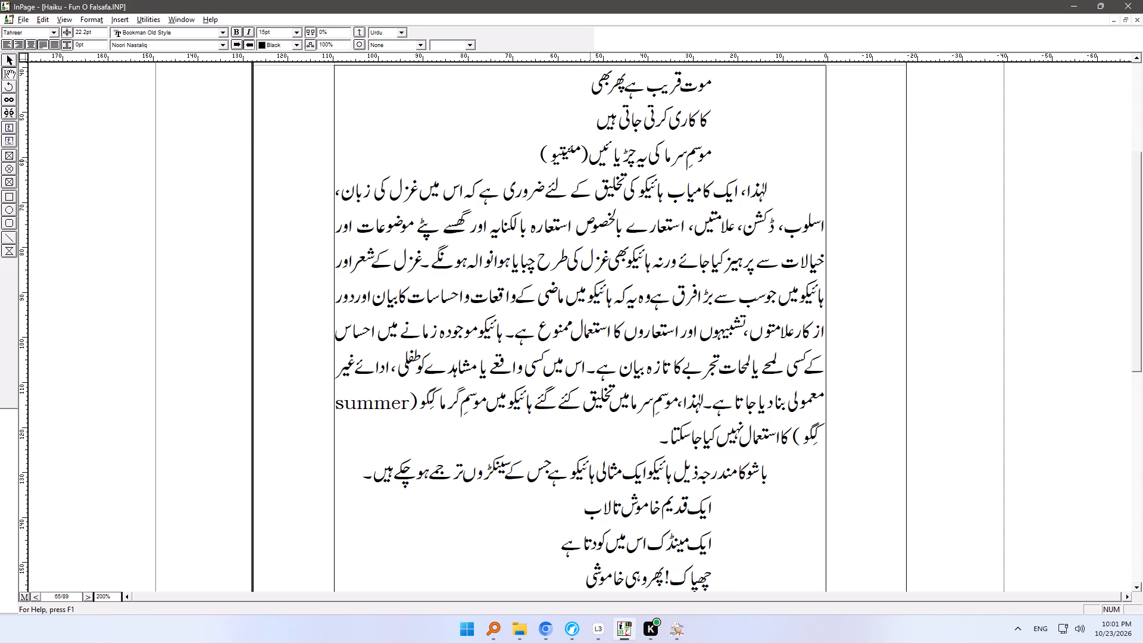
{"action": "key", "text": "Return"}
{"action": "key", "text": "Tab"}
{"action": "key", "text": "Tab"}
{"action": "key", "text": "Tab"}
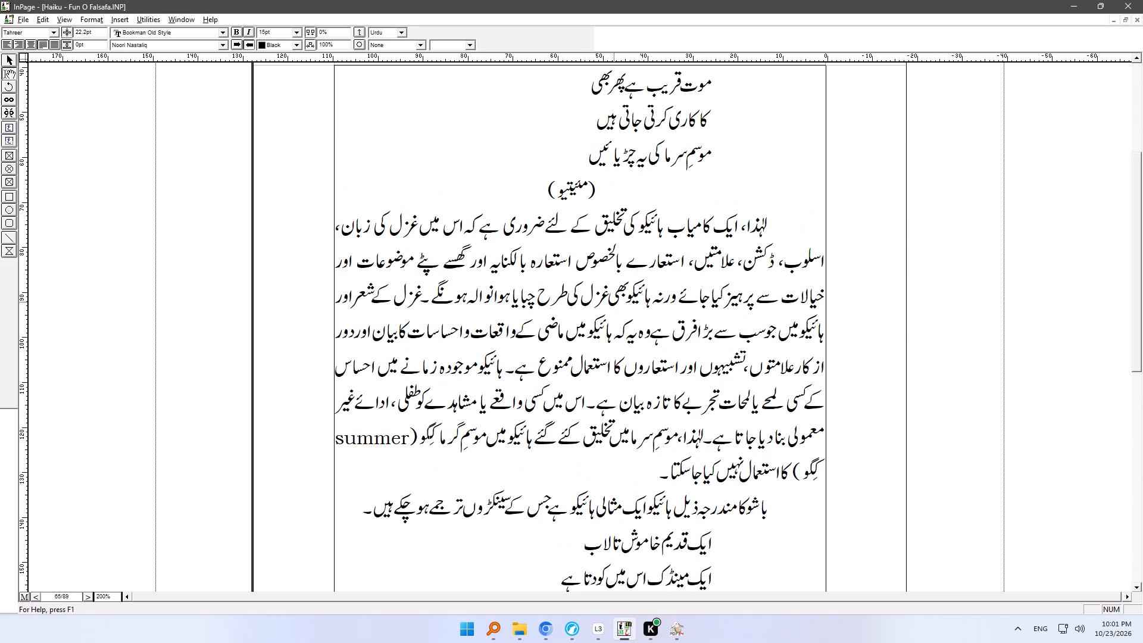
Review the rest of page 65 and all of page 66 for punctuation, haiku layout and paragraph endings.
{"action": "left_click", "coordinate": [633, 335]}
{"action": "right_click_drag", "start_coordinate": [609, 438], "coordinate": [611, 112], "text": "ctrl"}
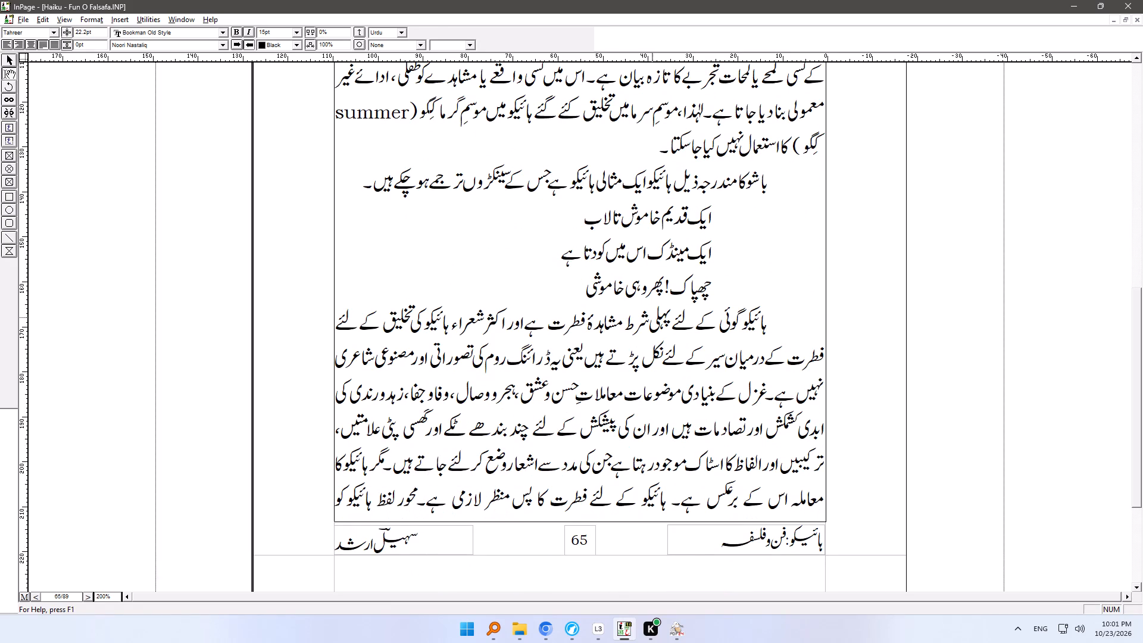
{"action": "left_click", "coordinate": [662, 394]}
{"action": "right_click_drag", "start_coordinate": [635, 476], "coordinate": [636, 247], "text": "ctrl"}
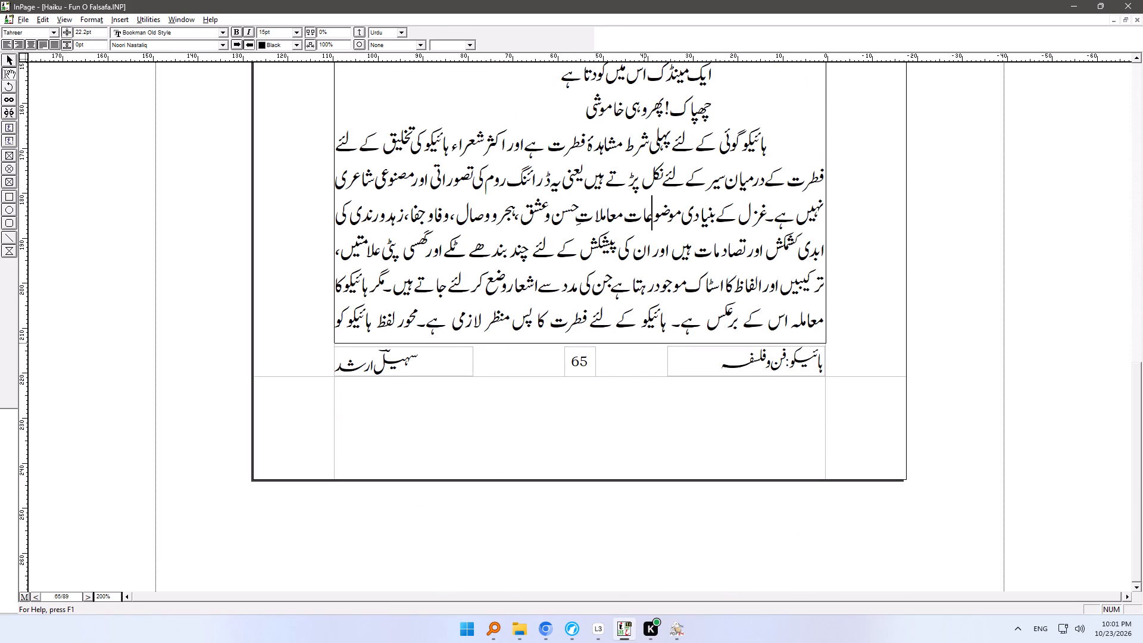
{"action": "left_click", "coordinate": [644, 343]}
{"action": "key", "text": "Down"}
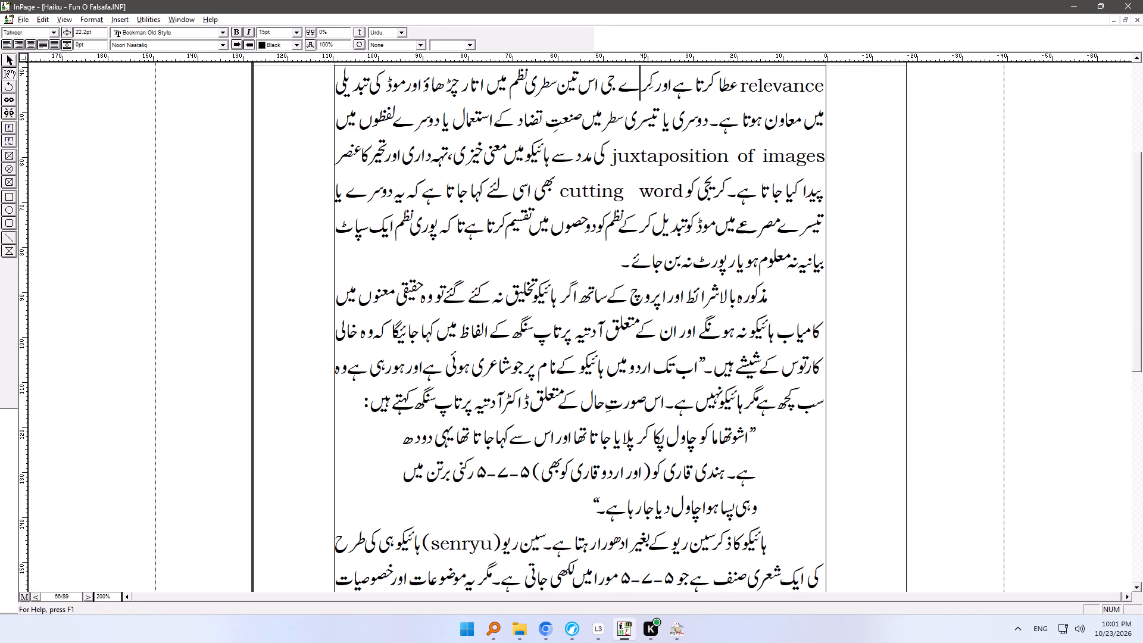
{"action": "right_click_drag", "start_coordinate": [667, 462], "coordinate": [676, 211], "text": "ctrl"}
{"action": "scroll", "coordinate": [671, 420], "scroll_direction": "up", "scroll_amount": 1, "text": "ctrl"}
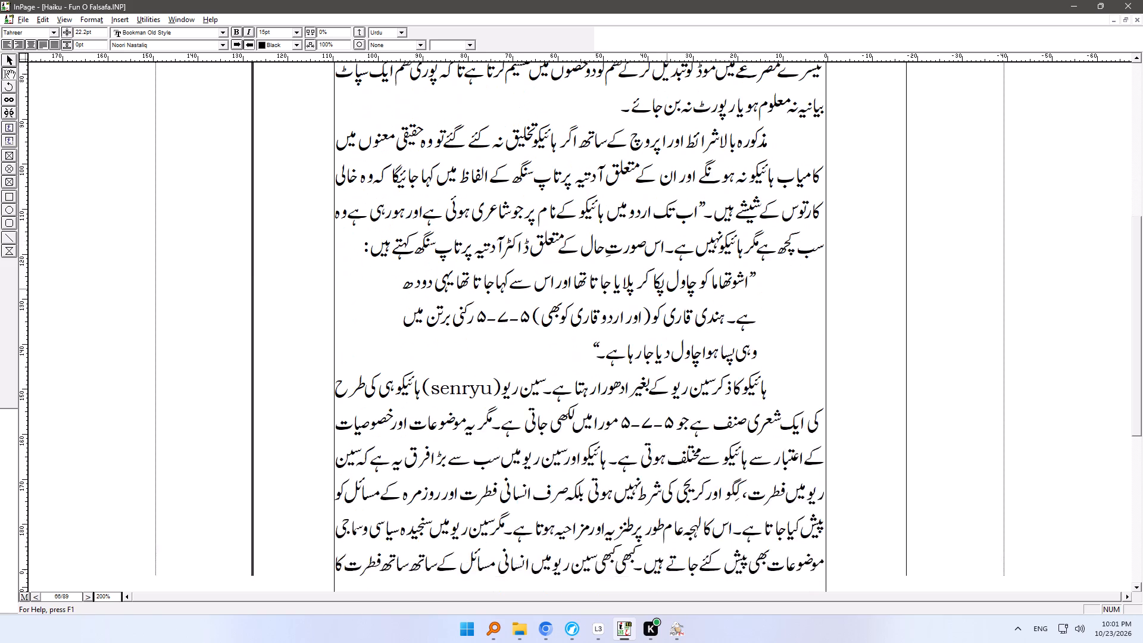
{"action": "right_click_drag", "start_coordinate": [676, 211], "coordinate": [682, 133], "text": "ctrl"}
{"action": "right_click_drag", "start_coordinate": [645, 440], "coordinate": [652, 285]}
{"action": "left_click", "coordinate": [586, 380]}
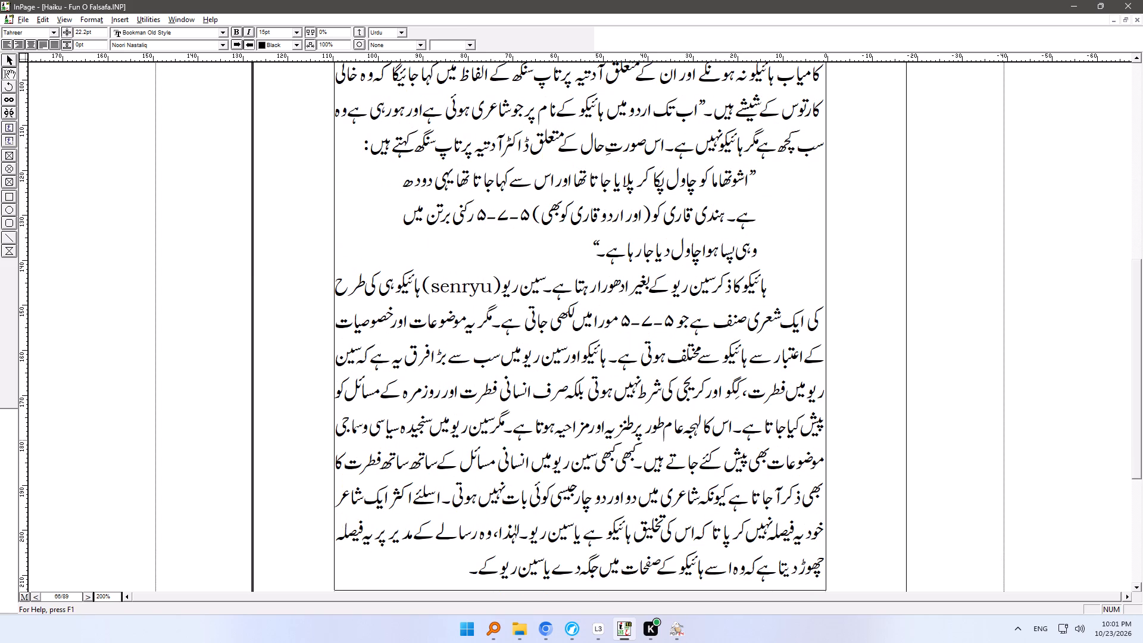
{"action": "right_click_drag", "start_coordinate": [571, 467], "coordinate": [585, 351], "text": "ctrl"}
{"action": "scroll", "coordinate": [574, 466], "scroll_direction": "down", "scroll_amount": 3, "text": "ctrl"}
{"action": "scroll", "coordinate": [574, 466], "scroll_direction": "up", "scroll_amount": 1, "text": "ctrl"}
{"action": "scroll", "coordinate": [585, 352], "scroll_direction": "up", "scroll_amount": 1, "text": "ctrl"}
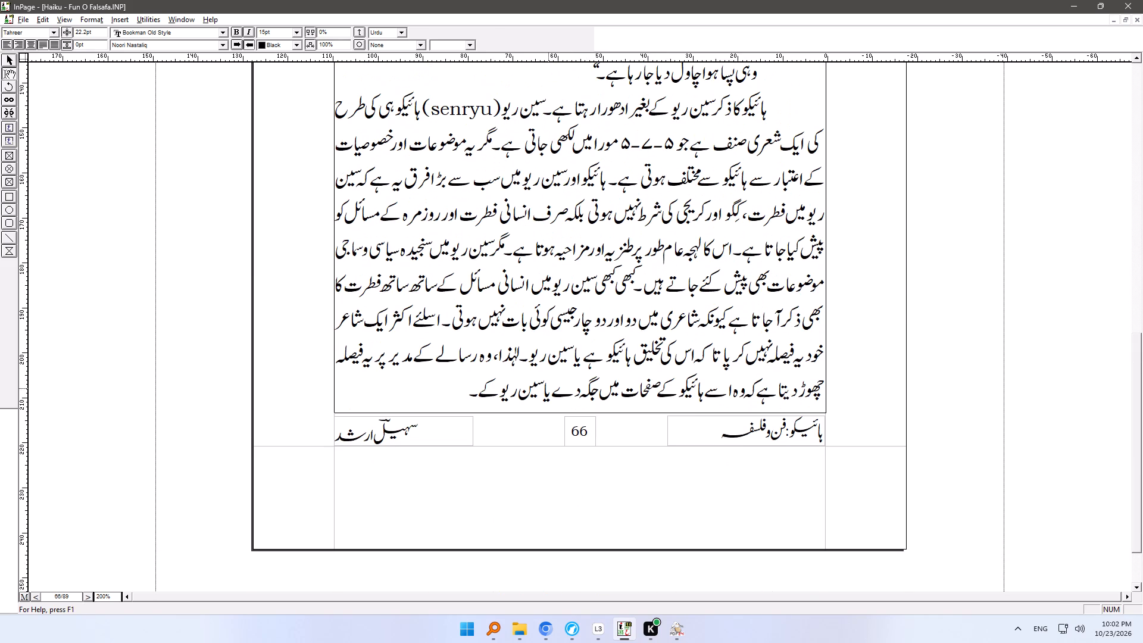
{"action": "left_click", "coordinate": [548, 388]}
{"action": "key", "text": "Down"}
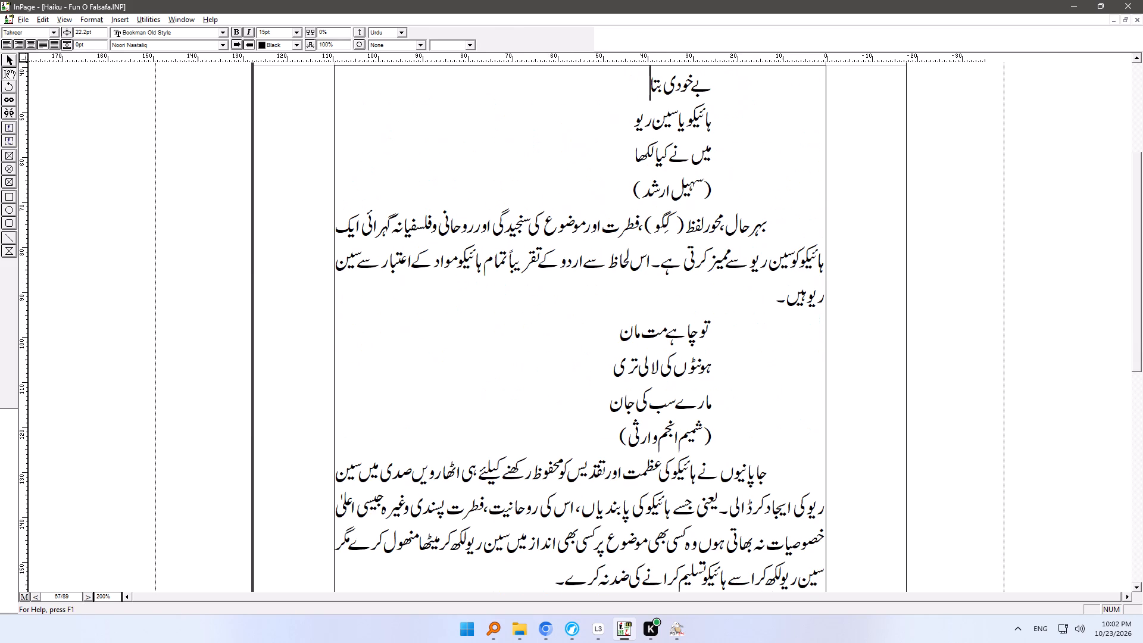
Indent the parenthesised poet attributions below both haiku on page 67 with three tabs each.
{"action": "left_click", "coordinate": [713, 183]}
{"action": "key", "text": "Tab"}
{"action": "key", "text": "Tab"}
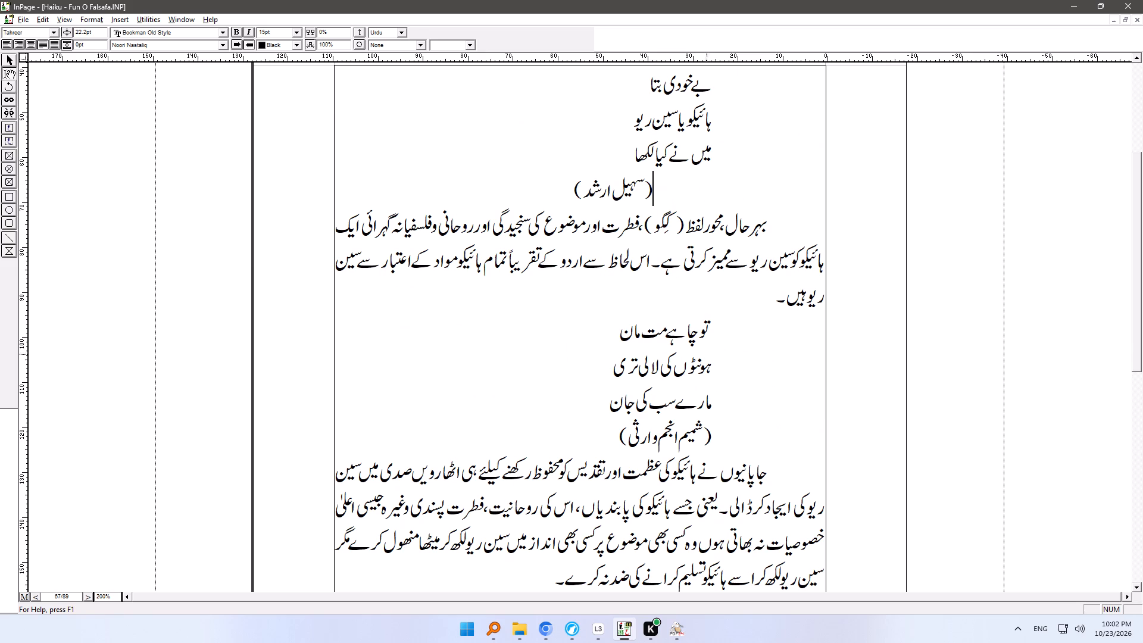
{"action": "left_click", "coordinate": [720, 435]}
{"action": "key", "text": "Tab"}
{"action": "key", "text": "Tab"}
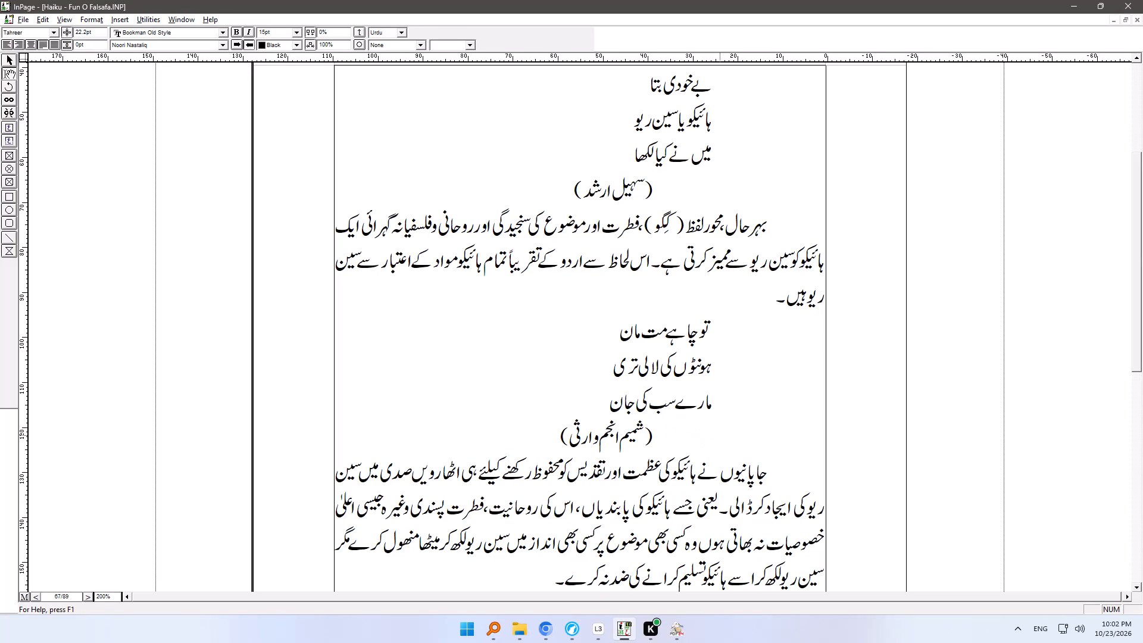
{"action": "key", "text": "Tab"}
{"action": "left_click", "coordinate": [683, 180]}
{"action": "key", "text": "Tab"}
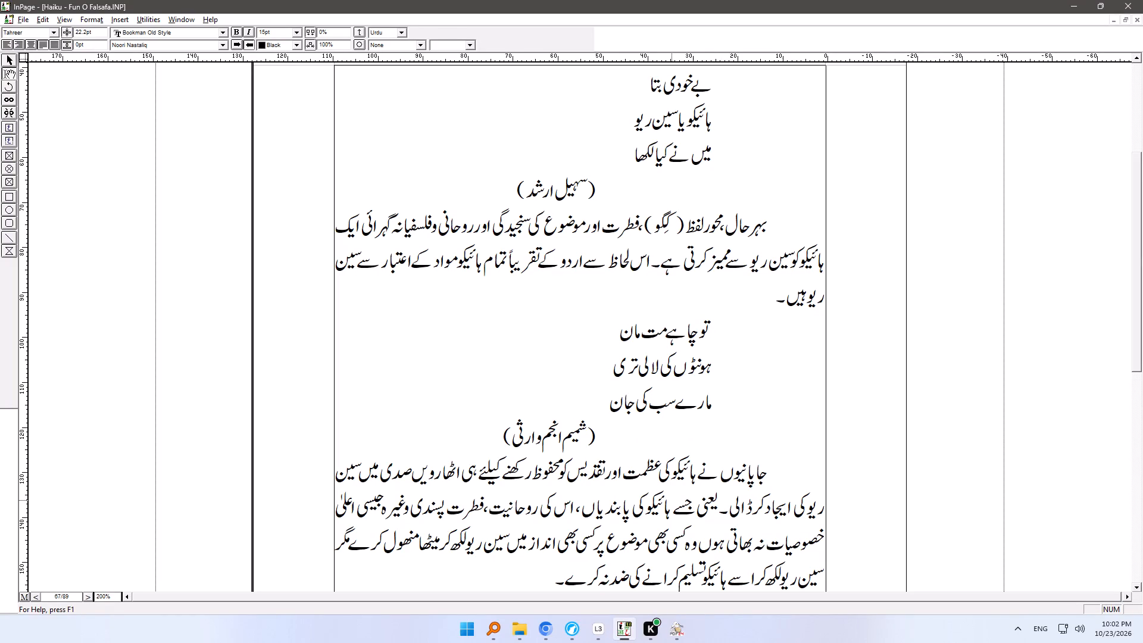
Review the lower half of page 67 and the upper part of page 68 for punctuation and line breaks.
{"action": "left_click", "coordinate": [672, 500]}
{"action": "right_click_drag", "start_coordinate": [668, 577], "coordinate": [669, 248], "text": "ctrl"}
{"action": "scroll", "coordinate": [669, 547], "scroll_direction": "down", "scroll_amount": 1, "text": "ctrl"}
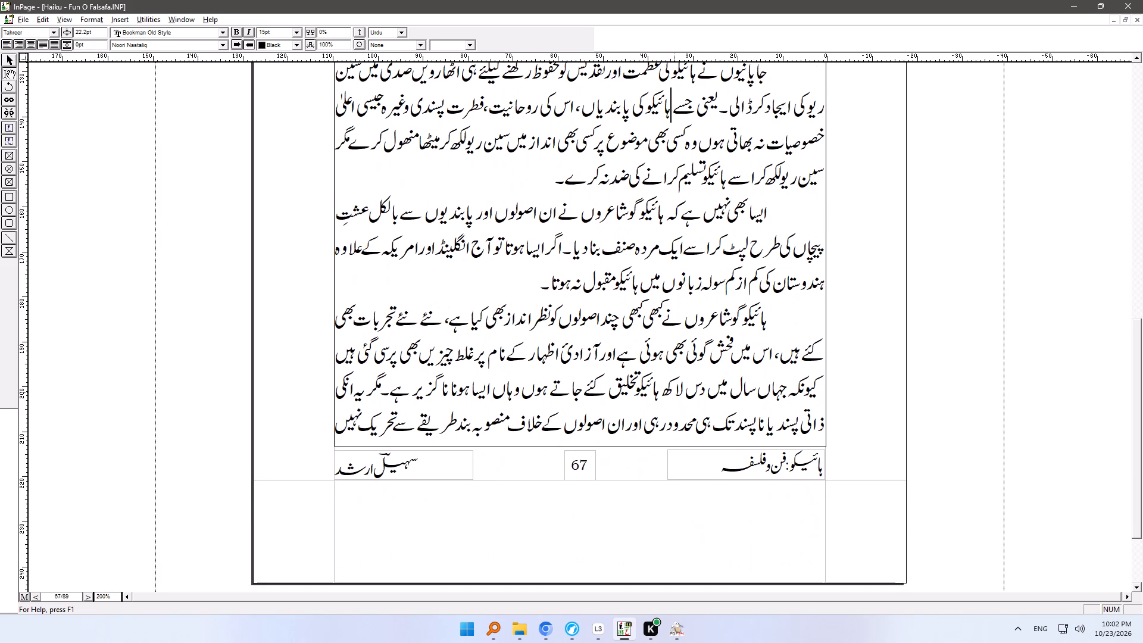
{"action": "left_click", "coordinate": [674, 405]}
{"action": "key", "text": "Down"}
{"action": "key", "text": "Down"}
{"action": "key", "text": "Down"}
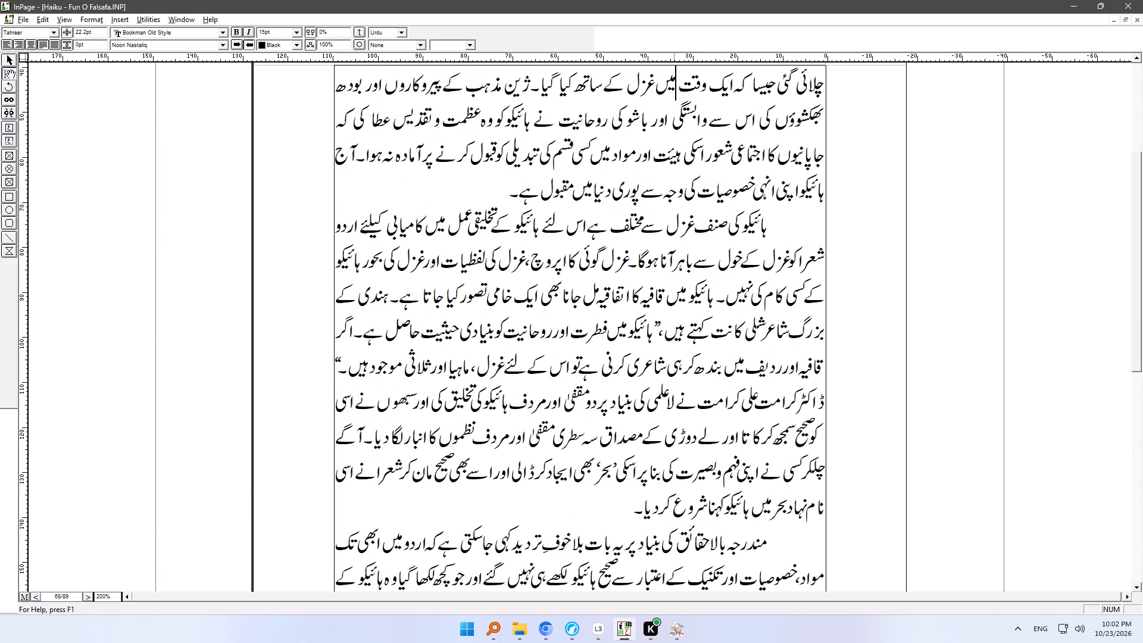
{"action": "key", "text": "Down"}
{"action": "key", "text": "Down"}
{"action": "key", "text": "Down"}
{"action": "key", "text": "Down"}
{"action": "key", "text": "Down"}
{"action": "key", "text": "Down"}
{"action": "key", "text": "Down"}
{"action": "key", "text": "Down"}
{"action": "key", "text": "Down"}
{"action": "key", "text": "Down"}
{"action": "key", "text": "Down"}
{"action": "key", "text": "Down"}
{"action": "key", "text": "Down"}
{"action": "key", "text": "Down"}
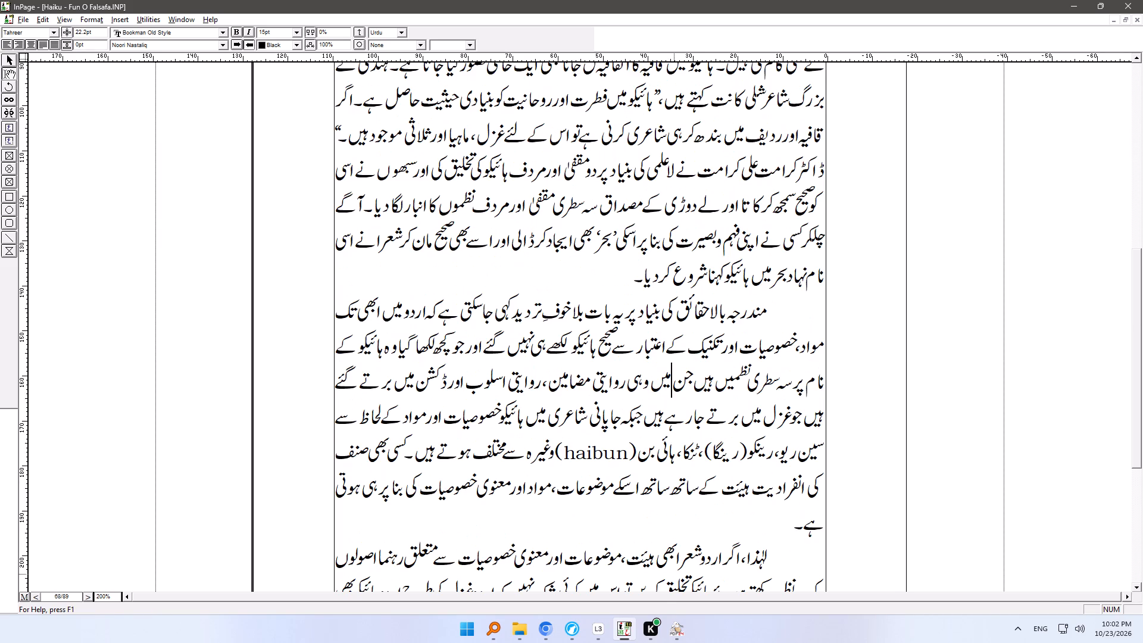
Set the letter spacing of the whole paragraph beginning مندرجہ بالا حقائق on page 68 to -1%.
{"action": "key", "text": "Down"}
{"action": "key", "text": "Down"}
{"action": "key", "text": "Down"}
{"action": "key", "text": "Down"}
{"action": "left_click", "coordinate": [768, 308], "text": "shift"}
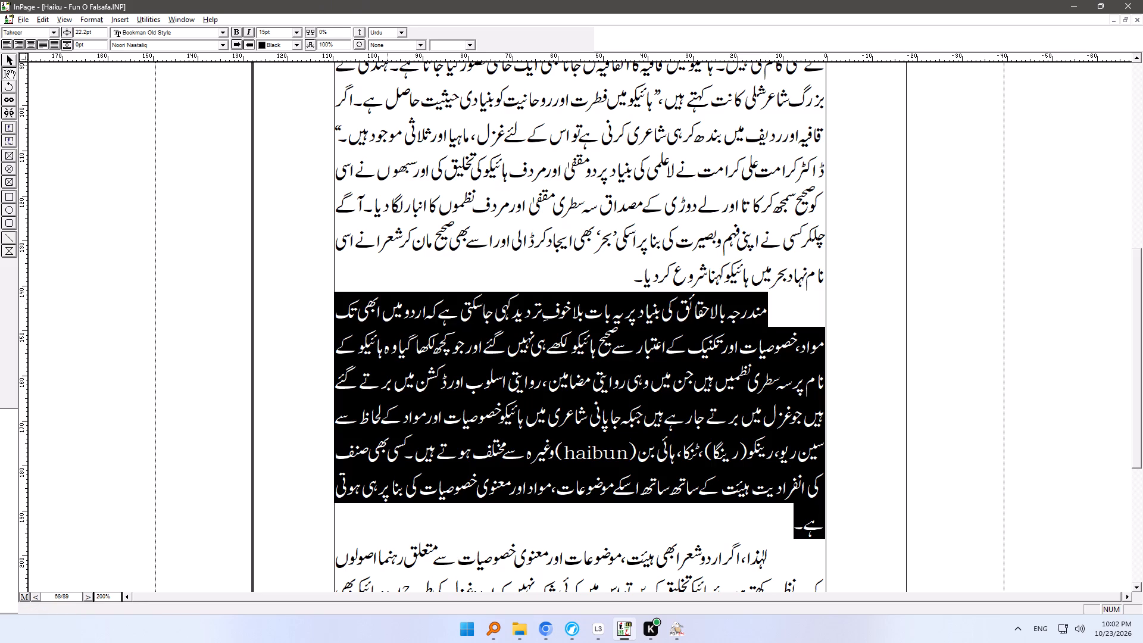
{"action": "left_click_drag", "start_coordinate": [330, 32], "coordinate": [307, 35]}
{"action": "type", "text": "-1"}
{"action": "key", "text": "Return"}
{"action": "left_click", "coordinate": [551, 462]}
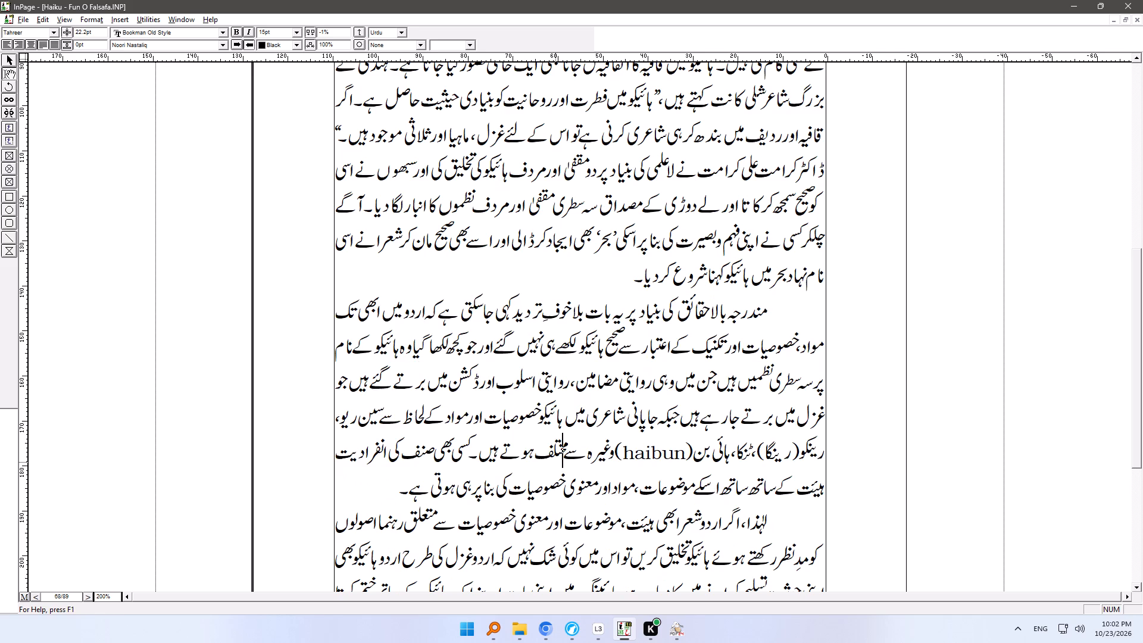
Insert five blank lines below the notes on page 69 to push the heading اردو ہائیکو: فن و تکنیک onto page 70.
{"action": "right_click_drag", "start_coordinate": [547, 491], "coordinate": [547, 226], "text": "ctrl"}
{"action": "left_click", "coordinate": [573, 321]}
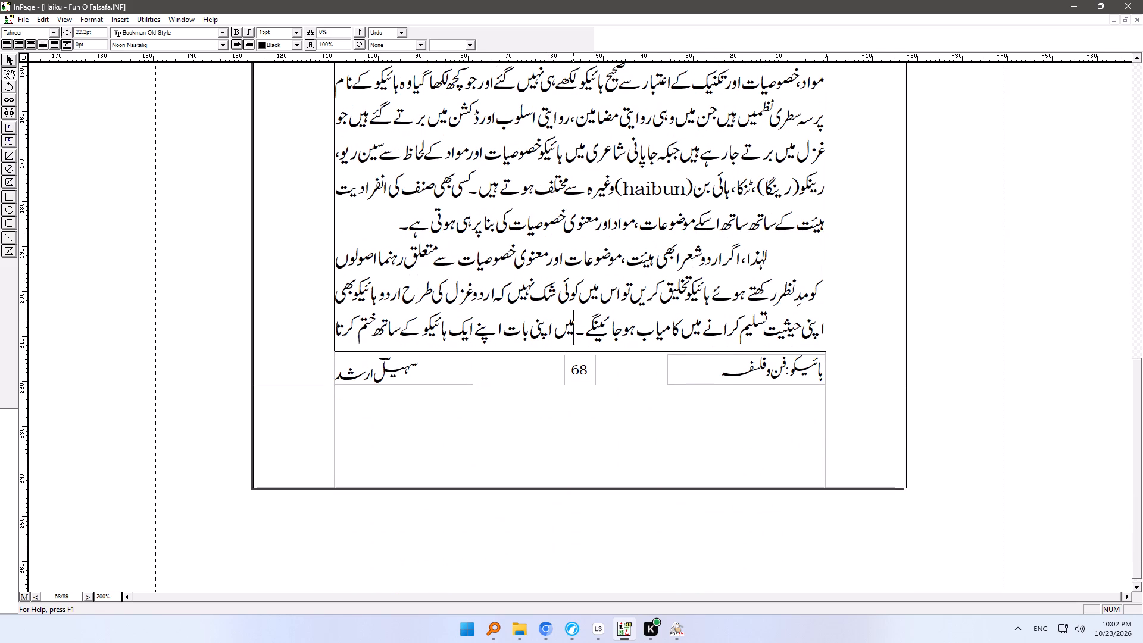
{"action": "key", "text": "Down"}
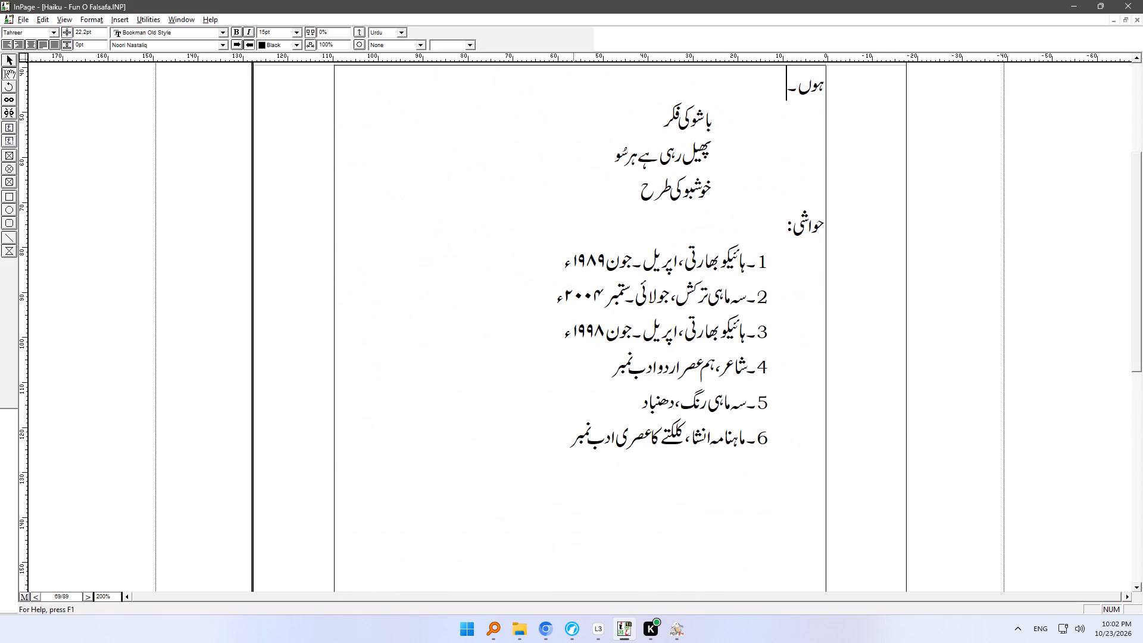
{"action": "right_click_drag", "start_coordinate": [655, 521], "coordinate": [655, 222], "text": "ctrl"}
{"action": "scroll", "coordinate": [655, 288], "scroll_direction": "up", "scroll_amount": 2, "text": "ctrl"}
{"action": "scroll", "coordinate": [655, 255], "scroll_direction": "down", "scroll_amount": 1, "text": "ctrl"}
{"action": "scroll", "coordinate": [655, 222], "scroll_direction": "up", "scroll_amount": 1, "text": "ctrl"}
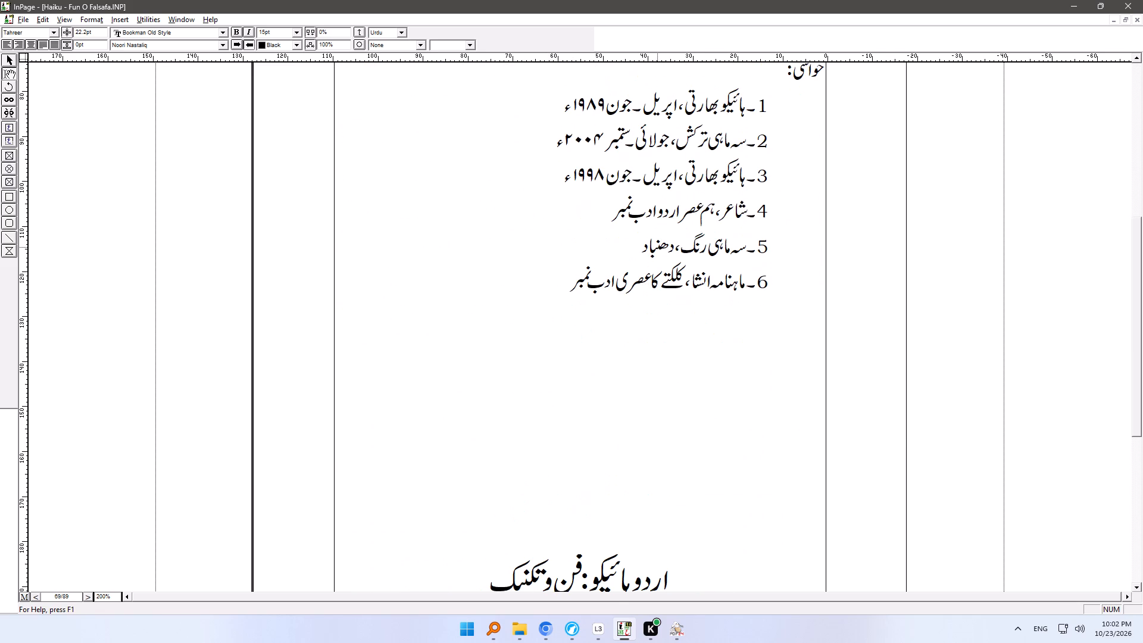
{"action": "left_click", "coordinate": [669, 520]}
{"action": "left_click", "coordinate": [678, 485]}
{"action": "key", "text": "Return"}
{"action": "key", "text": "Return"}
{"action": "key", "text": "Return"}
{"action": "key", "text": "Return"}
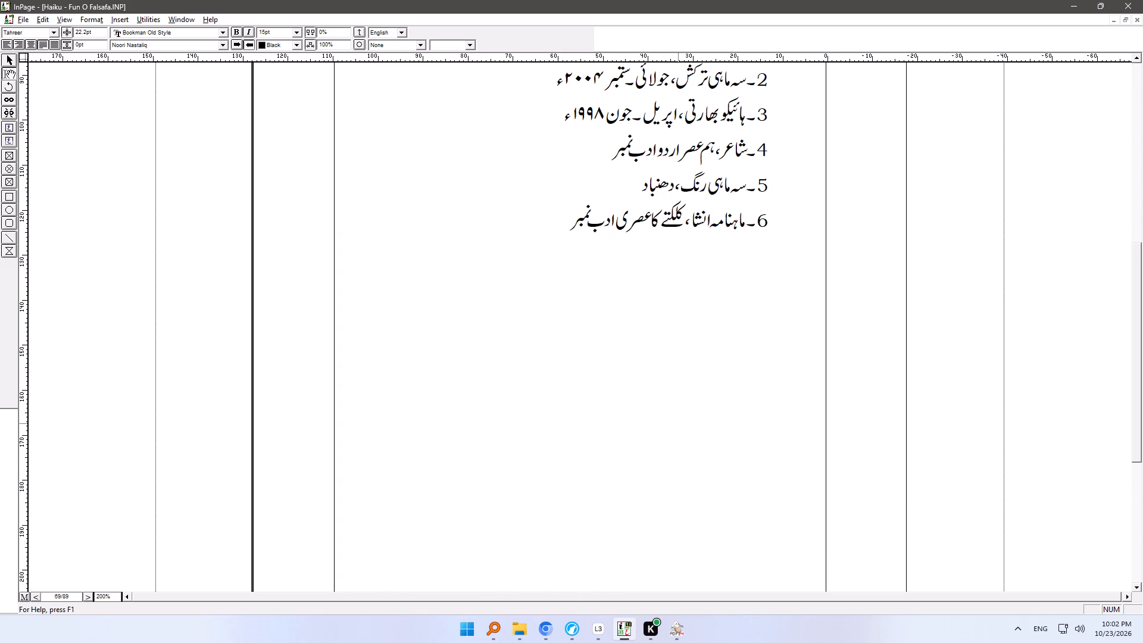
{"action": "key", "text": "Return"}
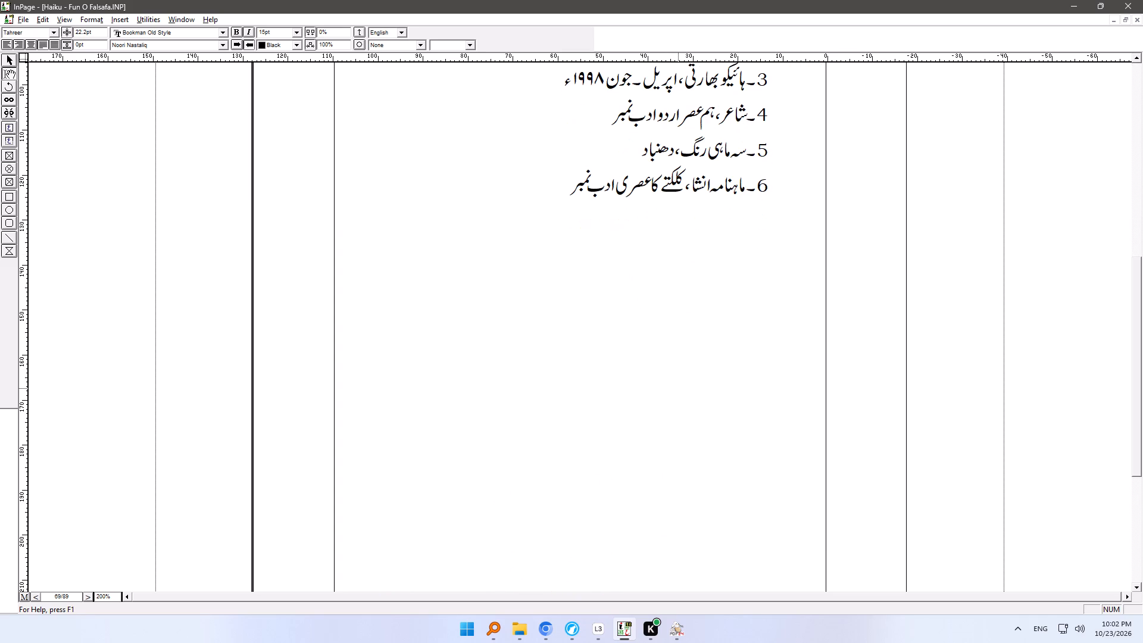
{"action": "key", "text": "Down"}
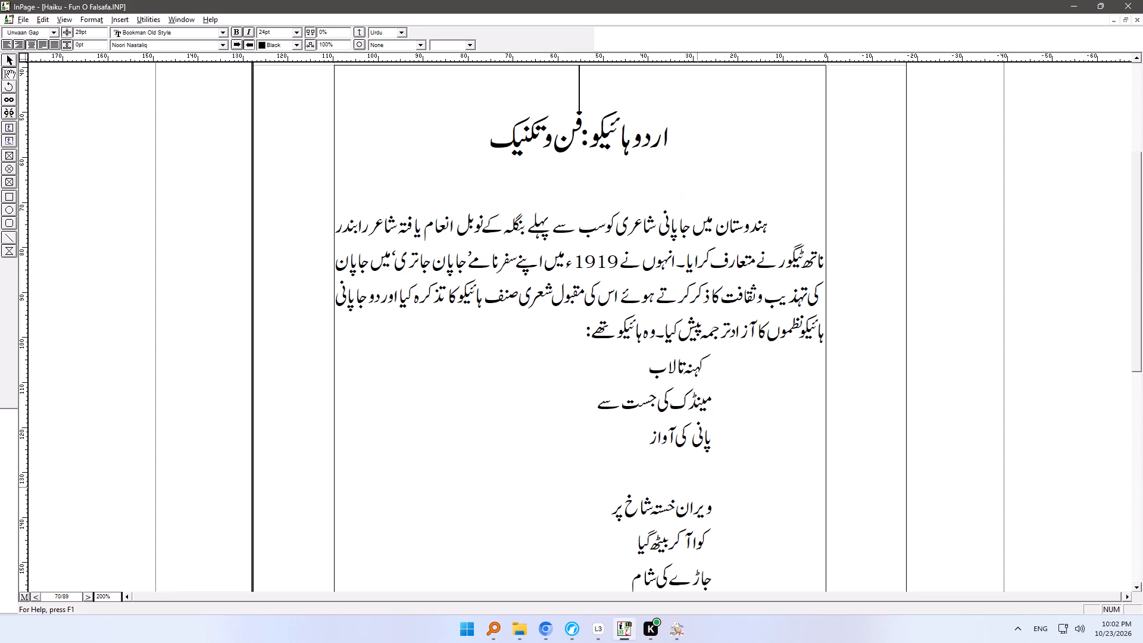
Review the chapter اردو ہائیکو: فن و تکنیک from page 70 through page 75 for layout, haiku spacing and line breaks.
{"action": "left_click", "coordinate": [655, 361]}
{"action": "right_click_drag", "start_coordinate": [648, 469], "coordinate": [646, 211], "text": "ctrl"}
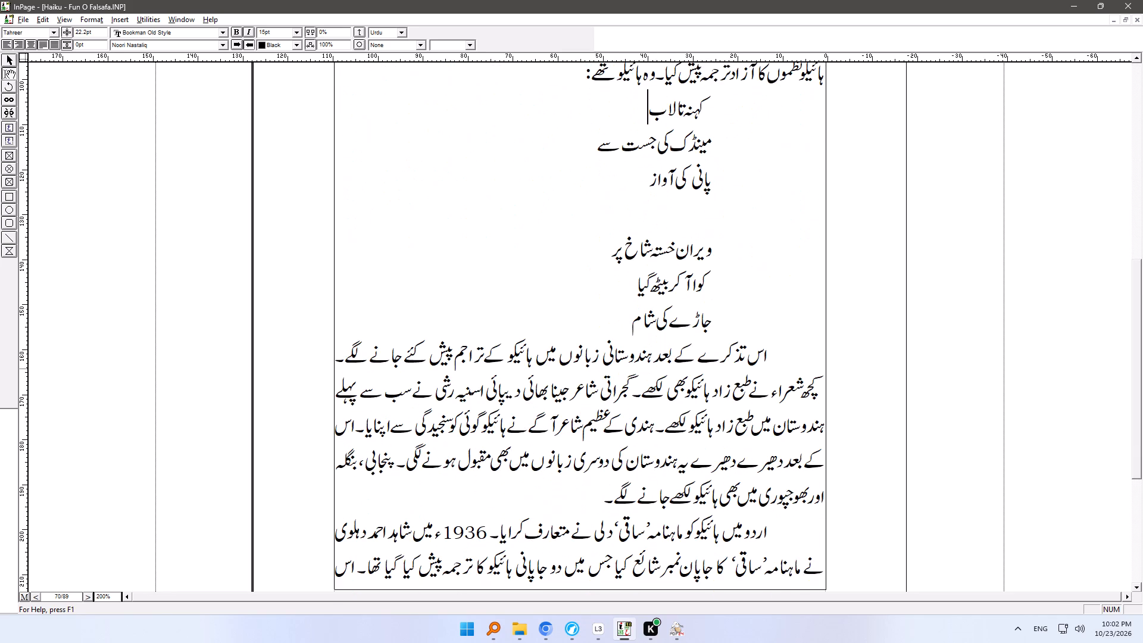
{"action": "right_click_drag", "start_coordinate": [654, 367], "coordinate": [666, 125], "text": "ctrl"}
{"action": "scroll", "coordinate": [652, 360], "scroll_direction": "down", "scroll_amount": 1, "text": "ctrl"}
{"action": "scroll", "coordinate": [666, 125], "scroll_direction": "up", "scroll_amount": 1, "text": "ctrl"}
{"action": "left_click", "coordinate": [672, 395]}
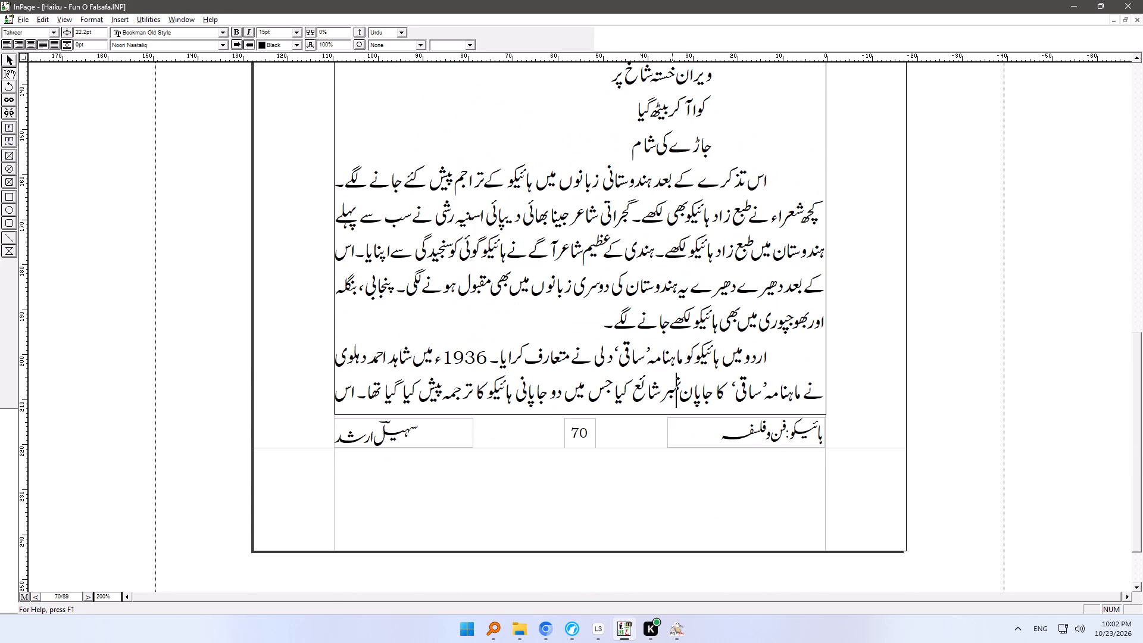
{"action": "key", "text": "Down"}
{"action": "key", "text": "Down"}
{"action": "key", "text": "Down"}
{"action": "key", "text": "Down"}
{"action": "key", "text": "Down"}
{"action": "key", "text": "Down"}
{"action": "key", "text": "Down"}
{"action": "key", "text": "Down"}
{"action": "key", "text": "Down"}
{"action": "key", "text": "Down"}
{"action": "key", "text": "Down"}
{"action": "key", "text": "Down"}
{"action": "key", "text": "Down"}
{"action": "key", "text": "Down"}
{"action": "key", "text": "Down"}
{"action": "key", "text": "Down"}
{"action": "key", "text": "Down"}
{"action": "key", "text": "Down"}
{"action": "key", "text": "Down"}
{"action": "key", "text": "Down"}
{"action": "key", "text": "Down"}
{"action": "key", "text": "Down"}
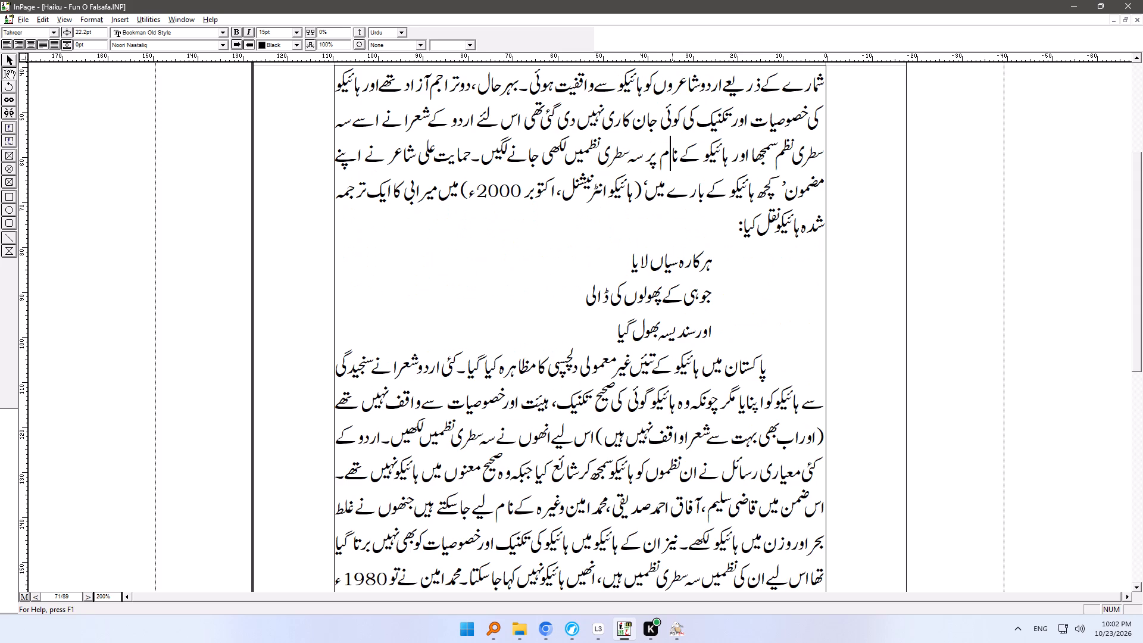
{"action": "key", "text": "Down"}
{"action": "key", "text": "Down"}
{"action": "key", "text": "Down"}
{"action": "key", "text": "Down"}
{"action": "key", "text": "Down"}
{"action": "key", "text": "Down"}
{"action": "key", "text": "Down"}
{"action": "key", "text": "Down"}
{"action": "key", "text": "Down"}
{"action": "key", "text": "Down"}
{"action": "key", "text": "Down"}
{"action": "key", "text": "Down"}
{"action": "key", "text": "Down"}
{"action": "key", "text": "Down"}
{"action": "key", "text": "Down"}
{"action": "key", "text": "Down"}
{"action": "key", "text": "Down"}
{"action": "key", "text": "Down"}
{"action": "key", "text": "Down"}
{"action": "key", "text": "Down"}
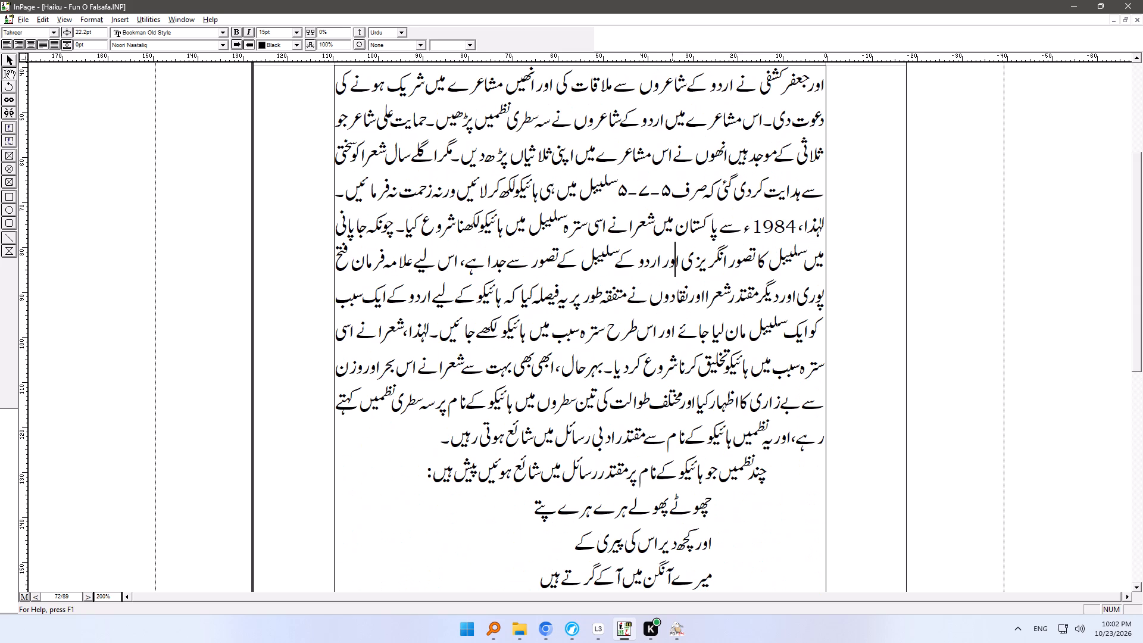
{"action": "scroll", "coordinate": [672, 395], "scroll_direction": "down", "scroll_amount": 1}
{"action": "key", "text": "Down"}
{"action": "key", "text": "Down"}
{"action": "key", "text": "Down"}
{"action": "key", "text": "Down"}
{"action": "key", "text": "Down"}
{"action": "key", "text": "Down"}
{"action": "key", "text": "Down"}
{"action": "key", "text": "Down"}
{"action": "key", "text": "Down"}
{"action": "key", "text": "Down"}
{"action": "key", "text": "Down"}
{"action": "key", "text": "Down"}
{"action": "key", "text": "Down"}
{"action": "key", "text": "Down"}
{"action": "key", "text": "Down"}
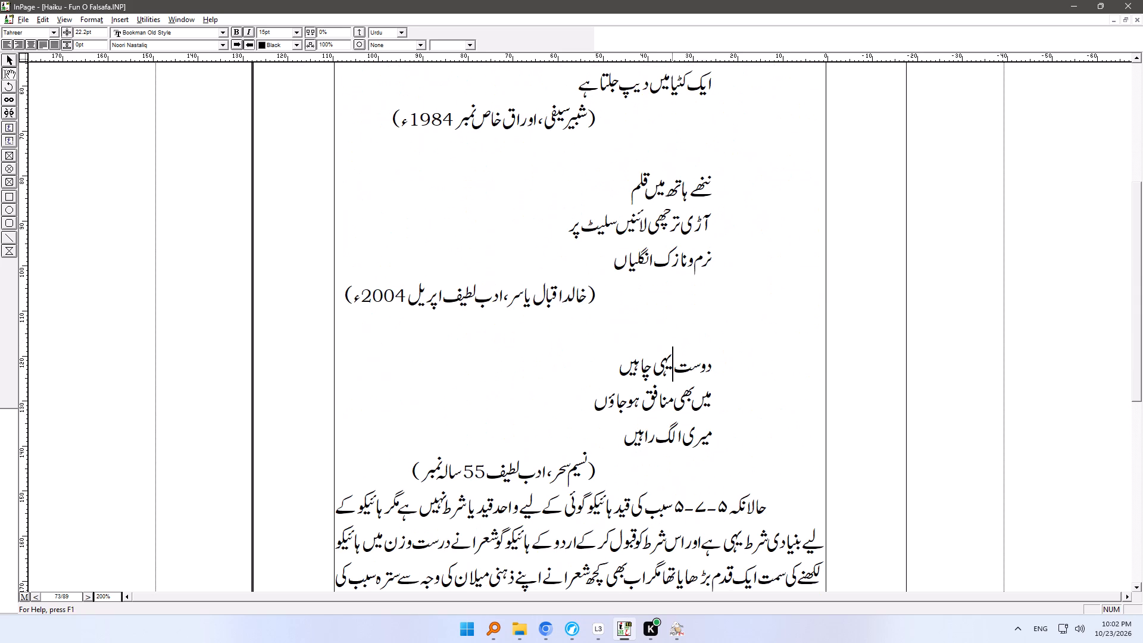
{"action": "key", "text": "Down"}
{"action": "key", "text": "Down"}
{"action": "key", "text": "Down"}
{"action": "key", "text": "Down"}
{"action": "key", "text": "Down"}
{"action": "key", "text": "Down"}
{"action": "key", "text": "Down"}
{"action": "key", "text": "Down"}
{"action": "key", "text": "Down"}
{"action": "key", "text": "Down"}
{"action": "key", "text": "Down"}
{"action": "key", "text": "Down"}
{"action": "key", "text": "Down"}
{"action": "key", "text": "Down"}
{"action": "key", "text": "Down"}
{"action": "key", "text": "Down"}
{"action": "key", "text": "Down"}
{"action": "key", "text": "Down"}
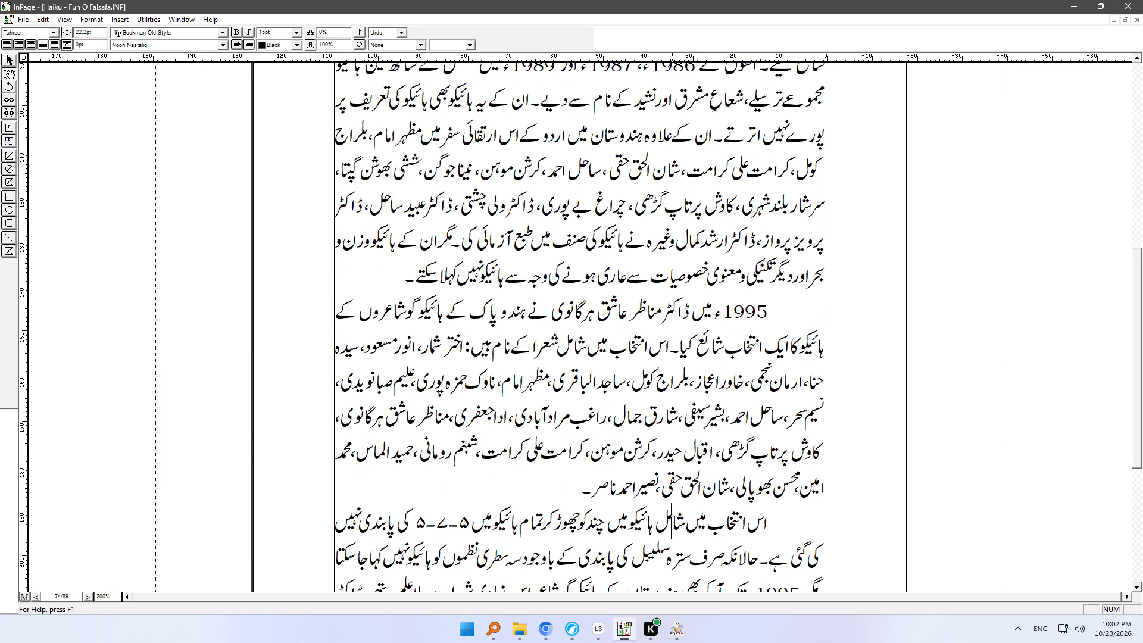
{"action": "key", "text": "Down"}
{"action": "key", "text": "Down"}
{"action": "key", "text": "Down"}
{"action": "key", "text": "Down"}
{"action": "key", "text": "Down"}
{"action": "key", "text": "Down"}
{"action": "key", "text": "Down"}
{"action": "key", "text": "Down"}
{"action": "key", "text": "Down"}
{"action": "key", "text": "Down"}
{"action": "key", "text": "Down"}
{"action": "key", "text": "Down"}
{"action": "key", "text": "Down"}
{"action": "key", "text": "Down"}
{"action": "key", "text": "Down"}
{"action": "key", "text": "Down"}
{"action": "key", "text": "Down"}
{"action": "key", "text": "Down"}
{"action": "key", "text": "Down"}
{"action": "key", "text": "Down"}
{"action": "key", "text": "Down"}
{"action": "key", "text": "Down"}
{"action": "key", "text": "Down"}
{"action": "key", "text": "Down"}
{"action": "key", "text": "Down"}
{"action": "key", "text": "Down"}
{"action": "key", "text": "Down"}
{"action": "key", "text": "Down"}
{"action": "key", "text": "Down"}
{"action": "key", "text": "Down"}
{"action": "key", "text": "Down"}
{"action": "key", "text": "Down"}
{"action": "key", "text": "Down"}
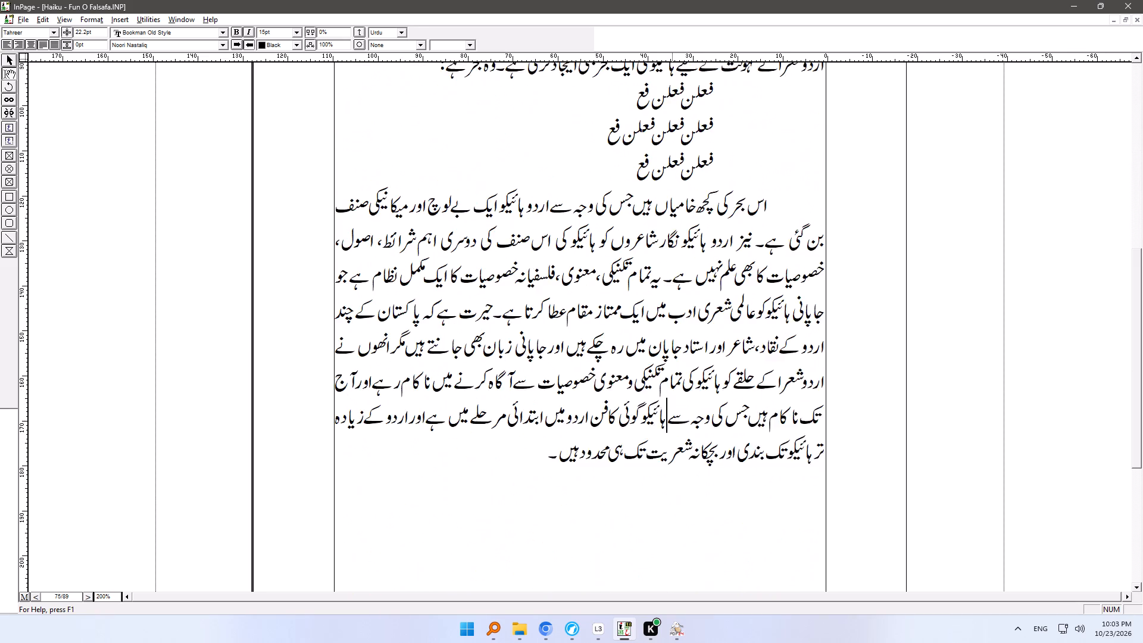
Look through the remaining pages after page 75 up to the heading میرے ہائیکو on page 89.
{"action": "key", "text": "Down"}
{"action": "key", "text": "Down"}
{"action": "key", "text": "Down"}
{"action": "key", "text": "Down"}
{"action": "key", "text": "Down"}
{"action": "key", "text": "Down"}
{"action": "key", "text": "Down"}
{"action": "key", "text": "Down"}
{"action": "key", "text": "Down"}
{"action": "key", "text": "Down"}
{"action": "key", "text": "Down"}
{"action": "key", "text": "Down"}
{"action": "key", "text": "Down"}
{"action": "key", "text": "Down"}
{"action": "key", "text": "Down"}
{"action": "key", "text": "Down"}
{"action": "key", "text": "Down"}
{"action": "key", "text": "Down"}
{"action": "key", "text": "Down"}
{"action": "key", "text": "Down"}
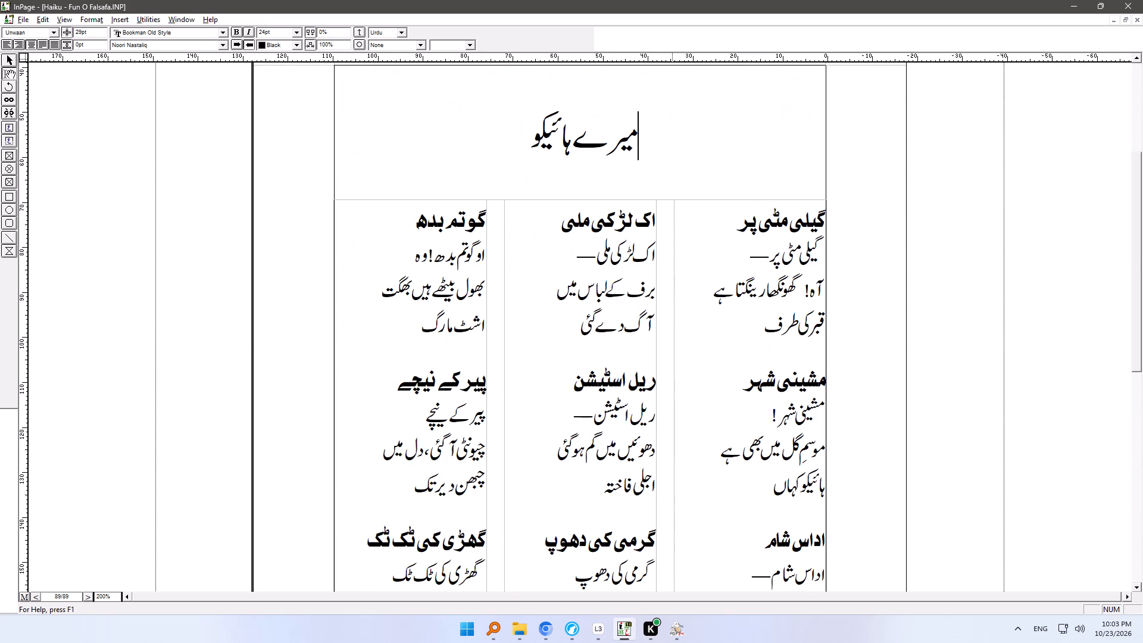
{"action": "key", "text": "Down"}
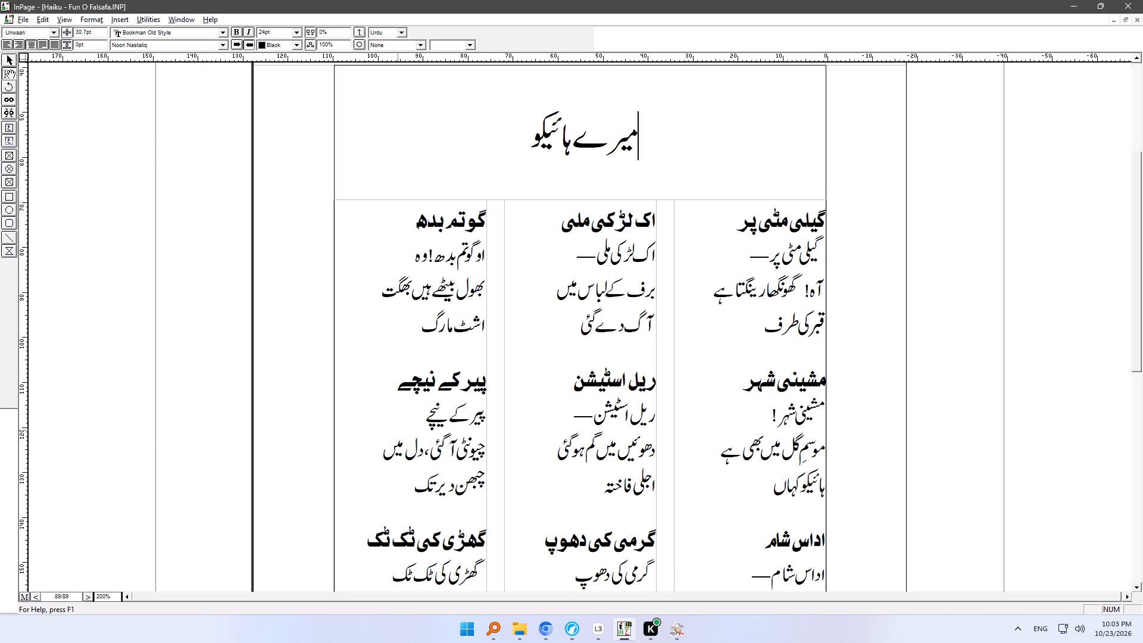
Save the book document.
{"action": "key", "text": "ctrl+s"}
Set up printing with the PDF24 printer and set its paper size to 145 mm x 227mm.
{"action": "key", "text": "ctrl+p"}
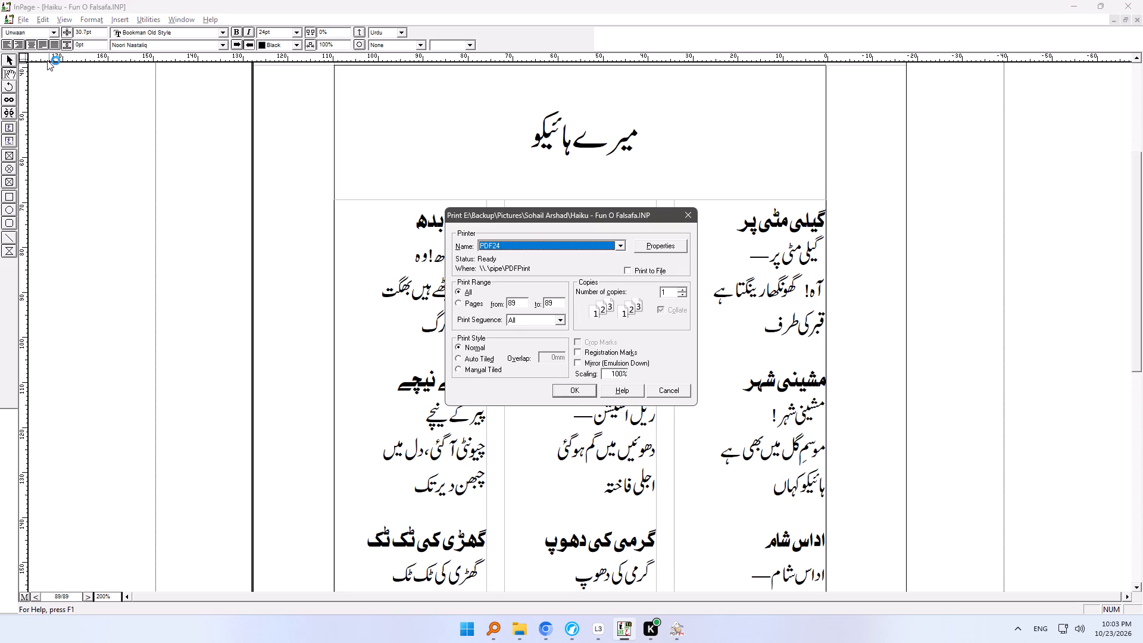
{"action": "left_click", "coordinate": [620, 248]}
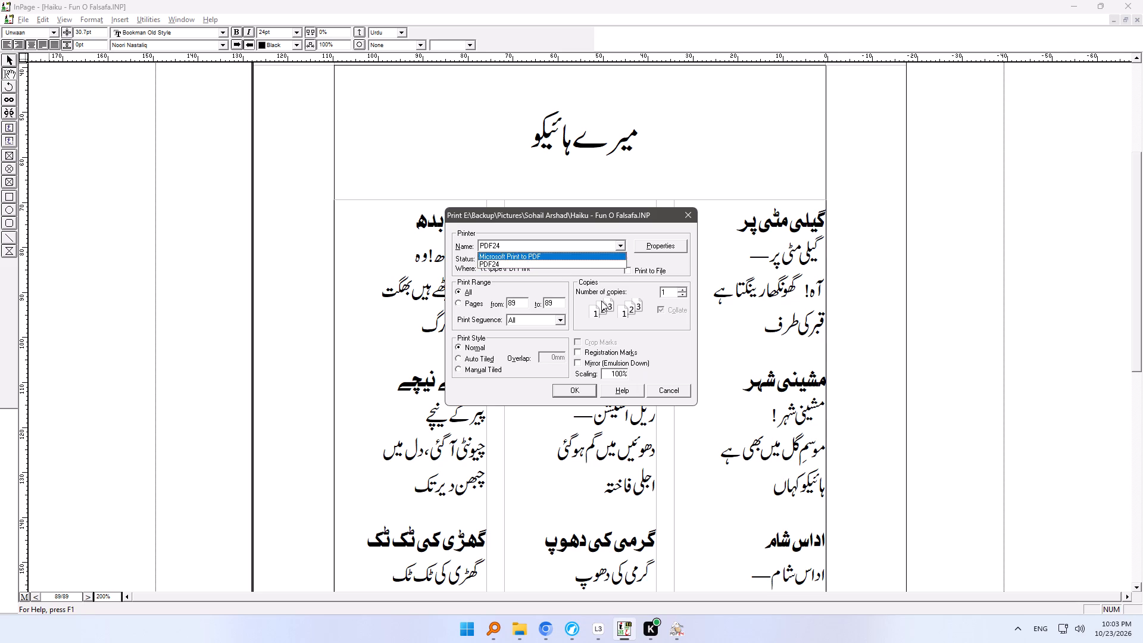
{"action": "left_click", "coordinate": [565, 265]}
{"action": "left_click", "coordinate": [654, 247]}
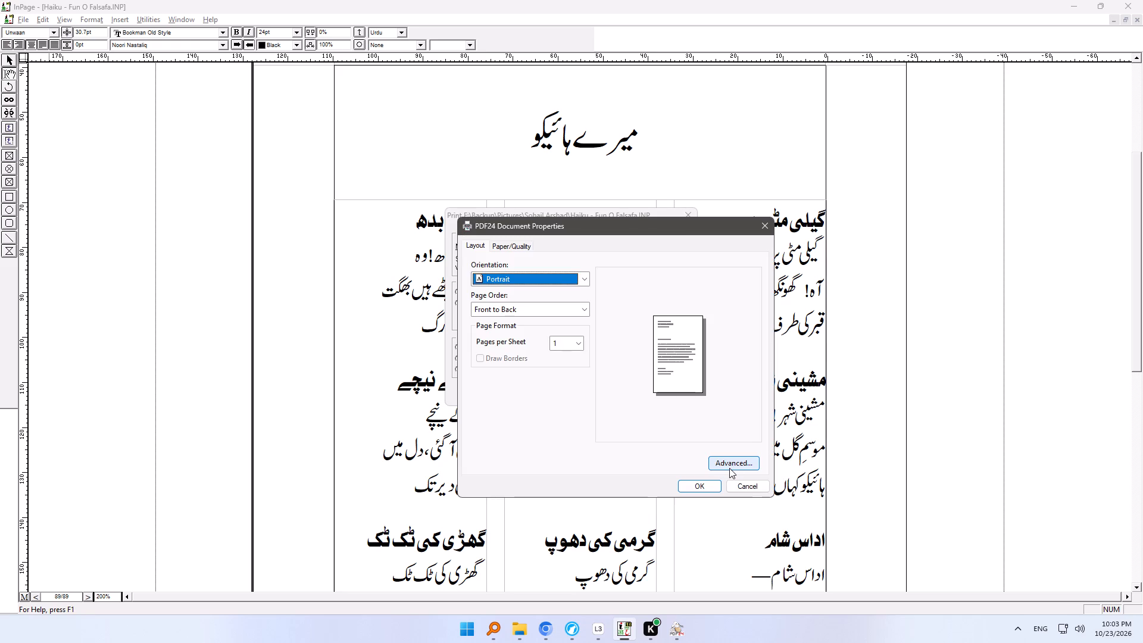
{"action": "left_click", "coordinate": [729, 466]}
{"action": "left_click", "coordinate": [679, 308]}
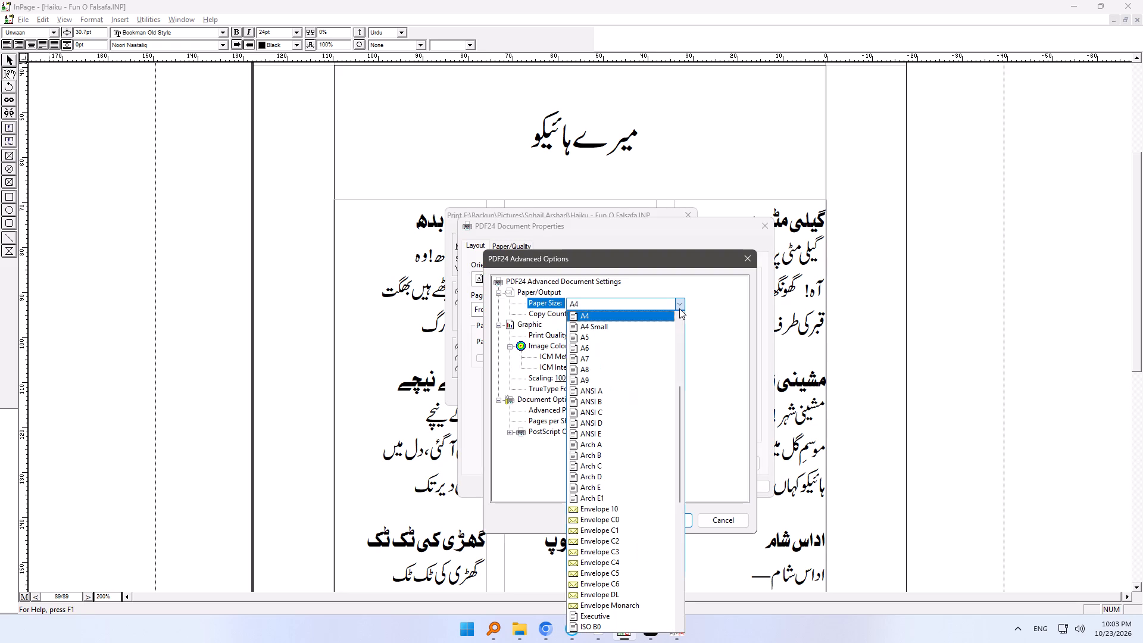
{"action": "left_click_drag", "start_coordinate": [680, 354], "coordinate": [680, 344]}
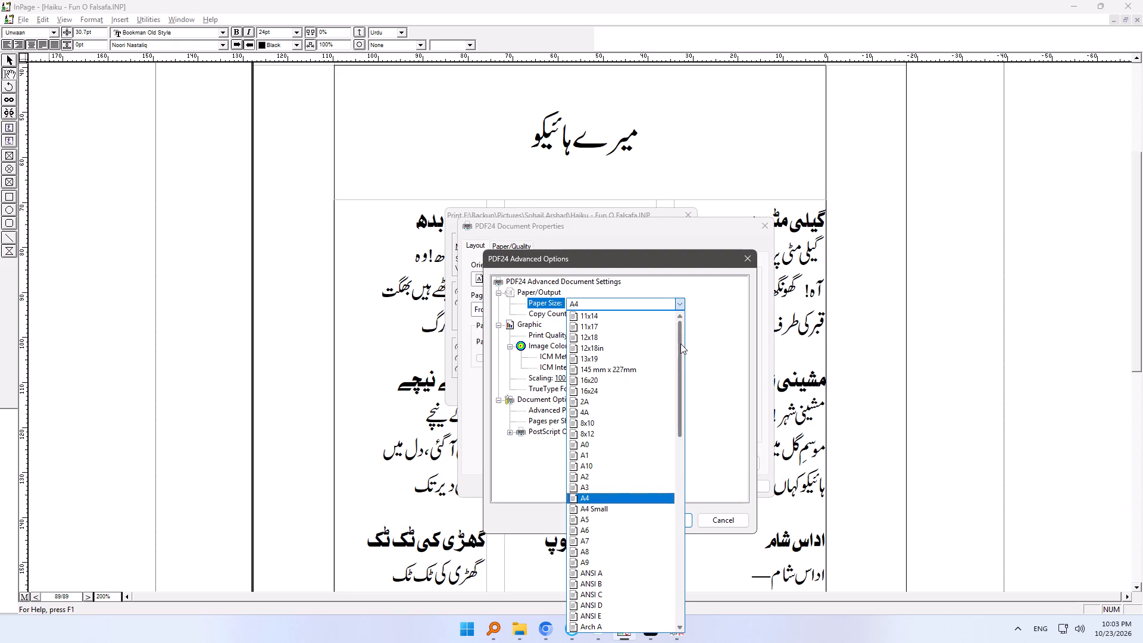
{"action": "left_click", "coordinate": [644, 367]}
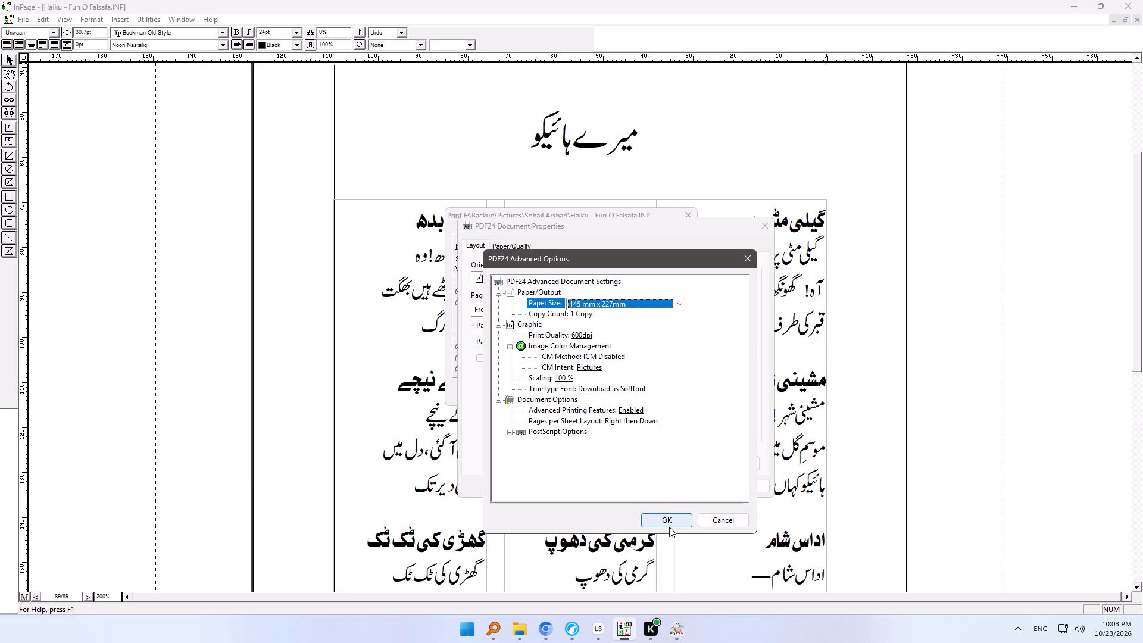
{"action": "left_click", "coordinate": [669, 520]}
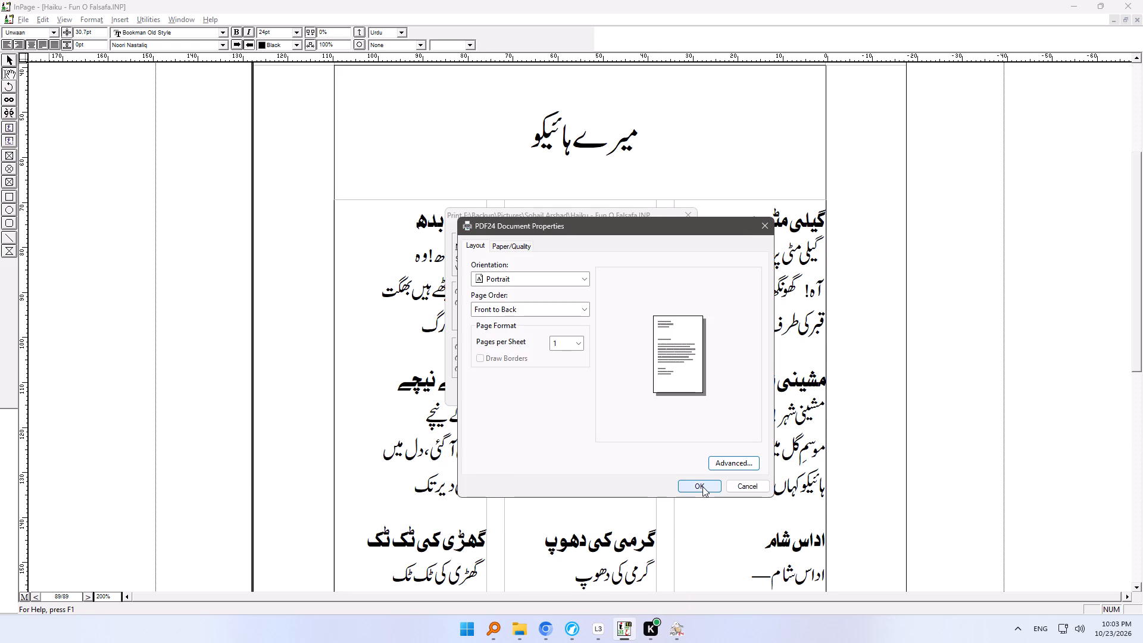
{"action": "left_click", "coordinate": [702, 486]}
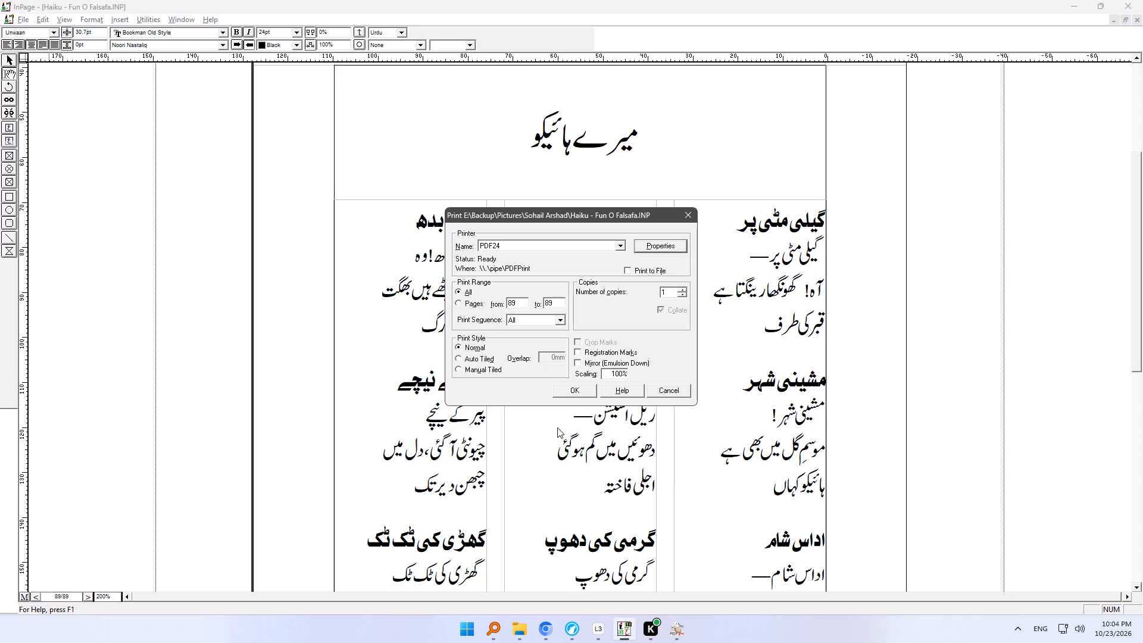
Print all pages of the book to PDF24 at 100% scaling.
{"action": "left_click", "coordinate": [574, 391]}
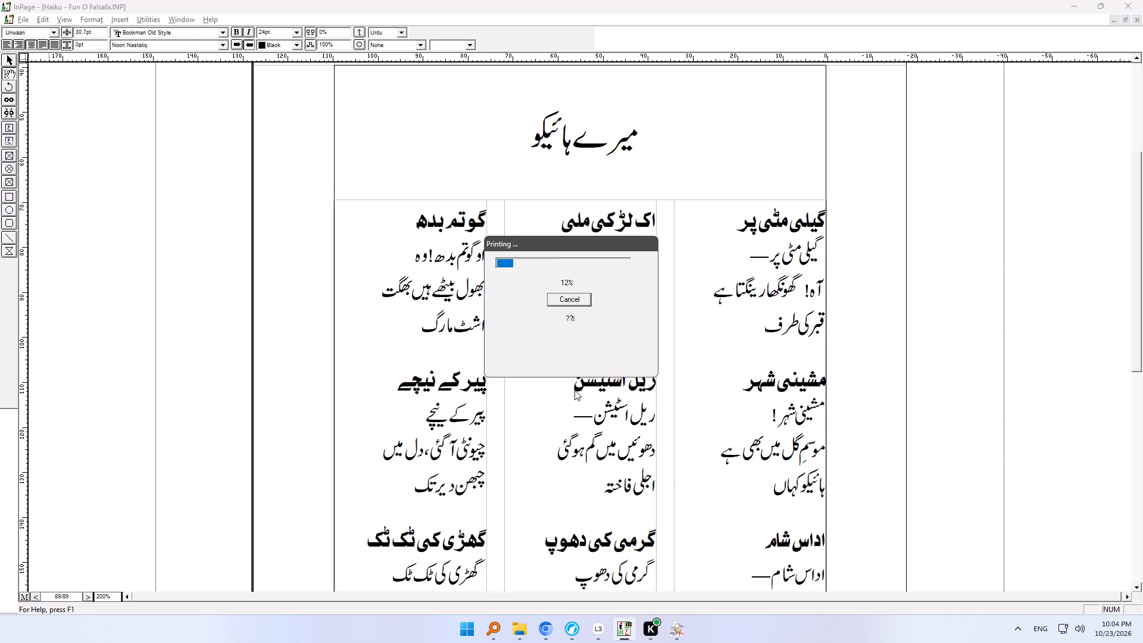
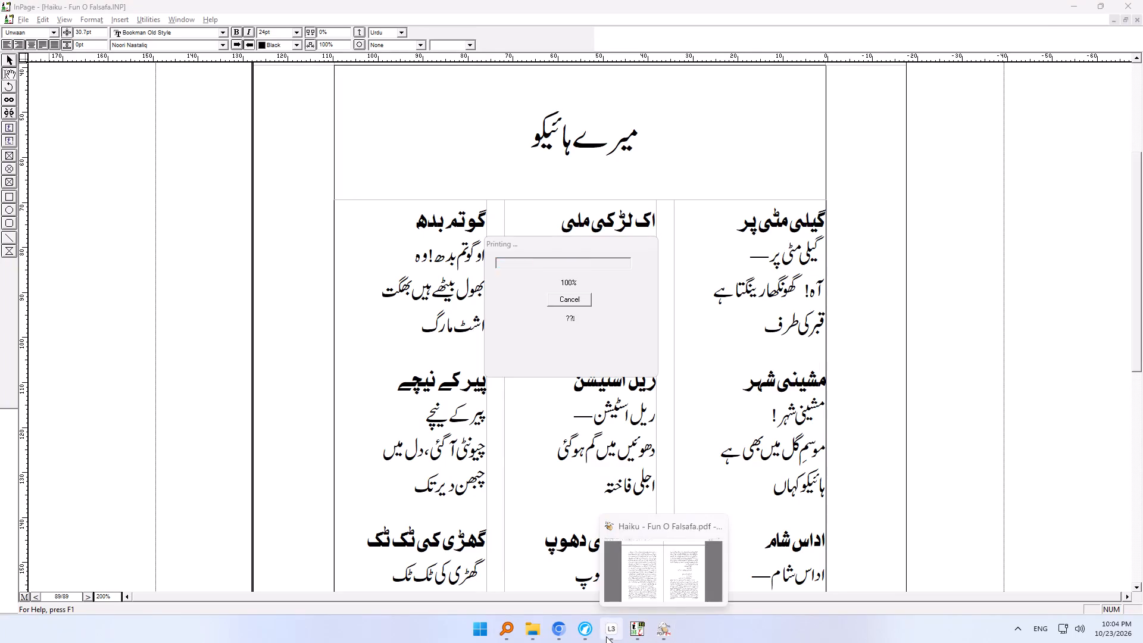
Save the PDF24 output as Haiku - Fun O Falsafa.pdf in Documents, replacing the existing file, and close the old PDF.
{"action": "left_click", "coordinate": [600, 636]}
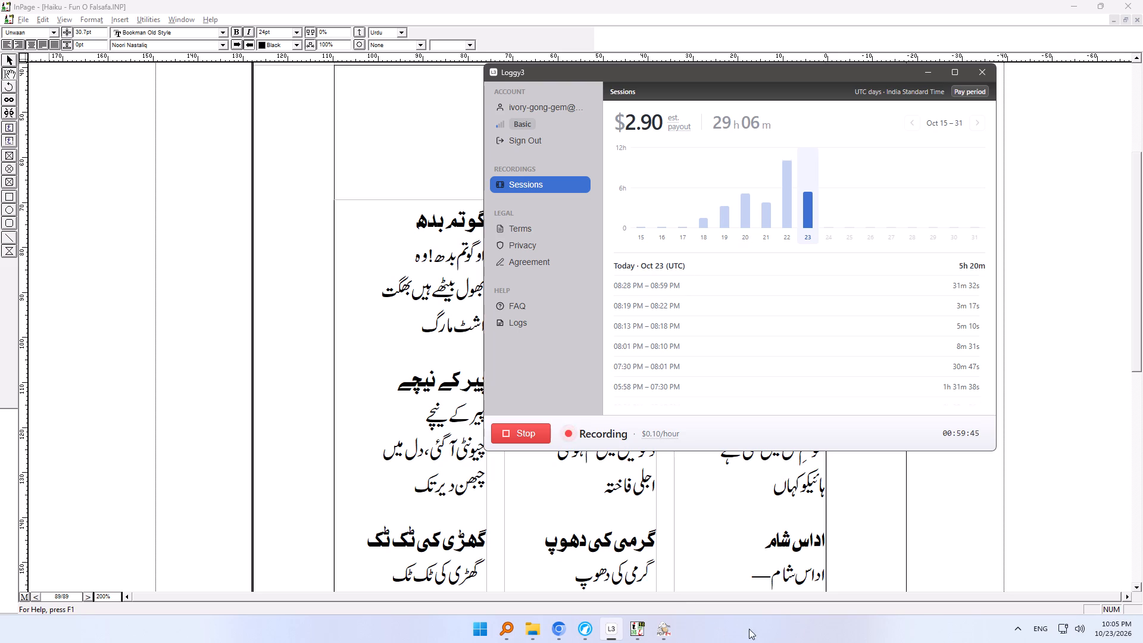
{"action": "left_click", "coordinate": [661, 633]}
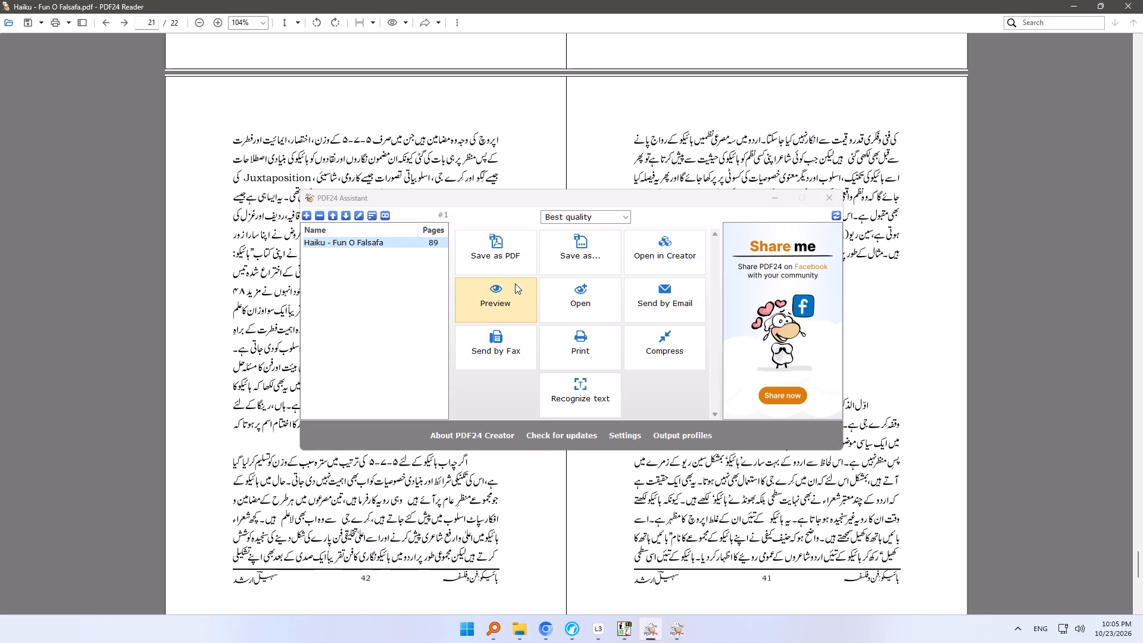
{"action": "left_click", "coordinate": [514, 252]}
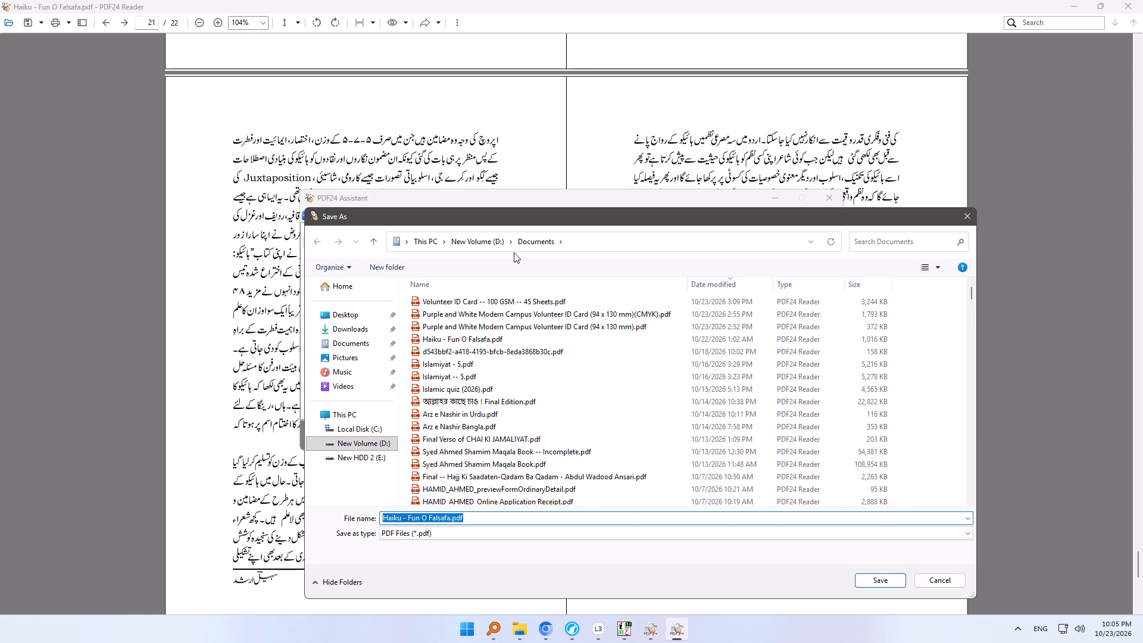
{"action": "left_click", "coordinate": [881, 580]}
{"action": "left_click", "coordinate": [607, 314]}
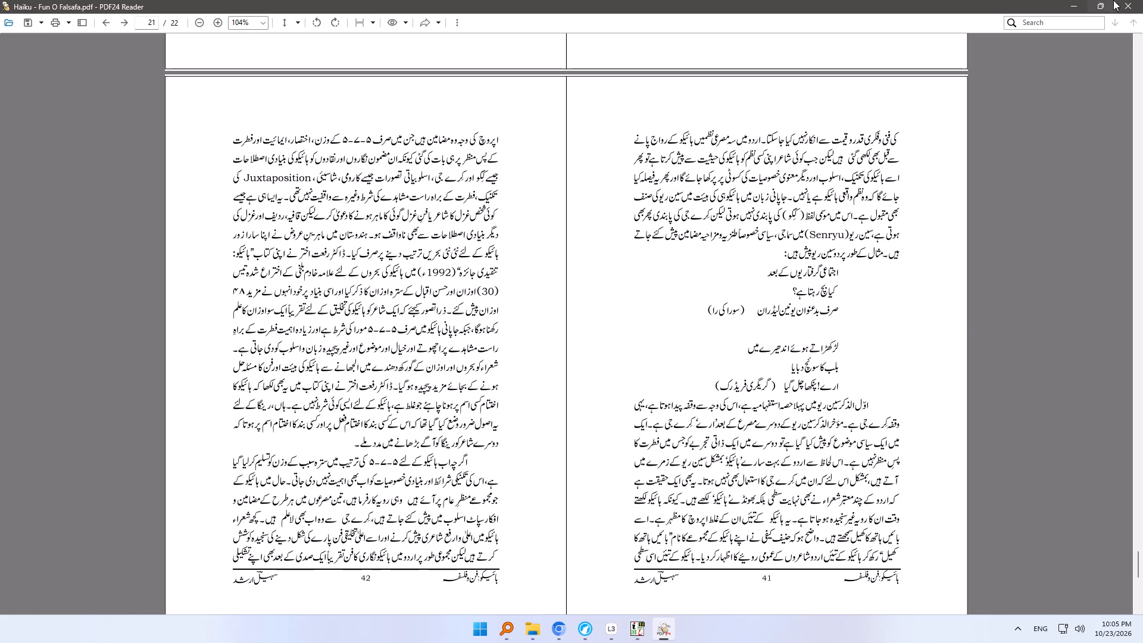
{"action": "left_click", "coordinate": [1124, 6]}
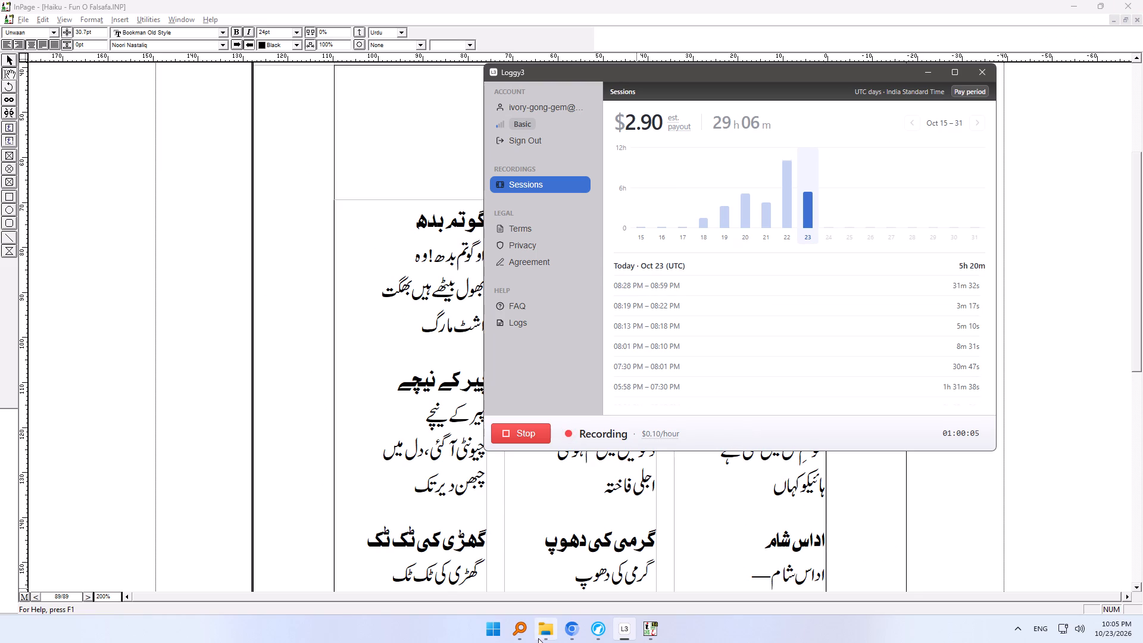
Refresh the Documents folder and open the newly saved Haiku - Fun O Falsafa.pdf.
{"action": "left_click", "coordinate": [538, 638]}
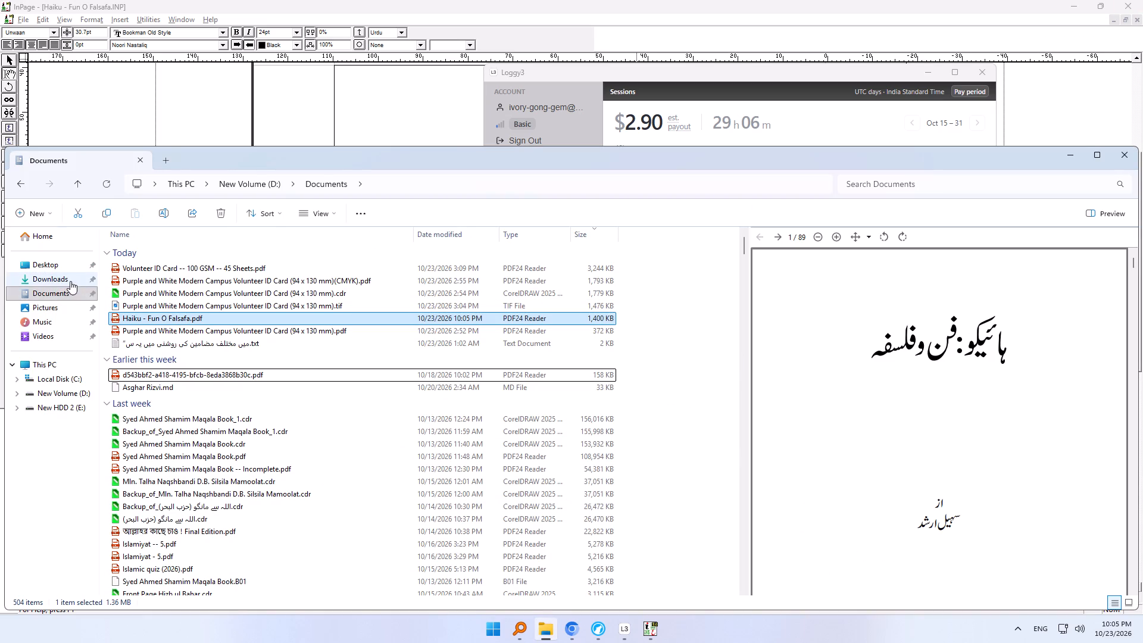
{"action": "left_click", "coordinate": [53, 293]}
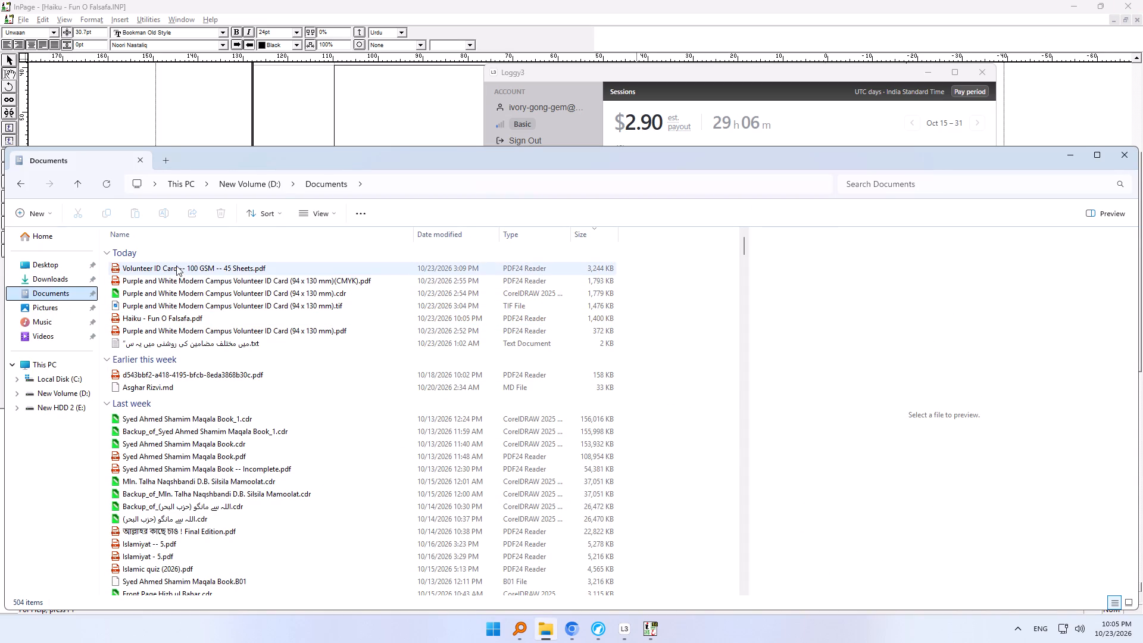
{"action": "left_click_drag", "start_coordinate": [744, 248], "coordinate": [744, 229]}
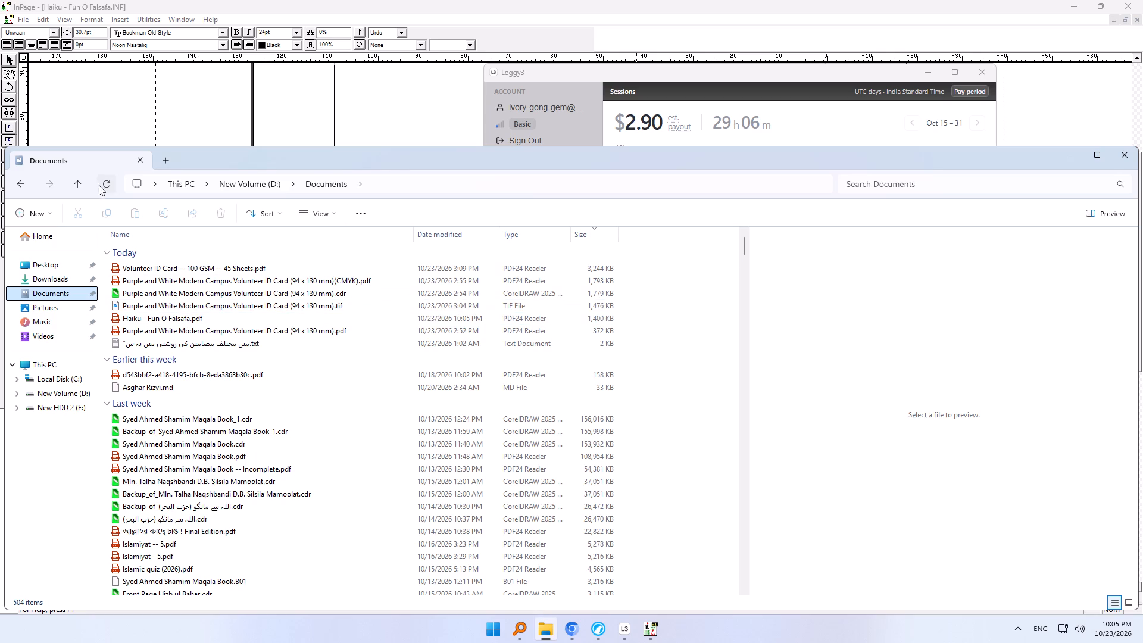
{"action": "left_click", "coordinate": [99, 183]}
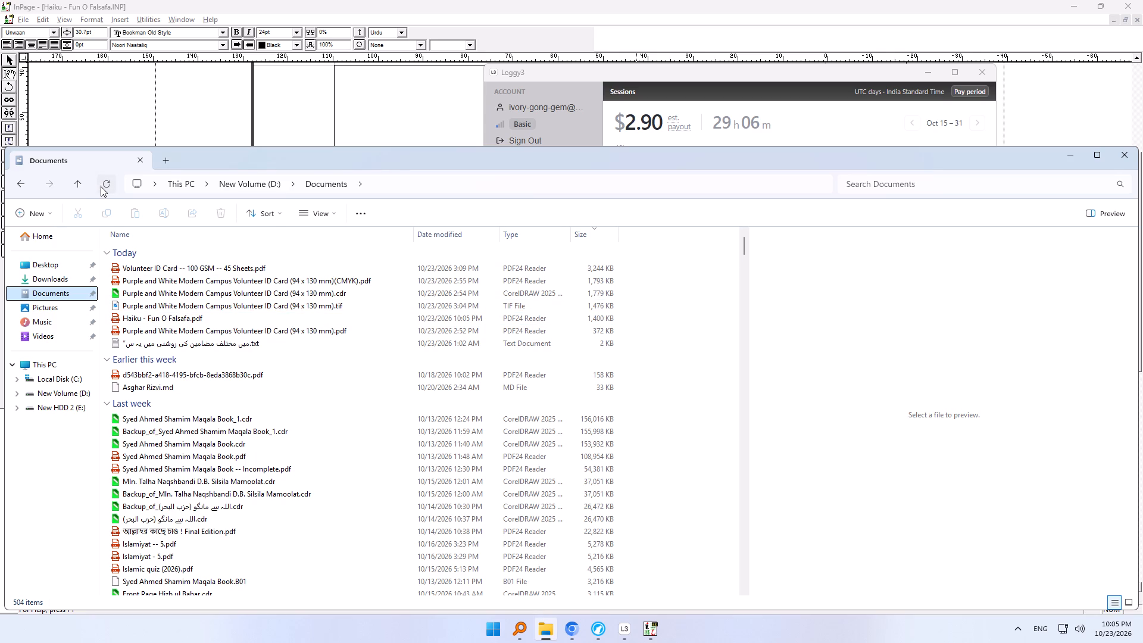
{"action": "left_click", "coordinate": [104, 186]}
{"action": "double_click", "coordinate": [104, 186]}
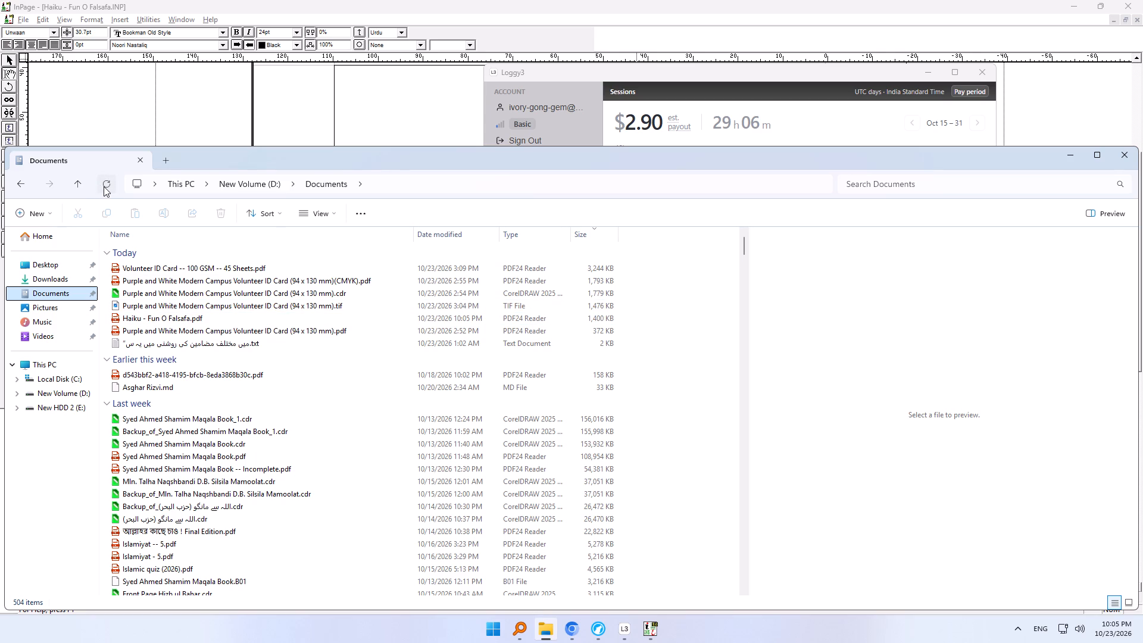
{"action": "left_click", "coordinate": [104, 186]}
{"action": "left_click", "coordinate": [104, 186]}
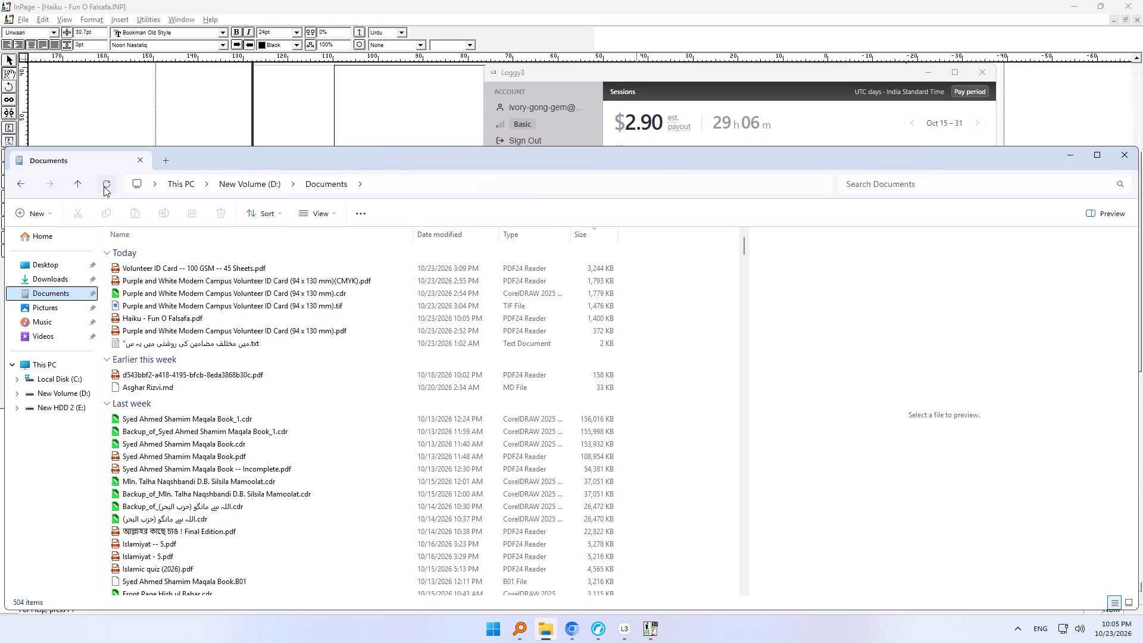
{"action": "triple_click", "coordinate": [104, 186]}
{"action": "left_click", "coordinate": [104, 186]}
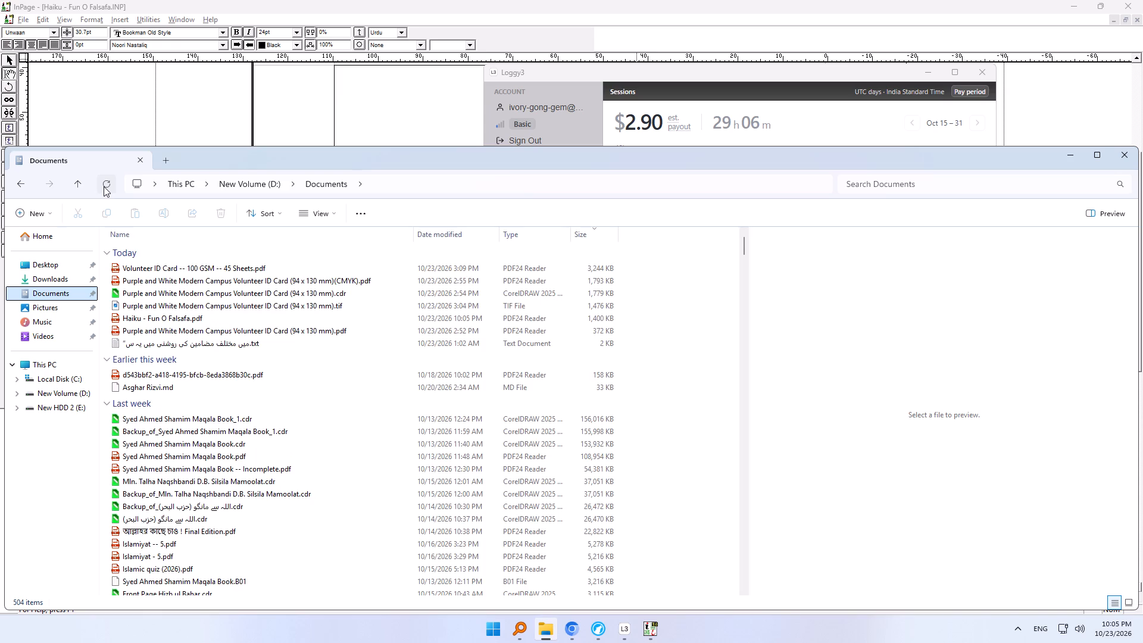
{"action": "left_click", "coordinate": [104, 186]}
{"action": "left_click", "coordinate": [104, 182]}
{"action": "left_click", "coordinate": [57, 267]}
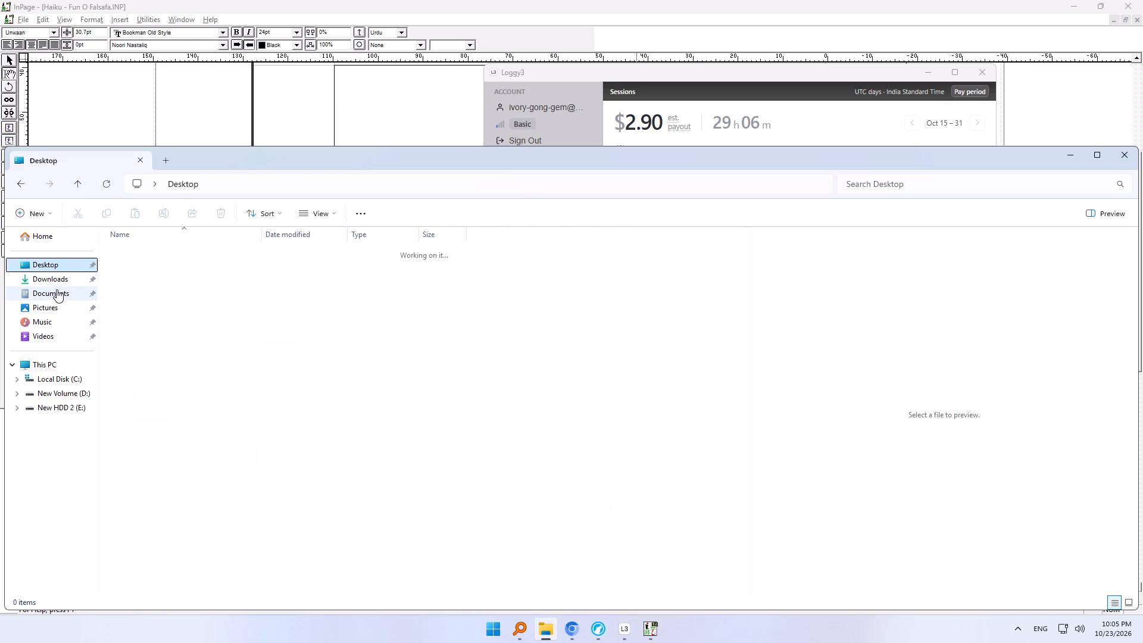
{"action": "left_click", "coordinate": [57, 292]}
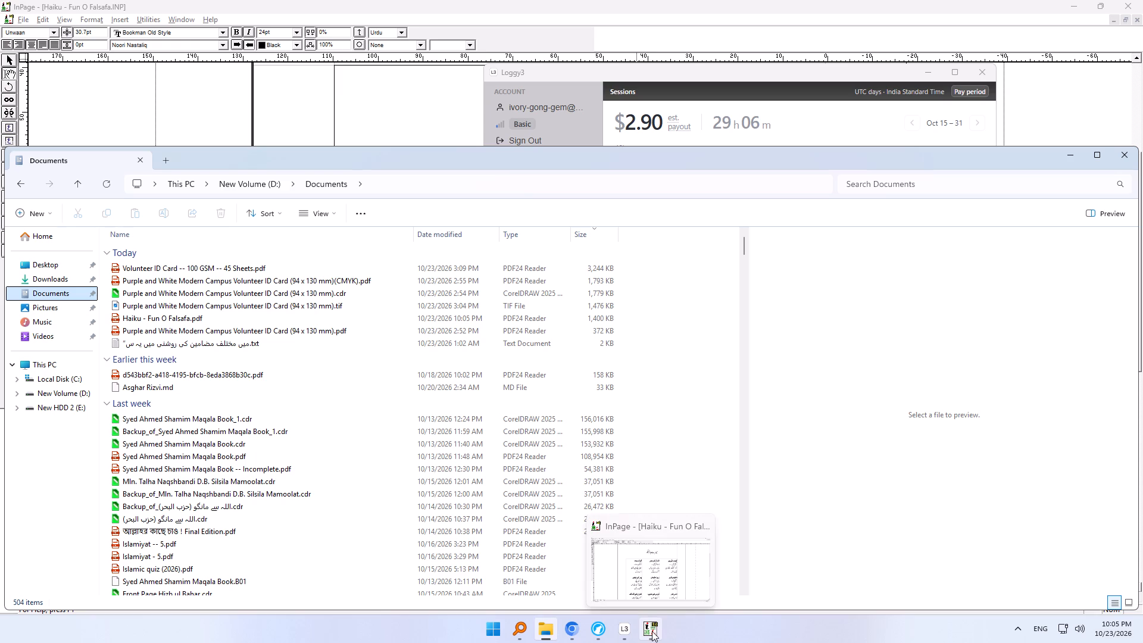
{"action": "left_click", "coordinate": [185, 320]}
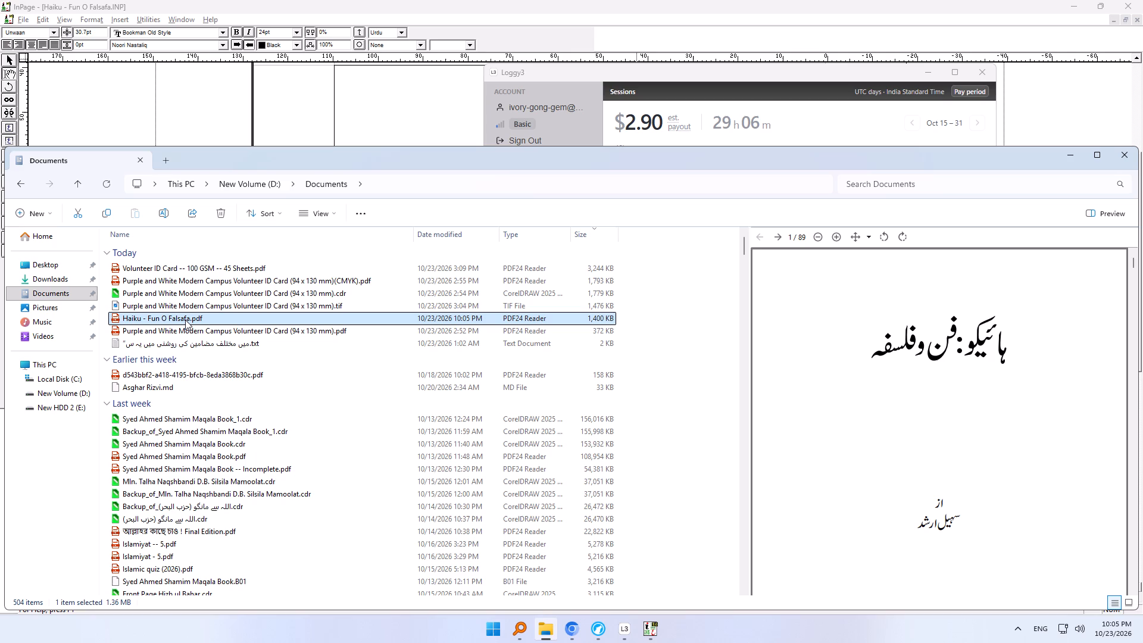
{"action": "double_click", "coordinate": [185, 320]}
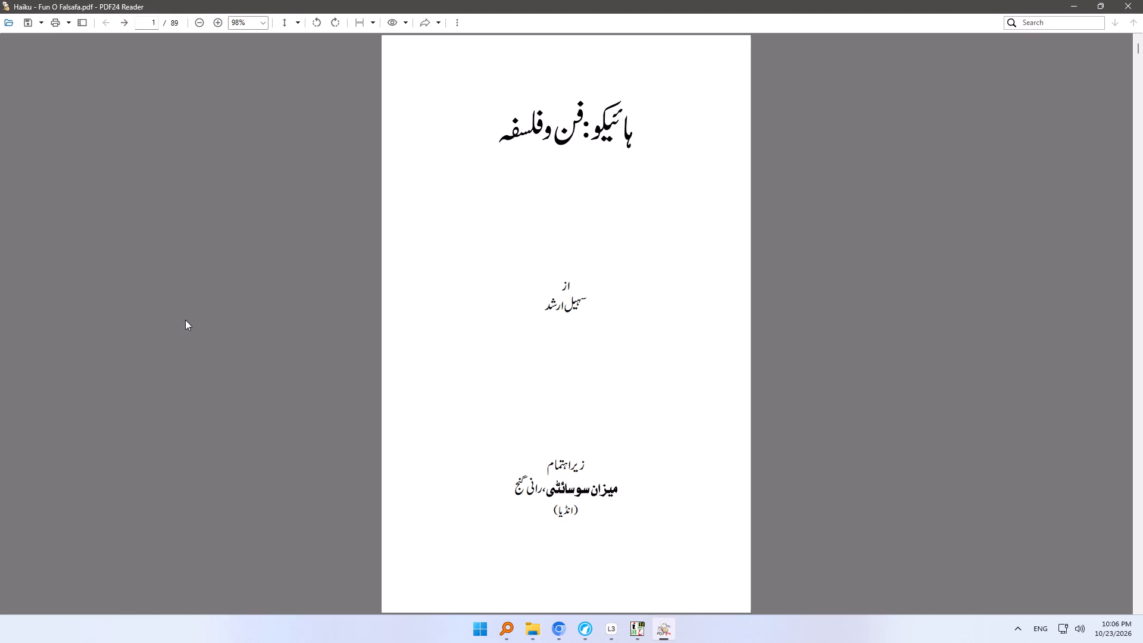
Set the PDF24 print preferences to 2 pages per sheet with the Left then Down sheet layout.
{"action": "key", "text": "ctrl+p"}
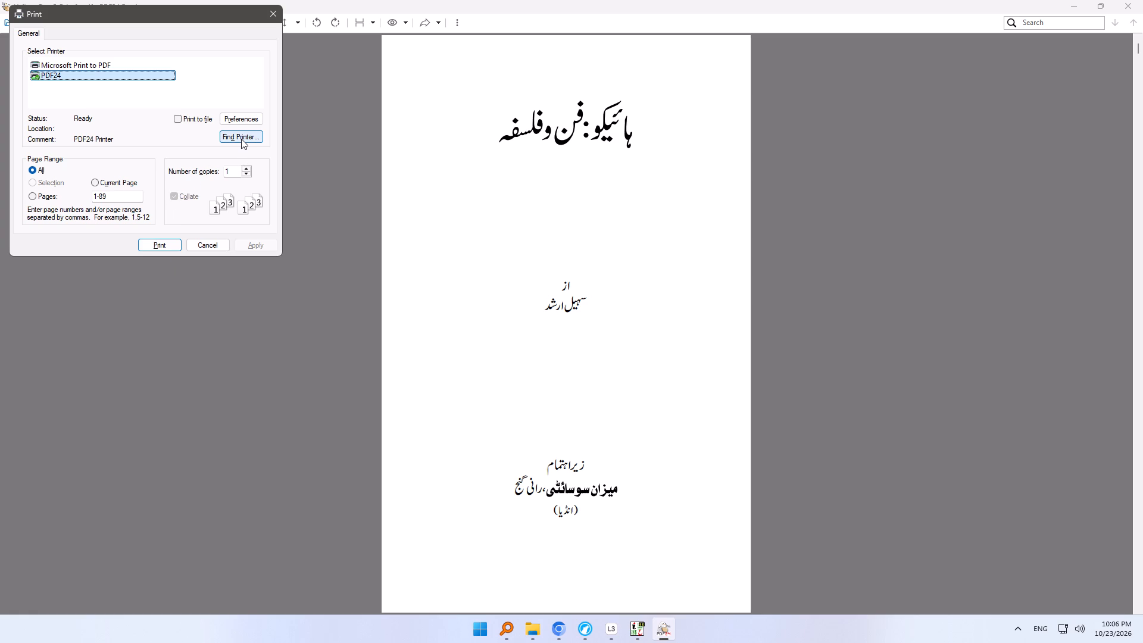
{"action": "left_click", "coordinate": [241, 121]}
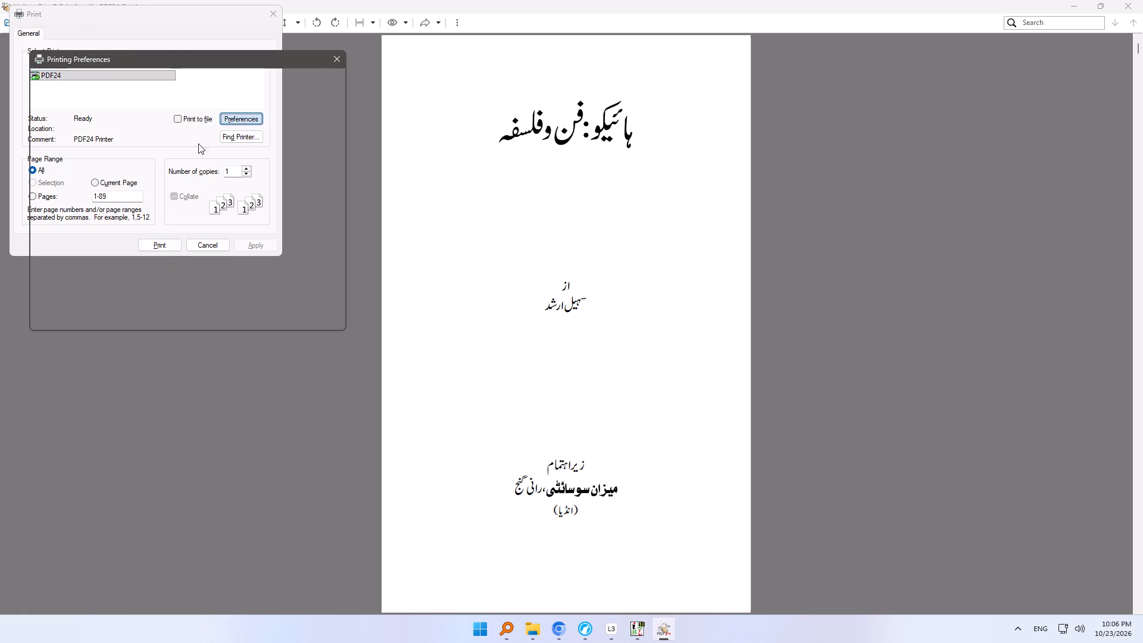
{"action": "left_click", "coordinate": [153, 173]}
{"action": "left_click", "coordinate": [145, 195]}
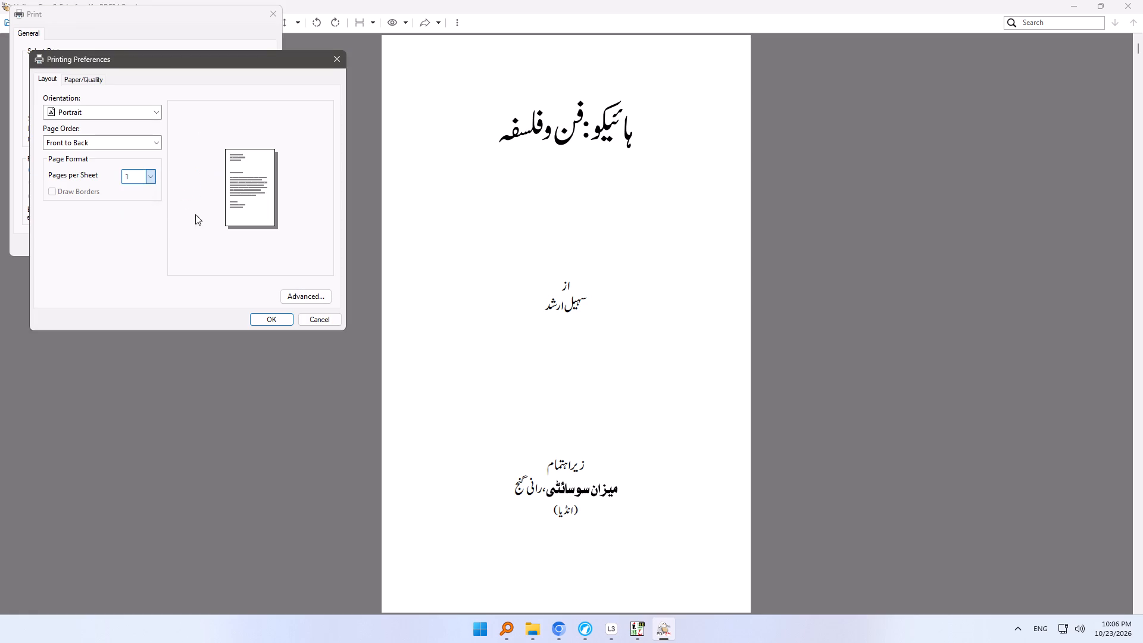
{"action": "left_click", "coordinate": [298, 298]}
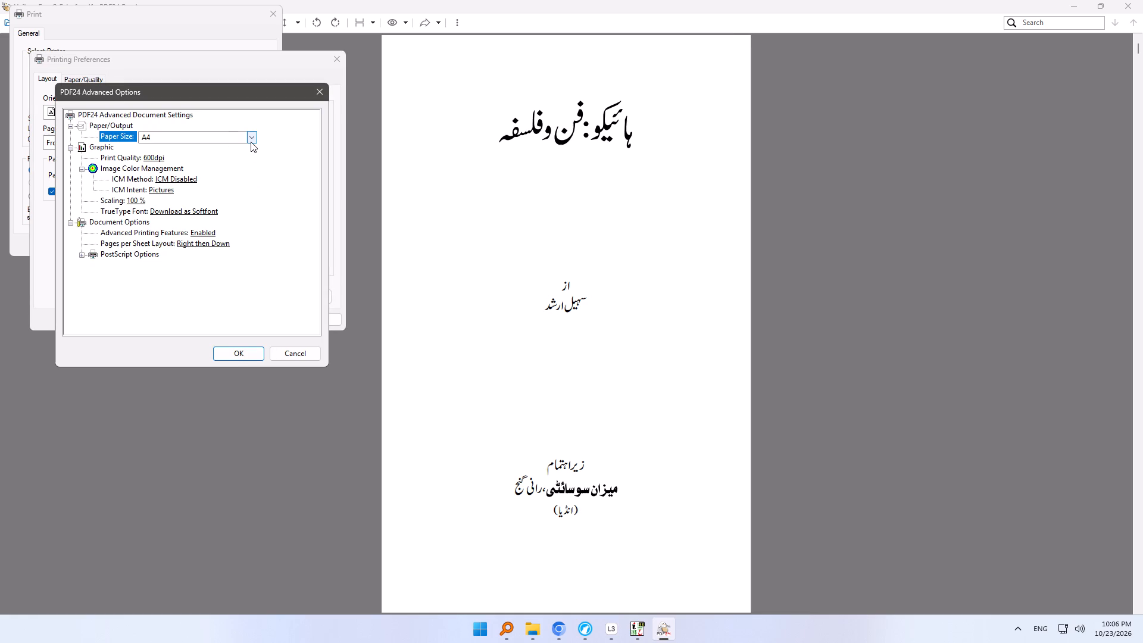
{"action": "left_click", "coordinate": [217, 239]}
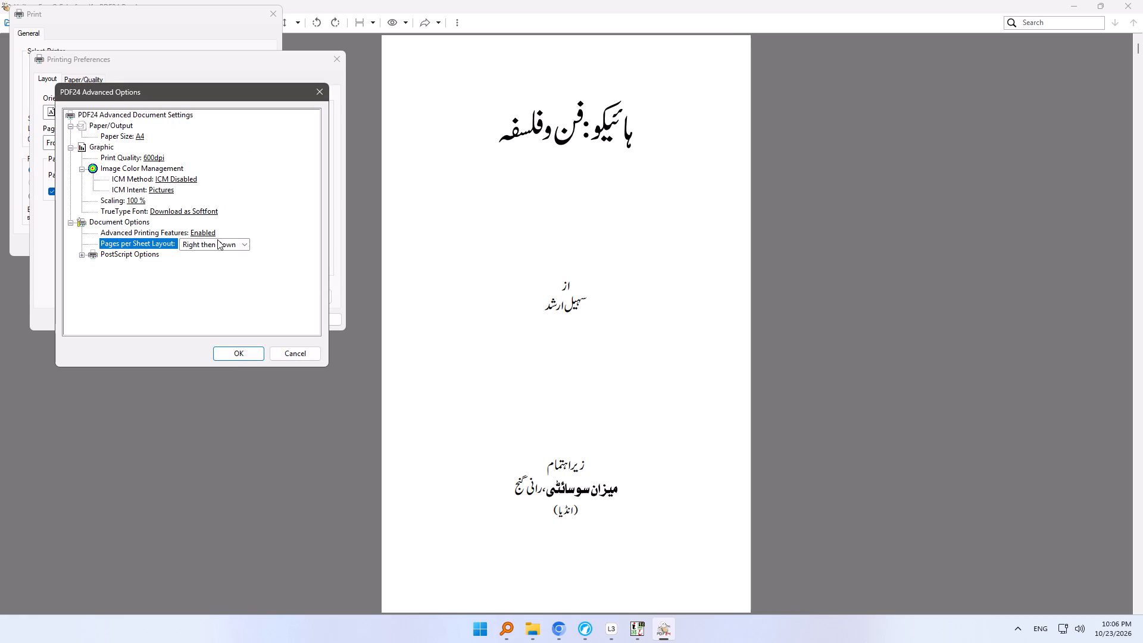
{"action": "left_click", "coordinate": [218, 246]}
{"action": "left_click", "coordinate": [218, 276]}
{"action": "left_click", "coordinate": [227, 356]}
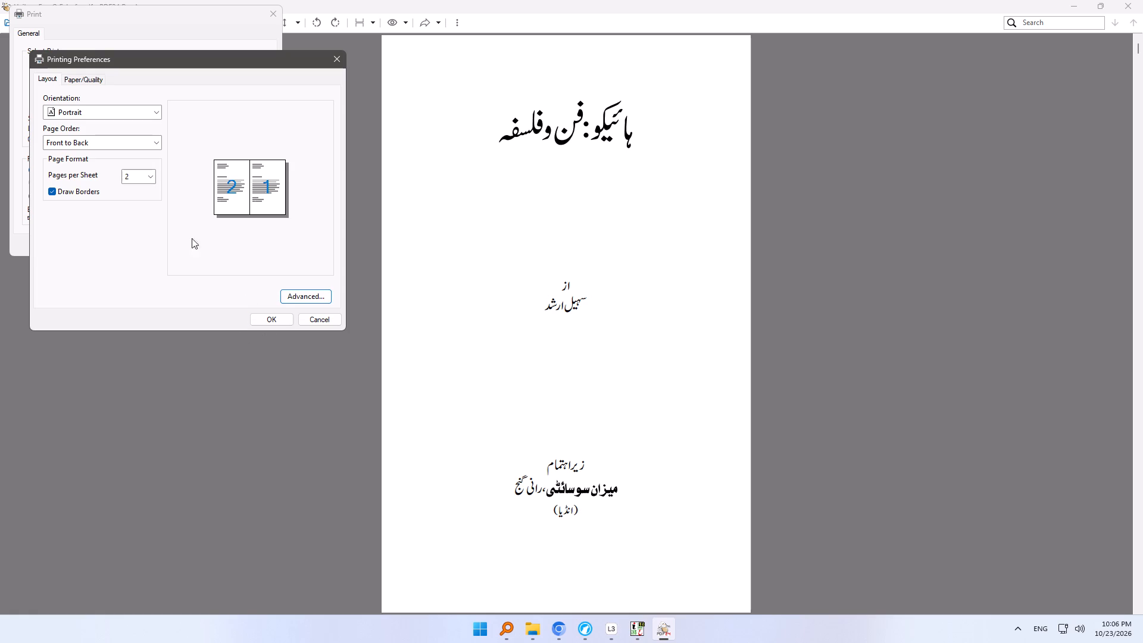
Set the print colour to Black & White and print all pages of the PDF to PDF24.
{"action": "left_click", "coordinate": [93, 81]}
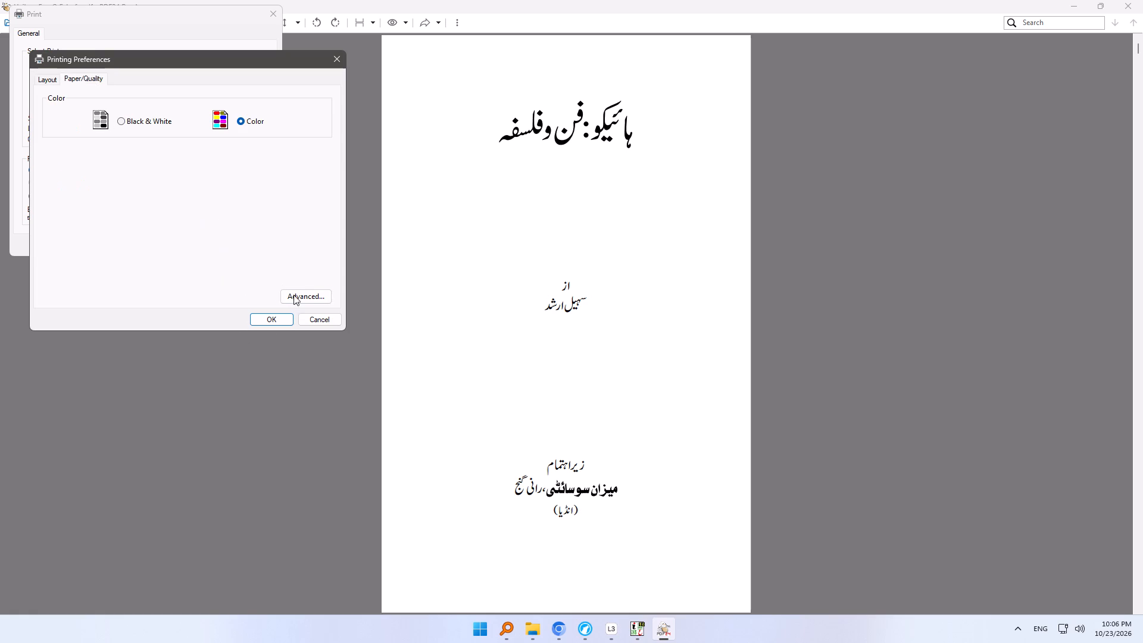
{"action": "left_click", "coordinate": [152, 120]}
{"action": "left_click", "coordinate": [295, 294]}
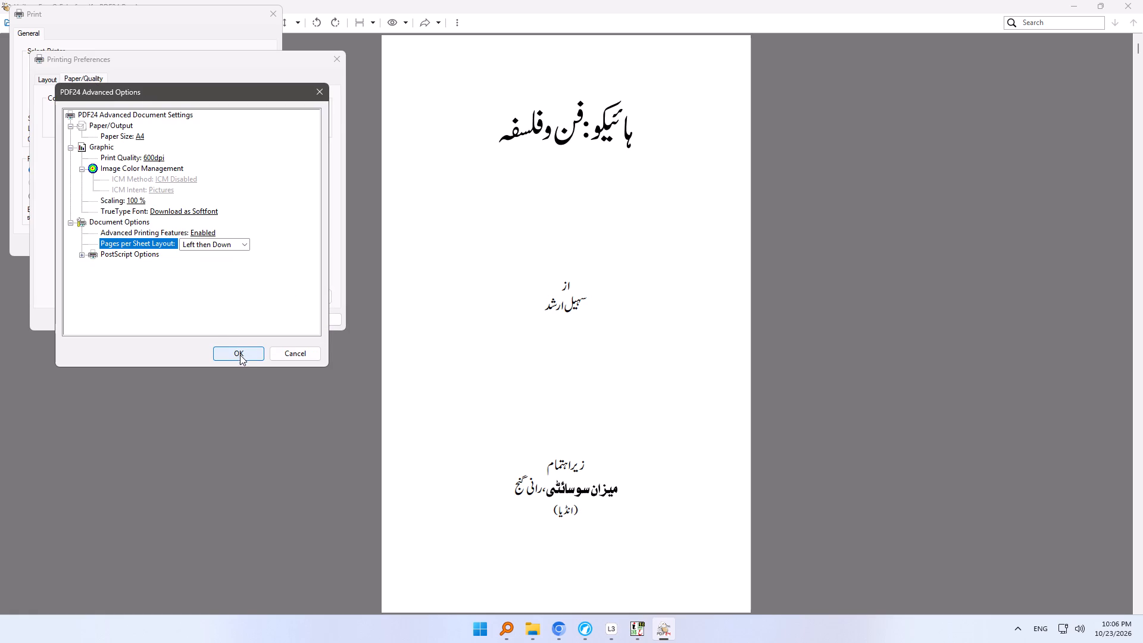
{"action": "left_click", "coordinate": [240, 355]}
{"action": "left_click", "coordinate": [273, 323]}
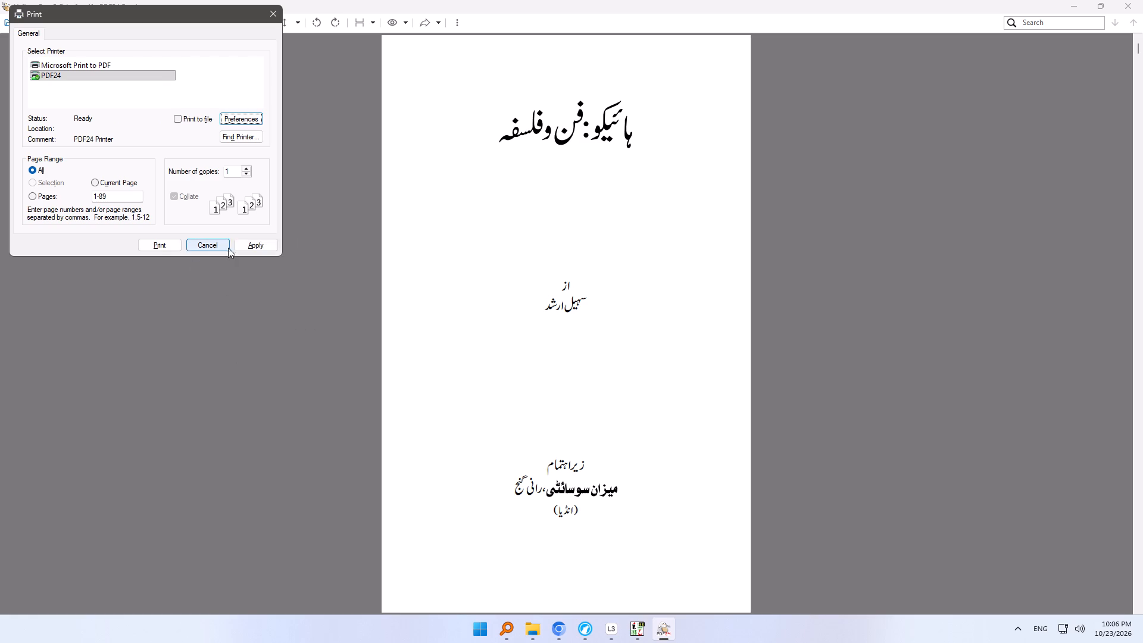
{"action": "left_click", "coordinate": [242, 242]}
{"action": "left_click", "coordinate": [161, 244]}
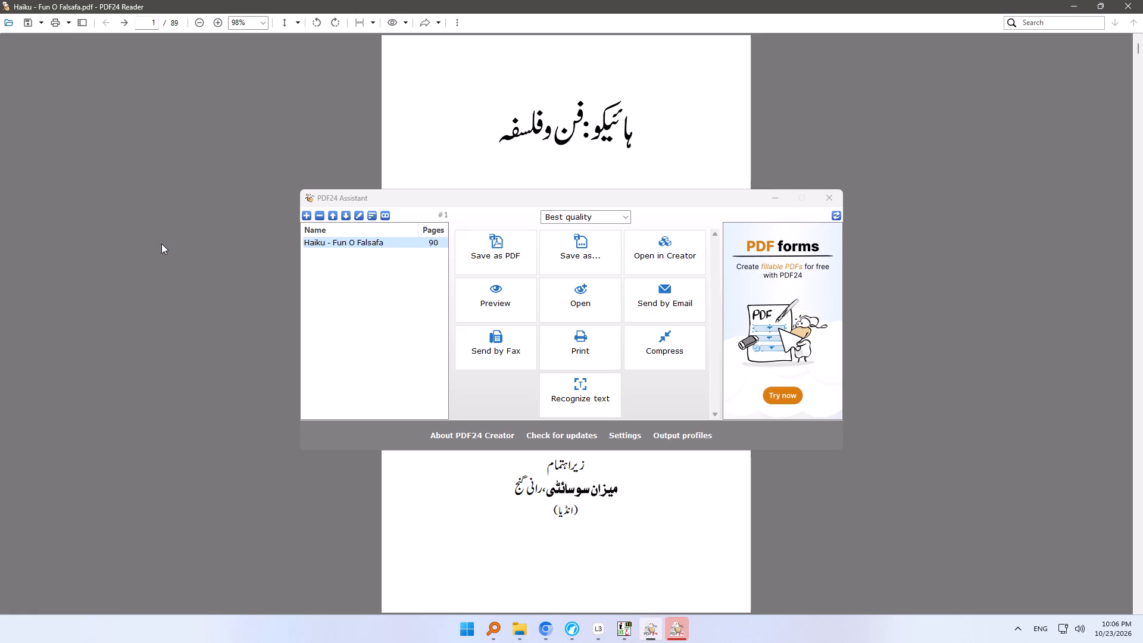
Save the two-per-sheet output over Haiku - Fun O Falsafa.pdf in Documents and close the opened PDF.
{"action": "left_click", "coordinate": [492, 257]}
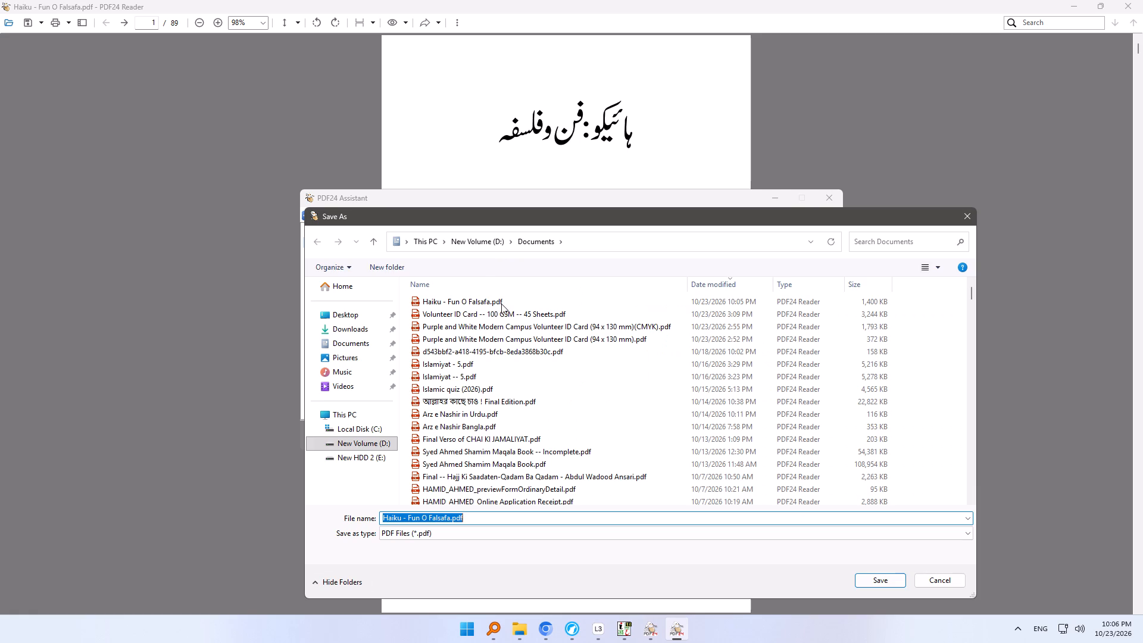
{"action": "left_click", "coordinate": [501, 304]}
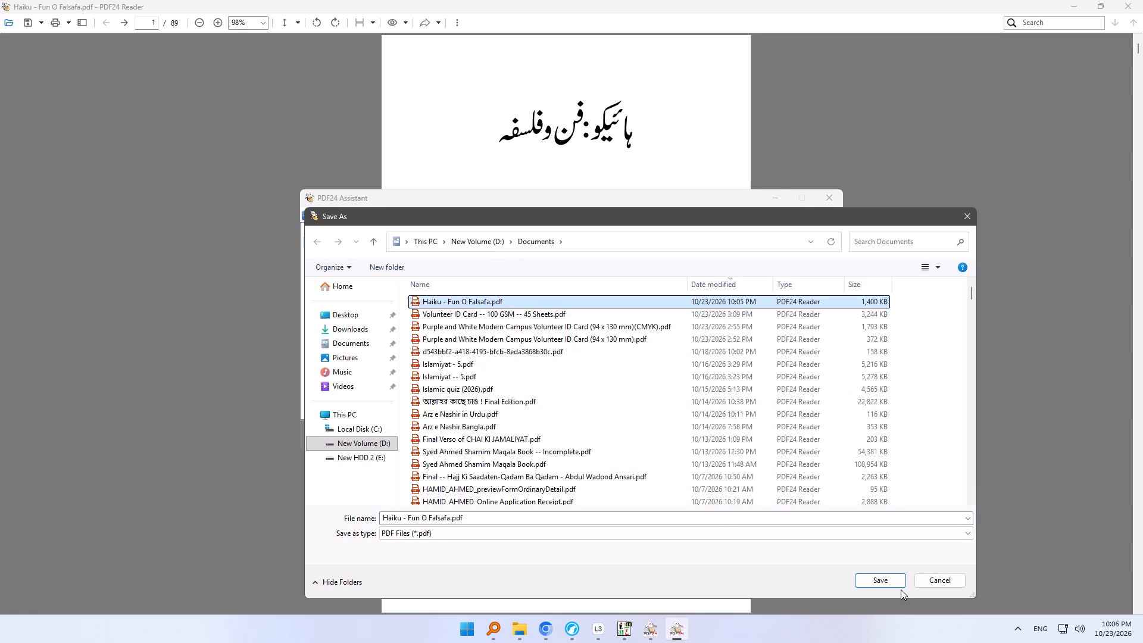
{"action": "left_click", "coordinate": [890, 579]}
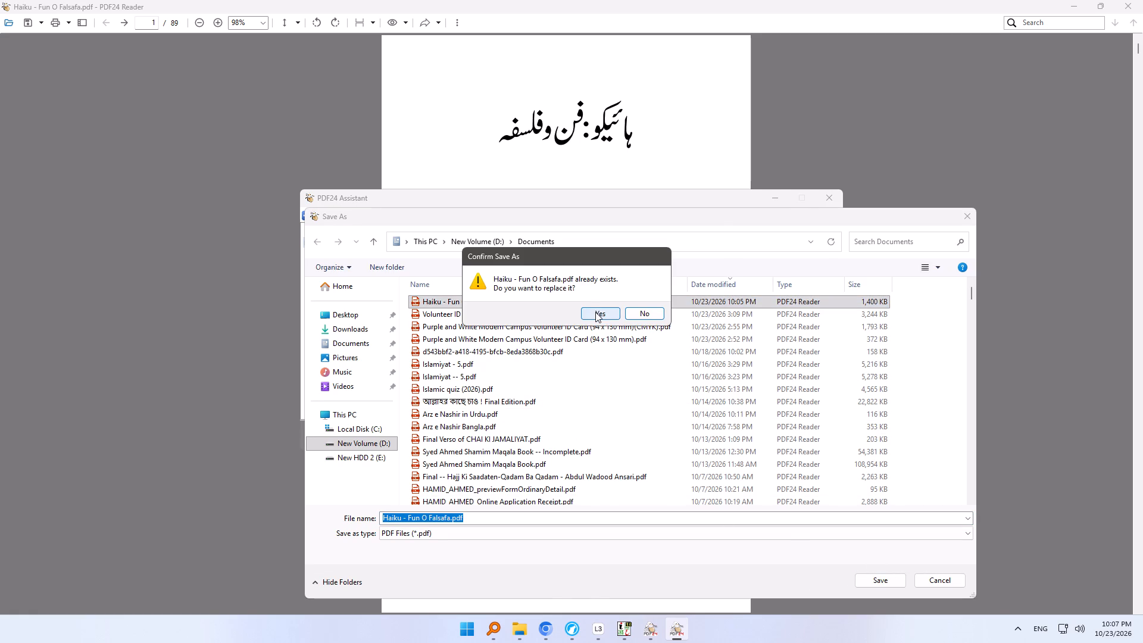
{"action": "left_click", "coordinate": [595, 312]}
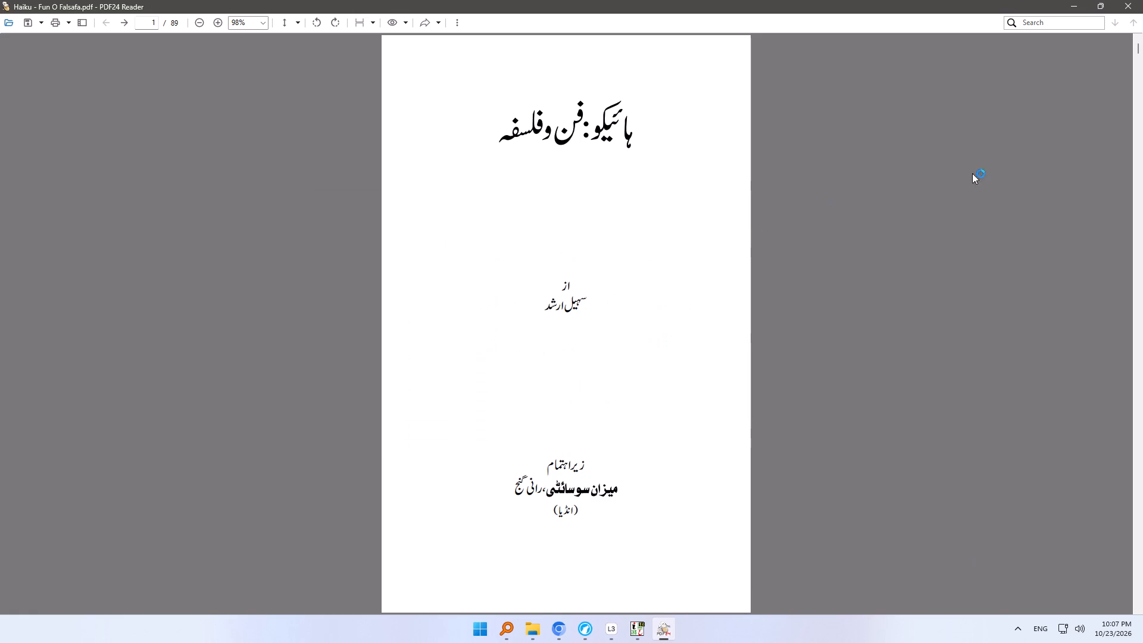
{"action": "left_click", "coordinate": [1131, 4]}
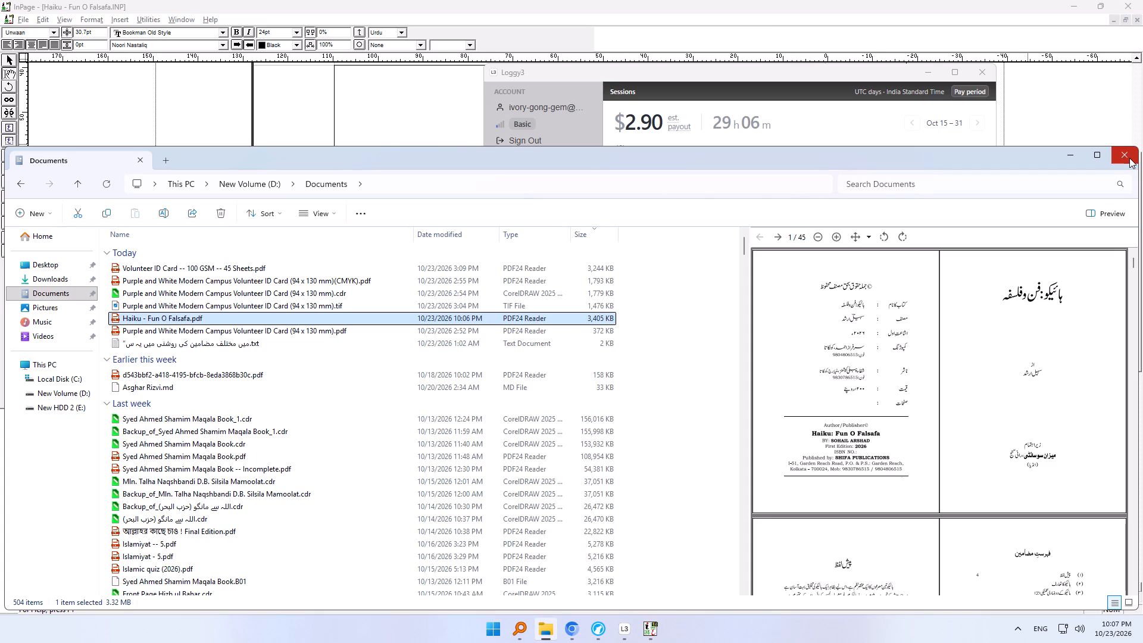
Refresh the Documents folder and look through the preview of Haiku - Fun O Falsafa.pdf to its last sheet.
{"action": "left_click", "coordinate": [108, 191]}
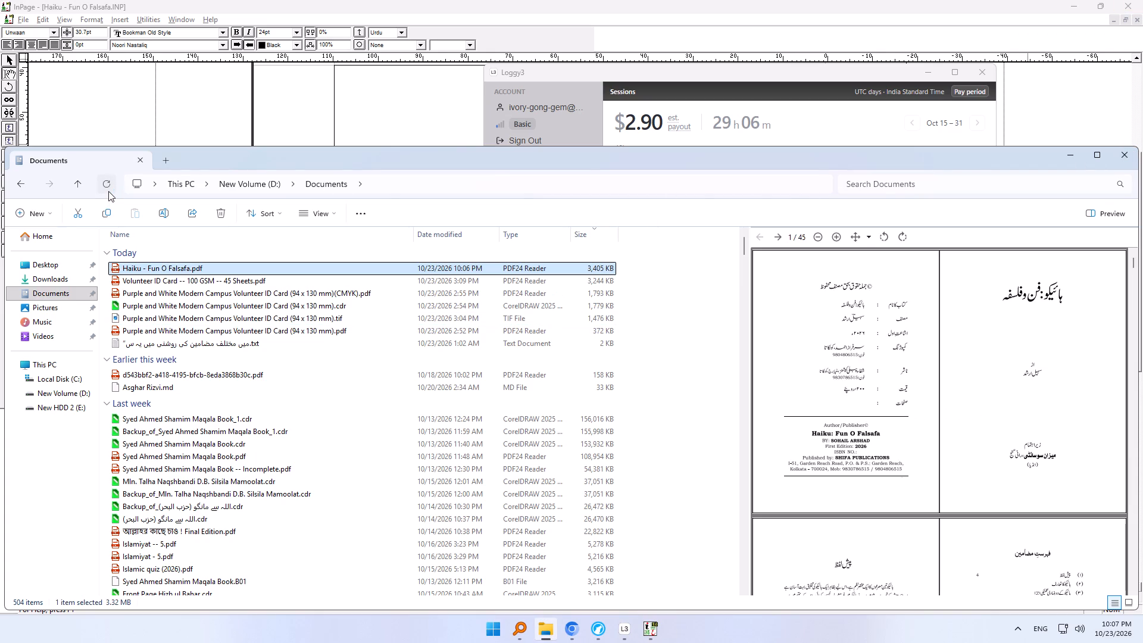
{"action": "left_click", "coordinate": [1131, 275]}
{"action": "left_click_drag", "start_coordinate": [1135, 273], "coordinate": [1138, 282]}
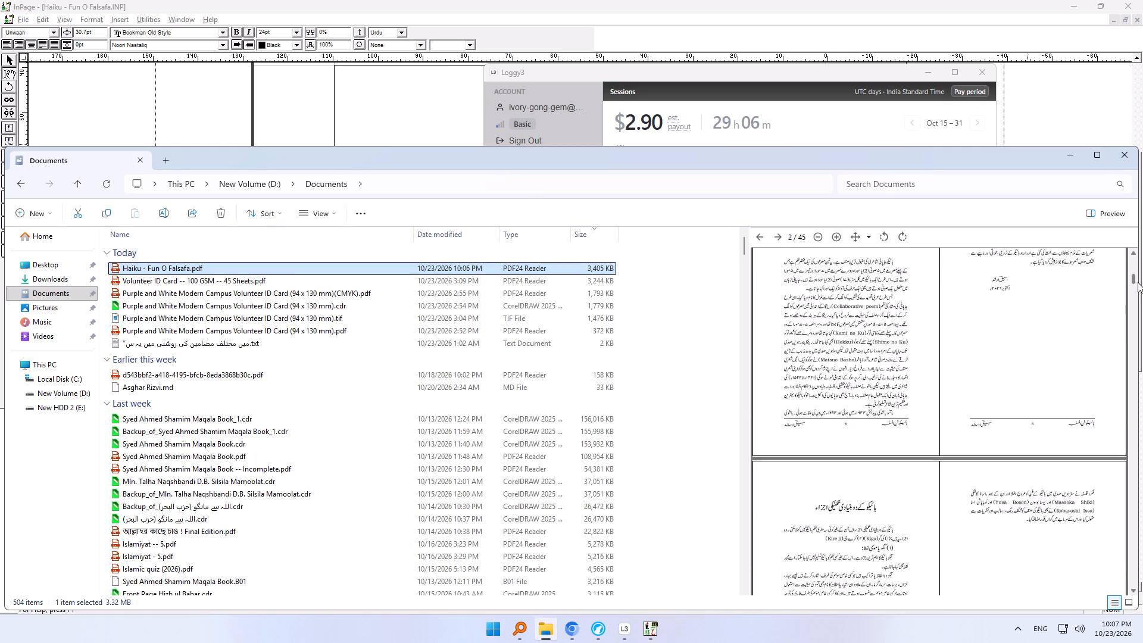
{"action": "left_click_drag", "start_coordinate": [1138, 282], "coordinate": [1142, 525]}
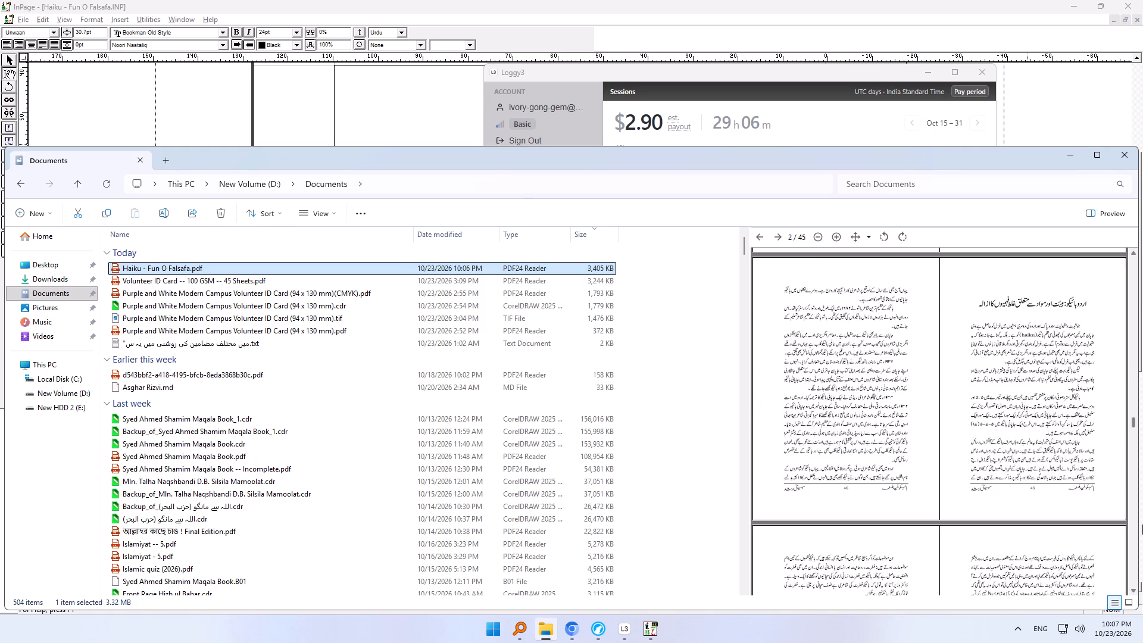
{"action": "left_click_drag", "start_coordinate": [1142, 525], "coordinate": [1138, 594]}
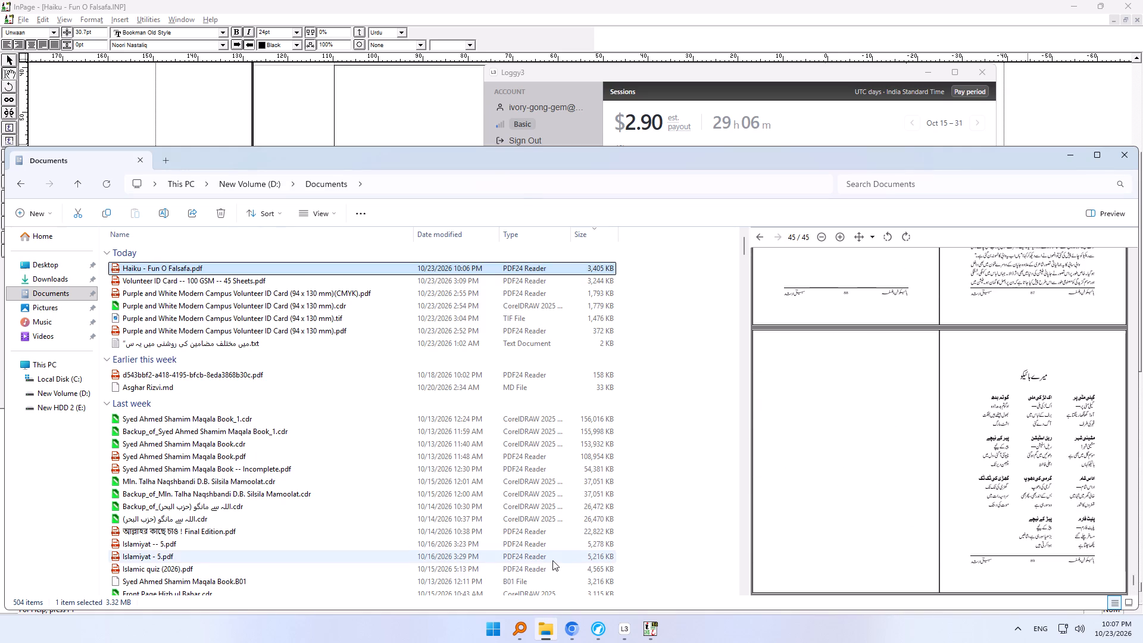